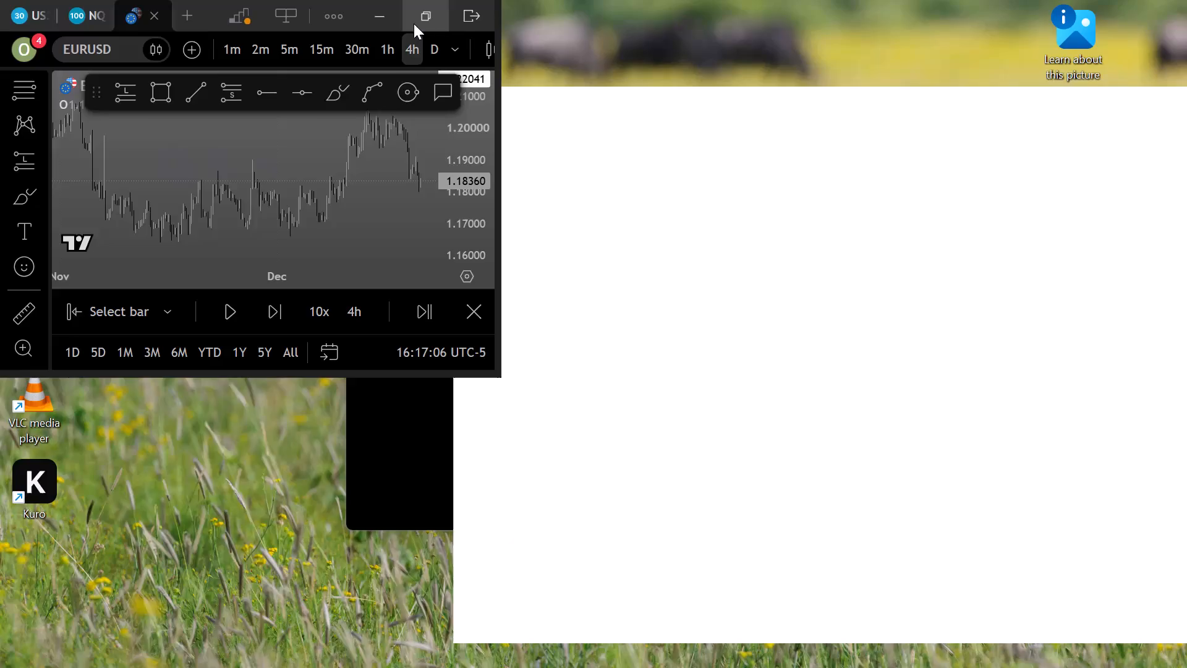
# Bring up the window with the EURUSD 4h bar replay chart and maximise it.
pyautogui.click(414, 24)
pyautogui.click(425, 17)
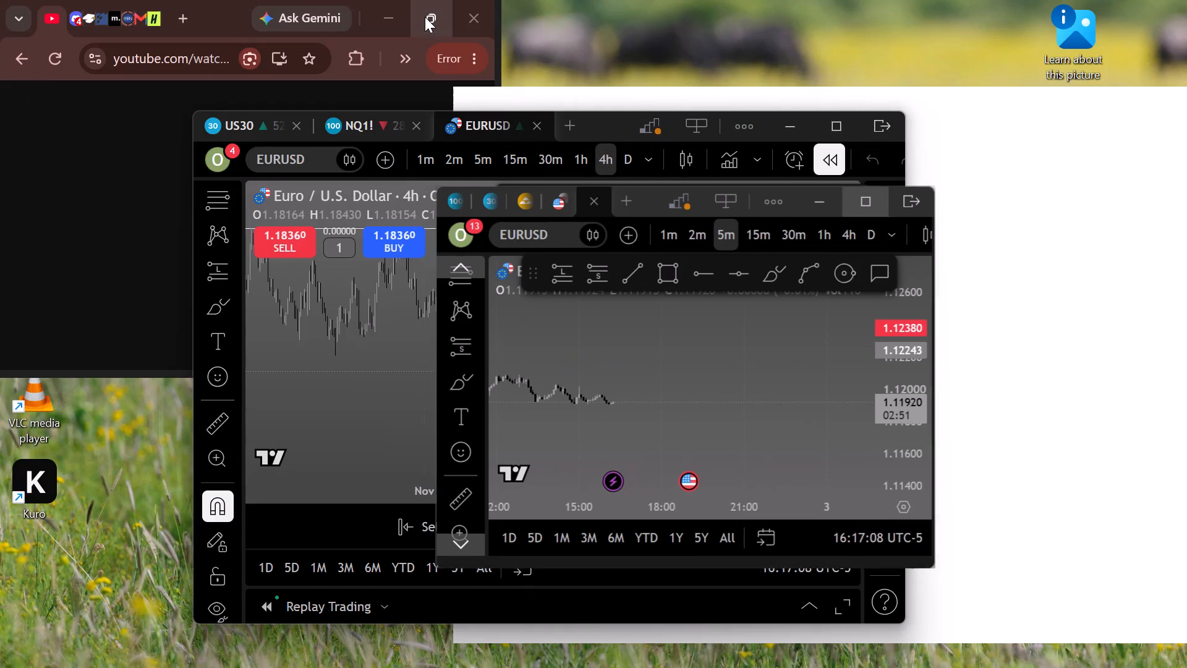
pyautogui.click(438, 22)
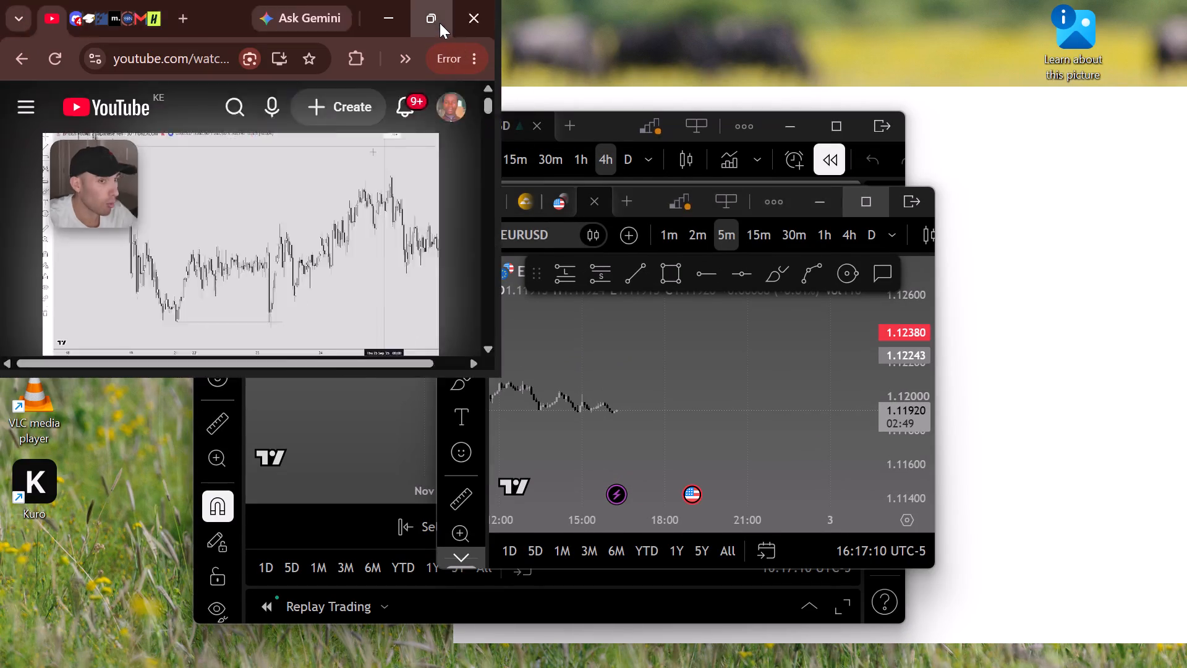
pyautogui.click(862, 203)
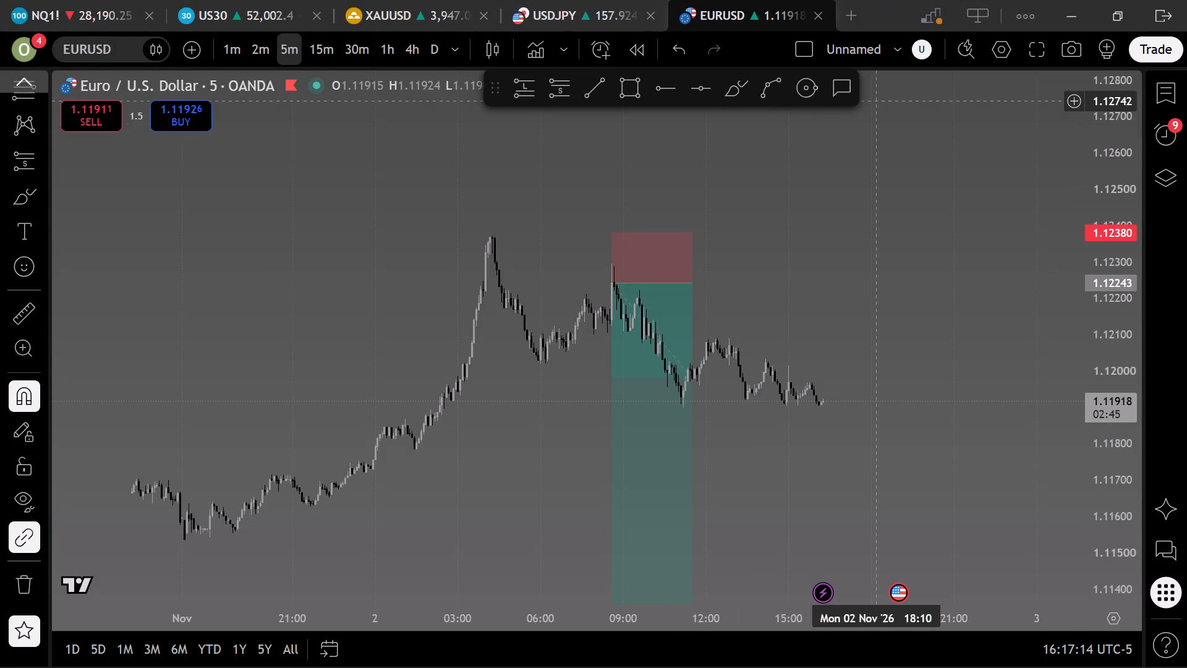
pyautogui.click(1057, 20)
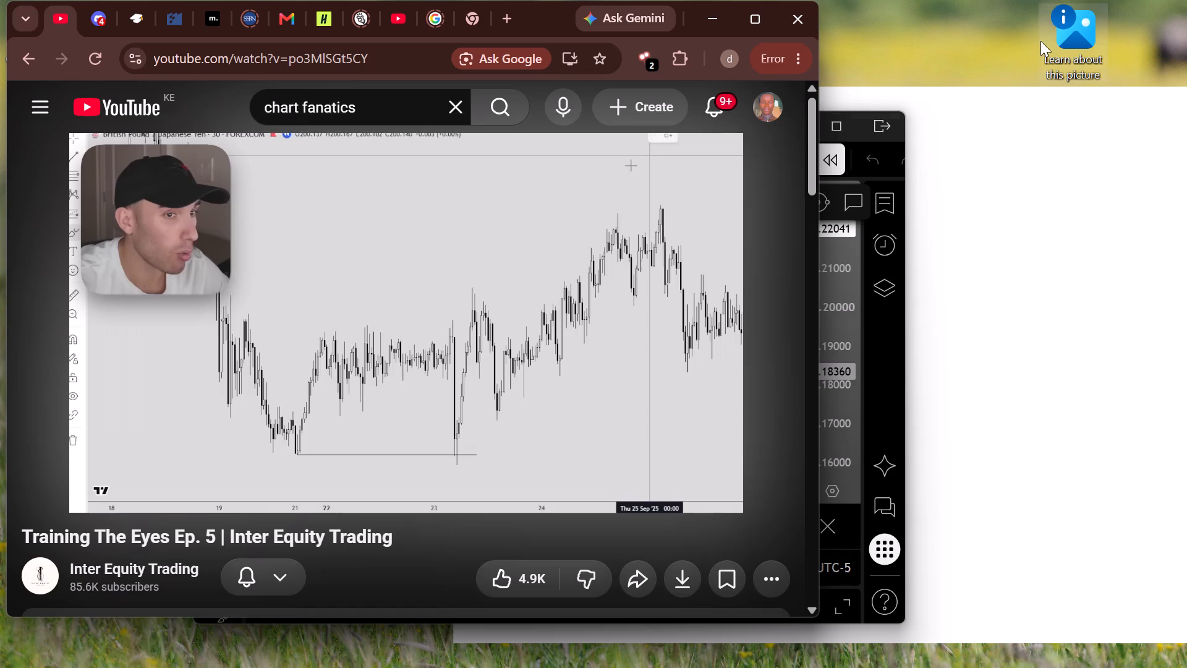
pyautogui.click(842, 124)
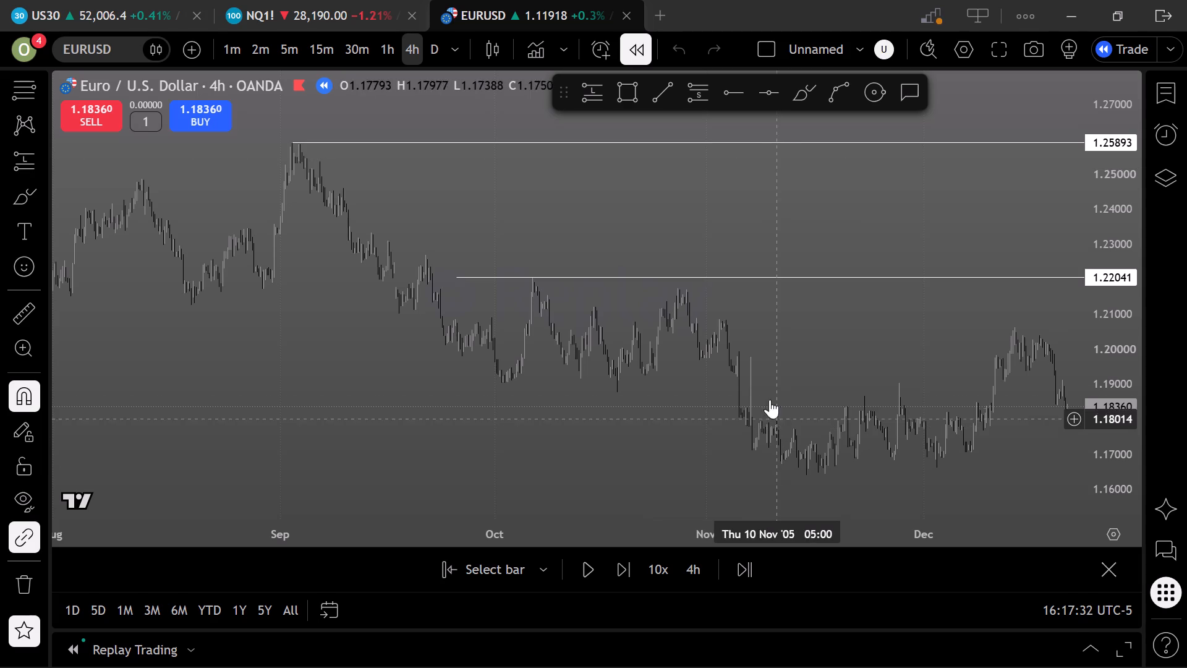
# Move the start of the lower horizontal ray to the 6 Oct '05 swing high at 1.22038.
pyautogui.scroll(5, 780, 383)
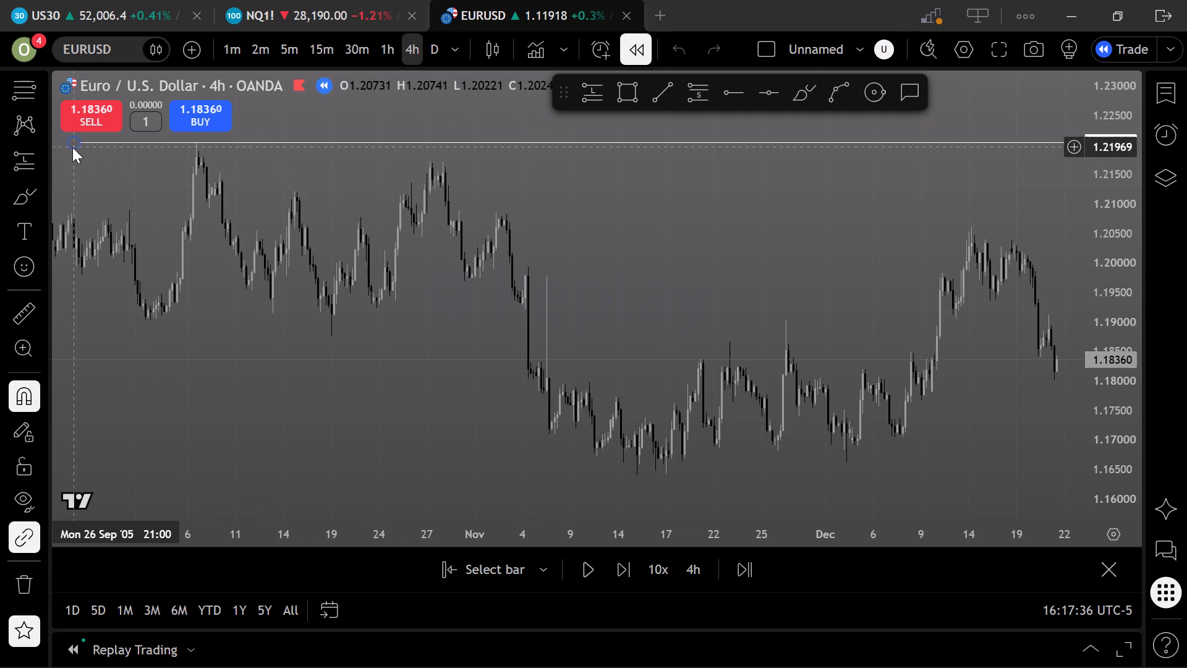
pyautogui.moveTo(72, 147); pyautogui.dragTo(195, 140)
pyautogui.click(214, 236)
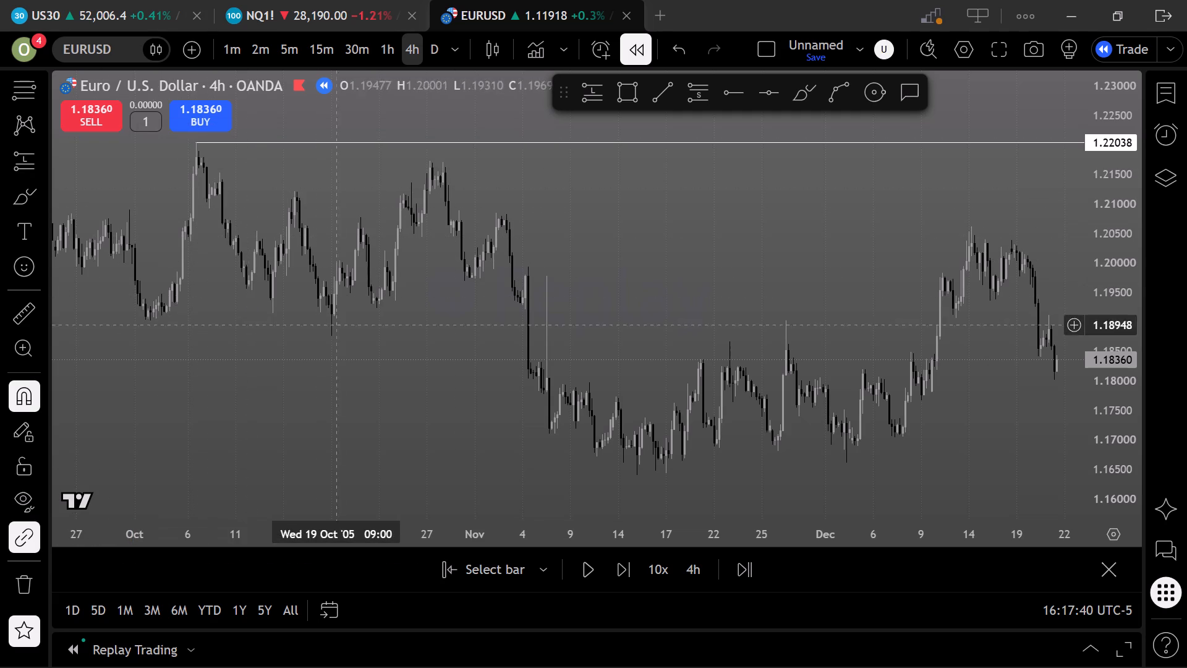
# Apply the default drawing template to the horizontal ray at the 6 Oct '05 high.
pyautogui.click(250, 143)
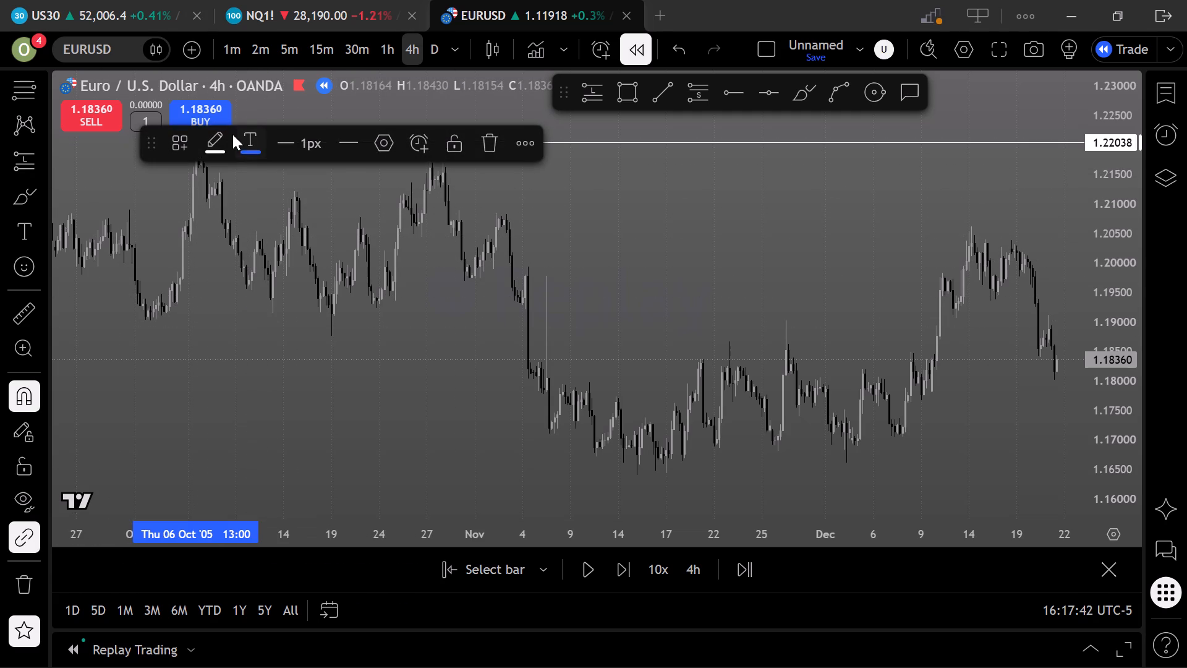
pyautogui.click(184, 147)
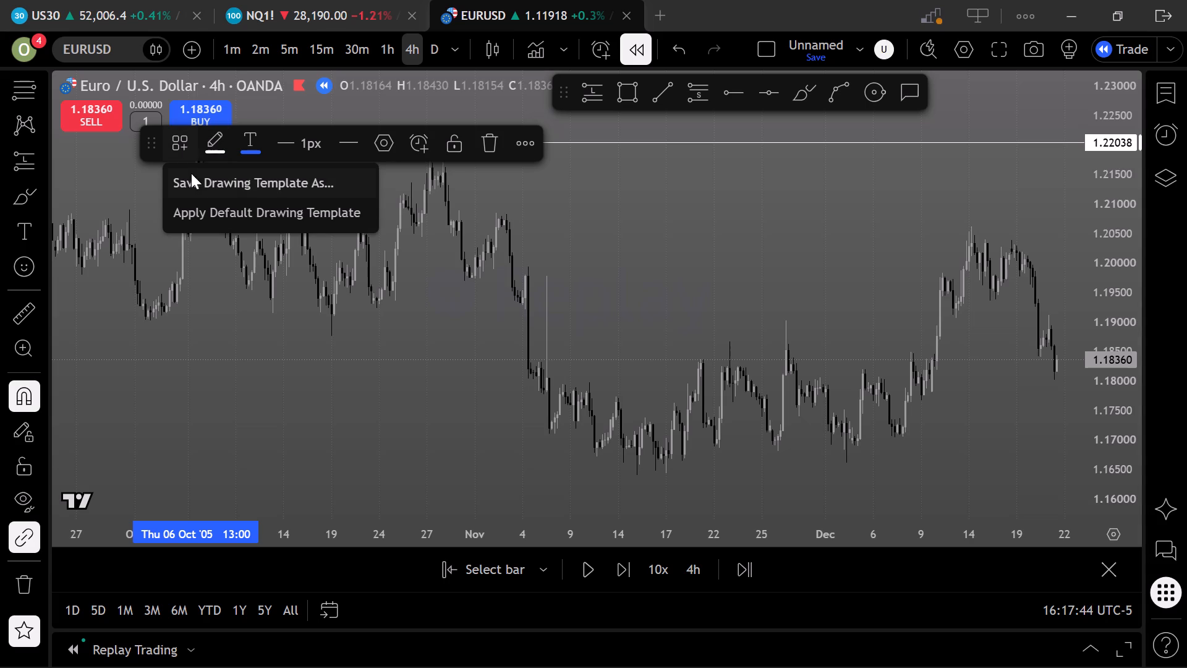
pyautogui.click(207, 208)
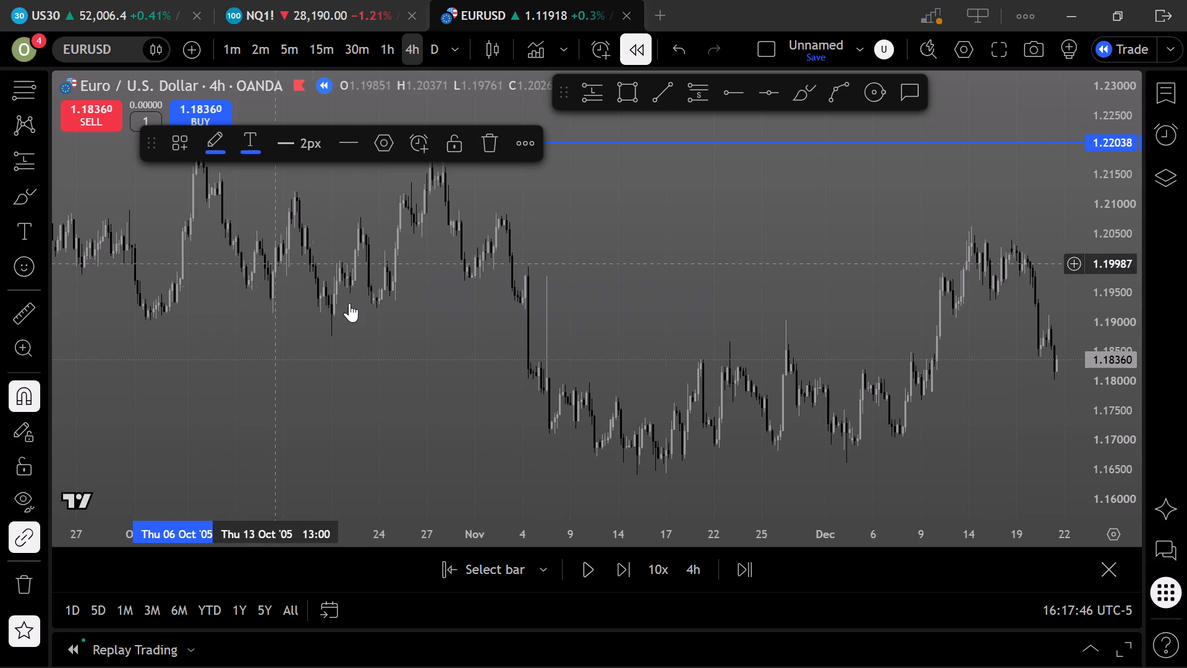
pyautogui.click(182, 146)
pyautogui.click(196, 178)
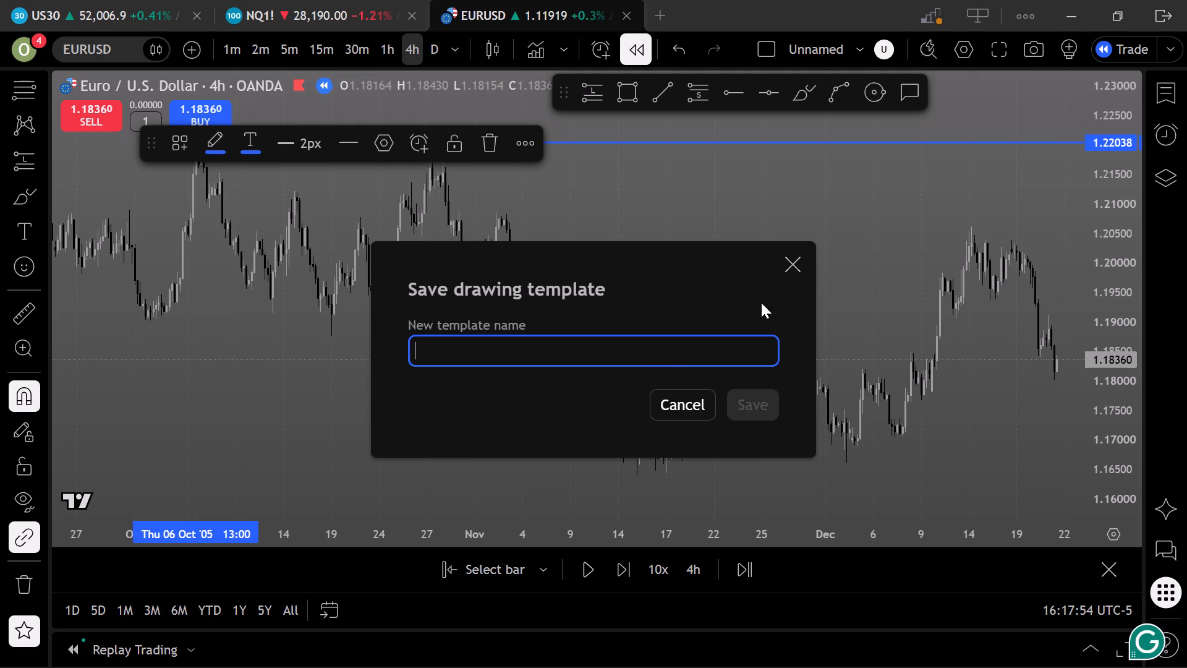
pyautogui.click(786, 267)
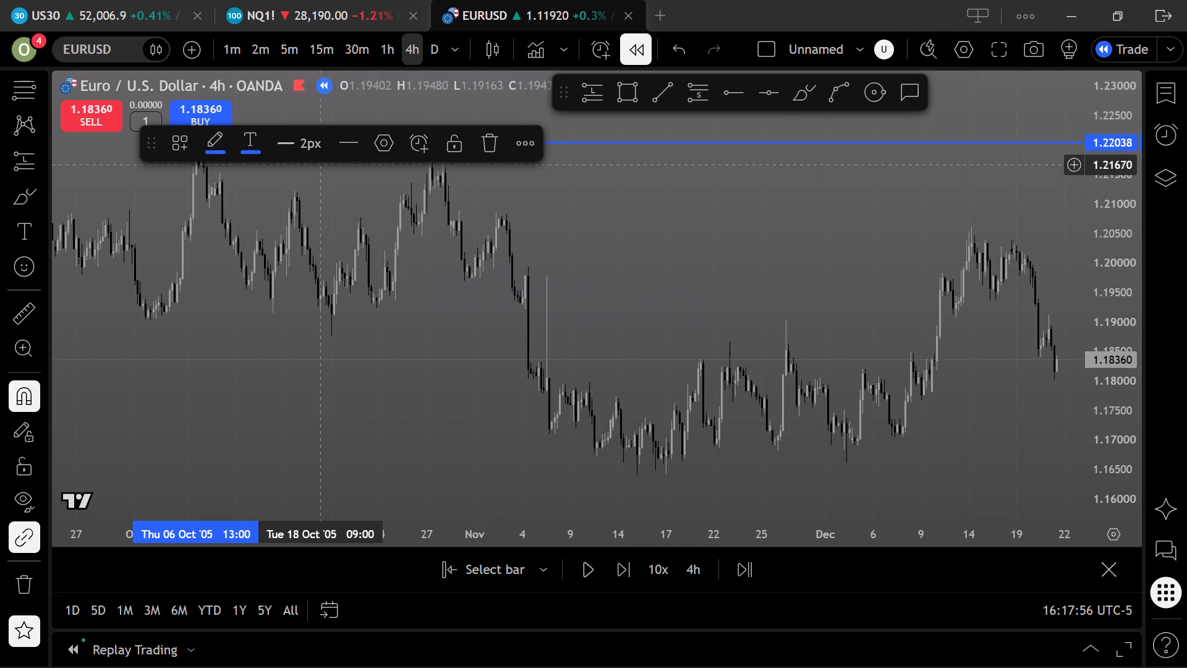
# Set the horizontal ray's line colour to white and its thickness to 1px.
pyautogui.click(215, 150)
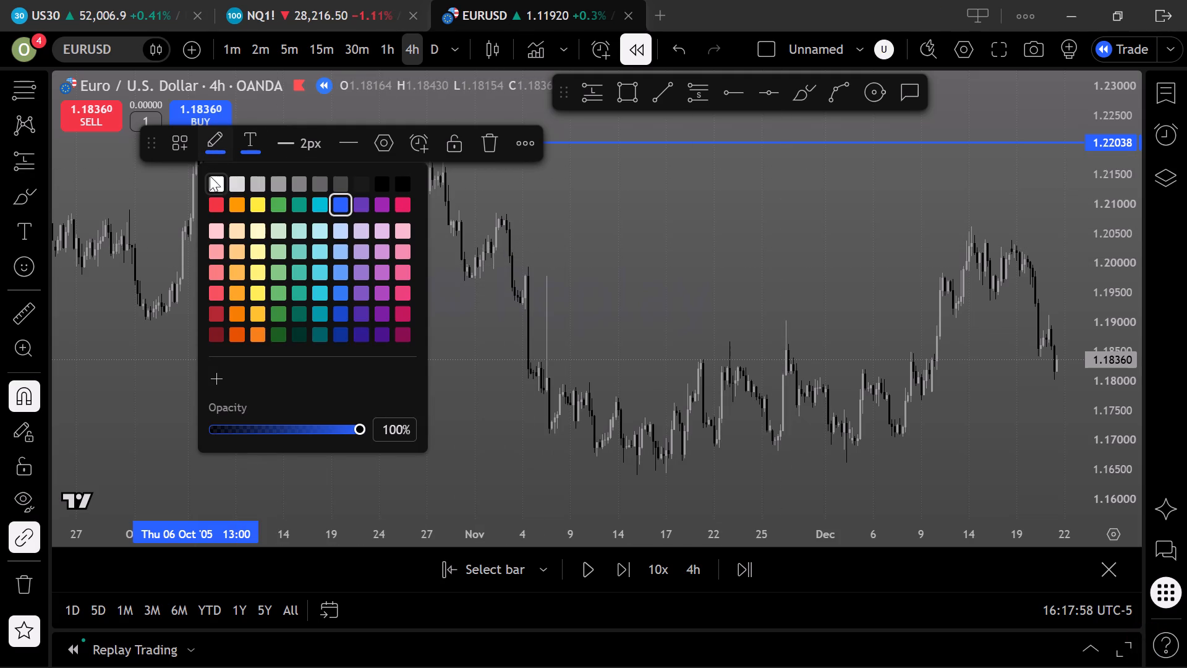
pyautogui.click(218, 181)
pyautogui.click(291, 131)
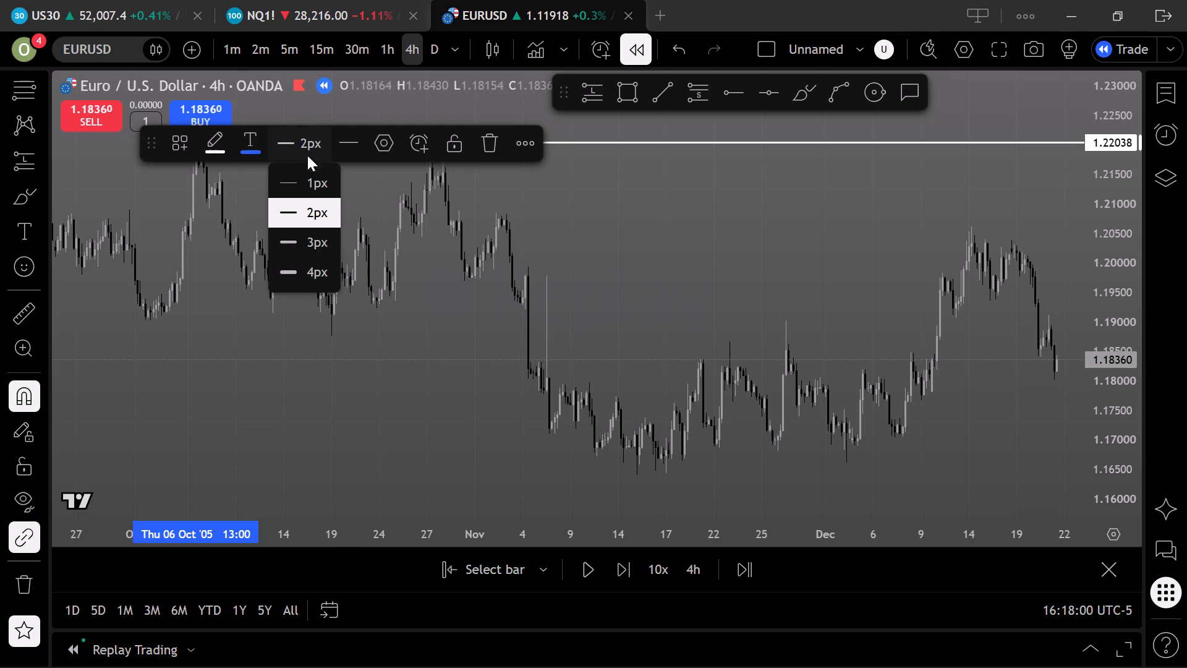
pyautogui.click(292, 181)
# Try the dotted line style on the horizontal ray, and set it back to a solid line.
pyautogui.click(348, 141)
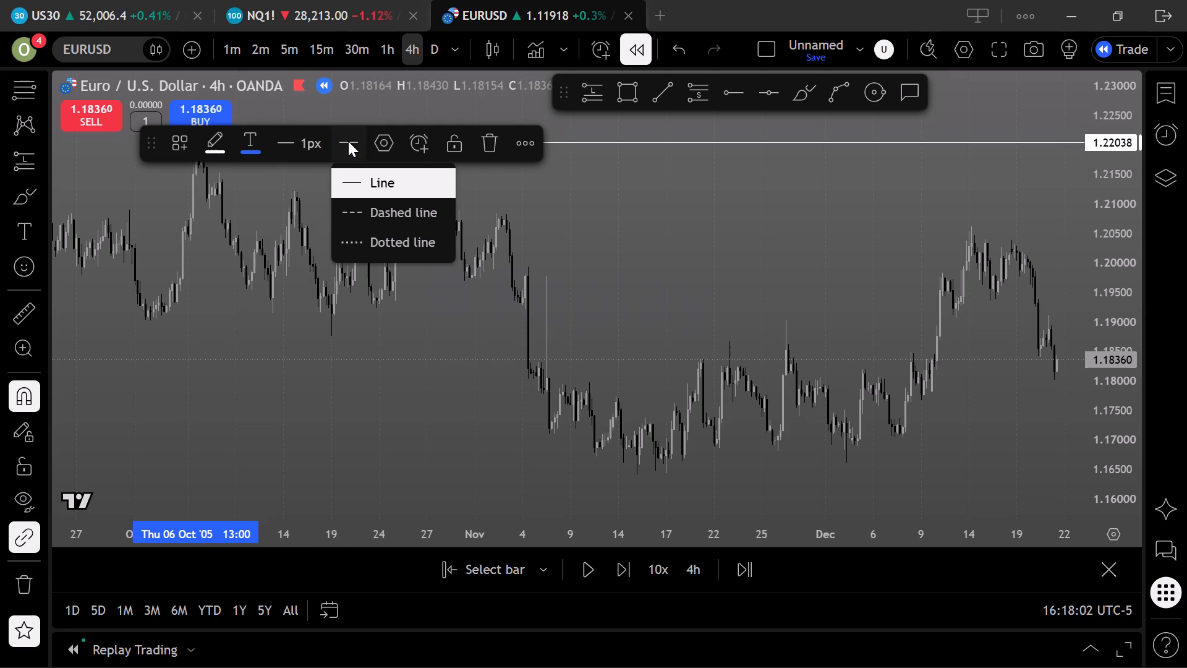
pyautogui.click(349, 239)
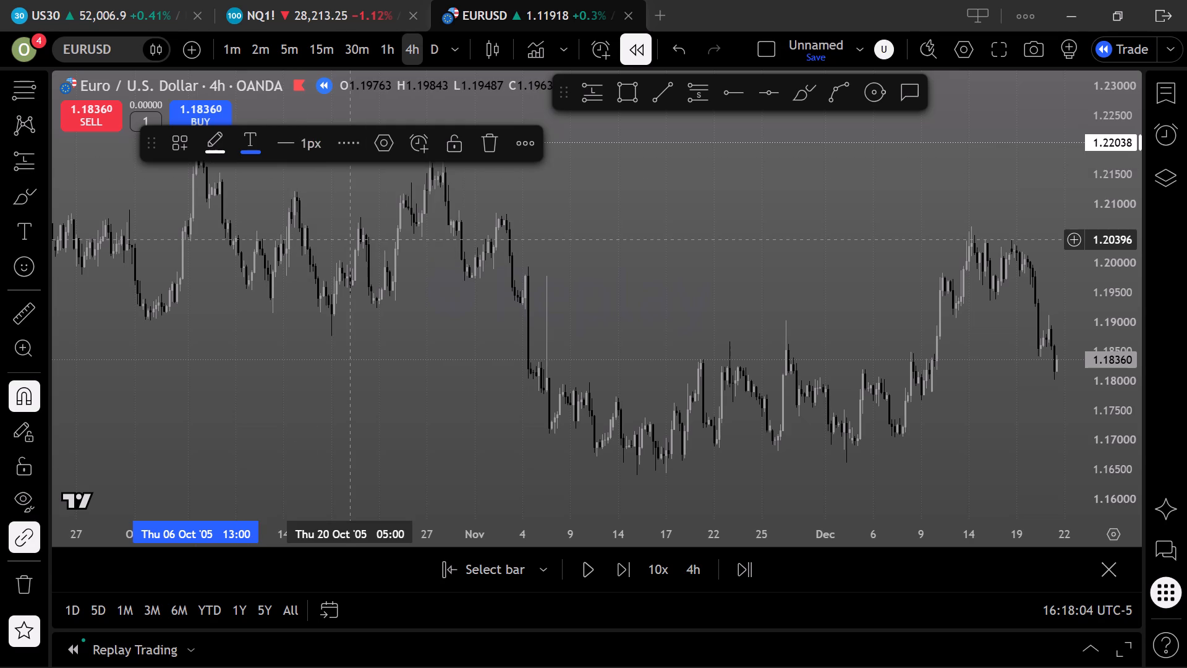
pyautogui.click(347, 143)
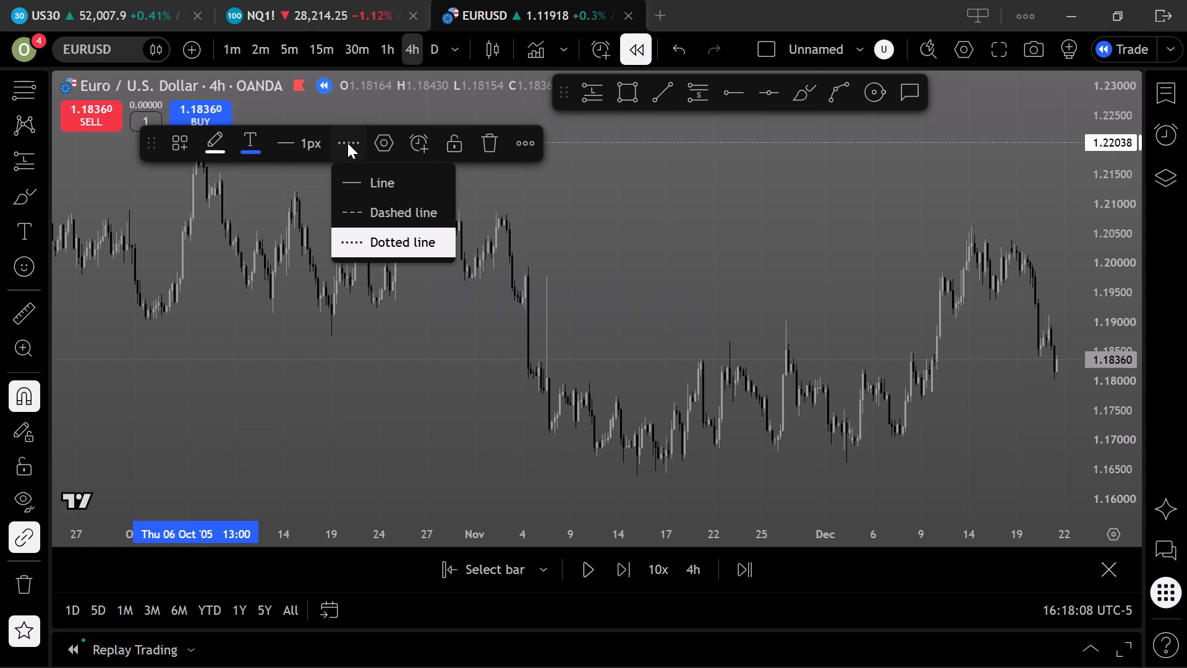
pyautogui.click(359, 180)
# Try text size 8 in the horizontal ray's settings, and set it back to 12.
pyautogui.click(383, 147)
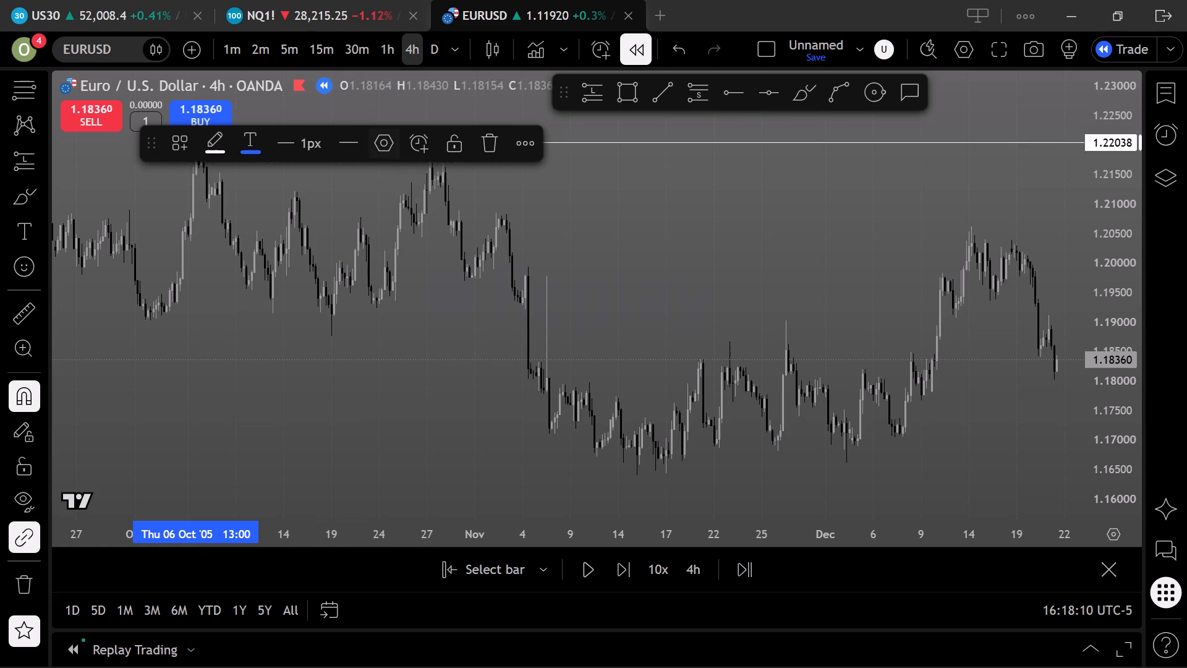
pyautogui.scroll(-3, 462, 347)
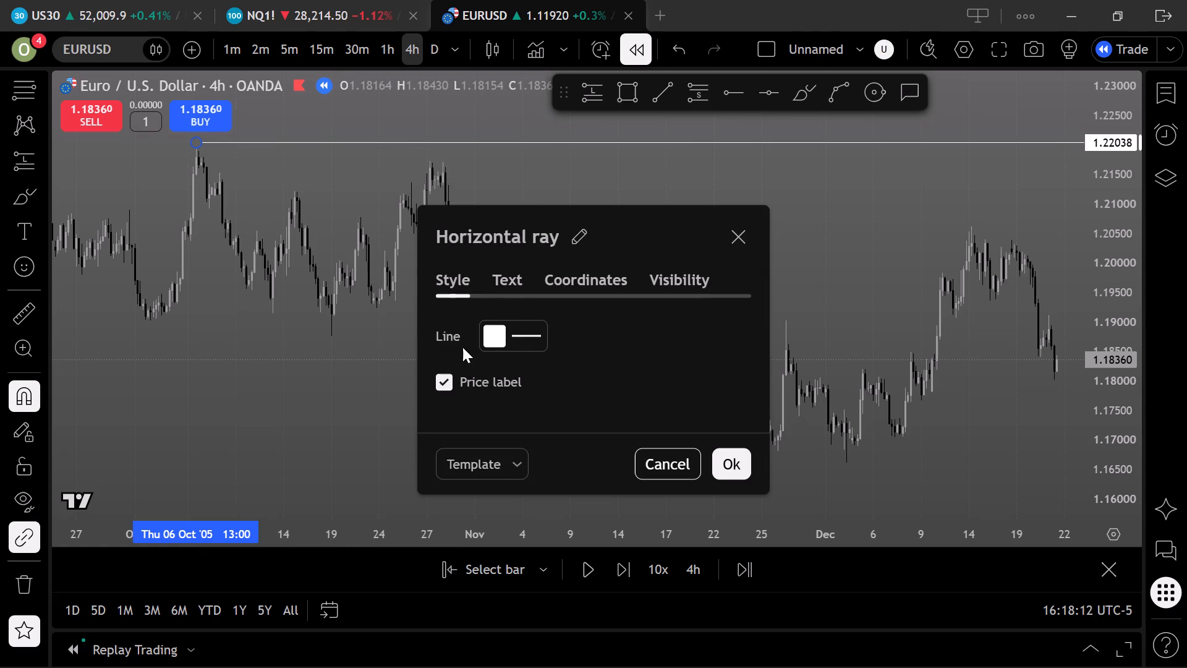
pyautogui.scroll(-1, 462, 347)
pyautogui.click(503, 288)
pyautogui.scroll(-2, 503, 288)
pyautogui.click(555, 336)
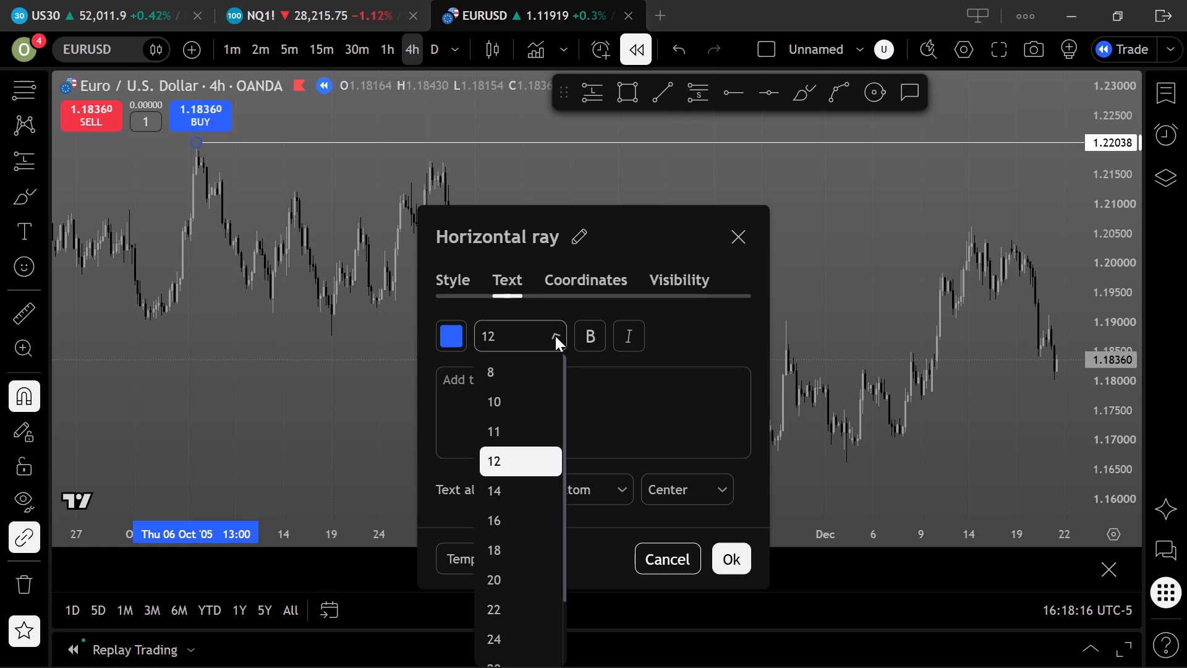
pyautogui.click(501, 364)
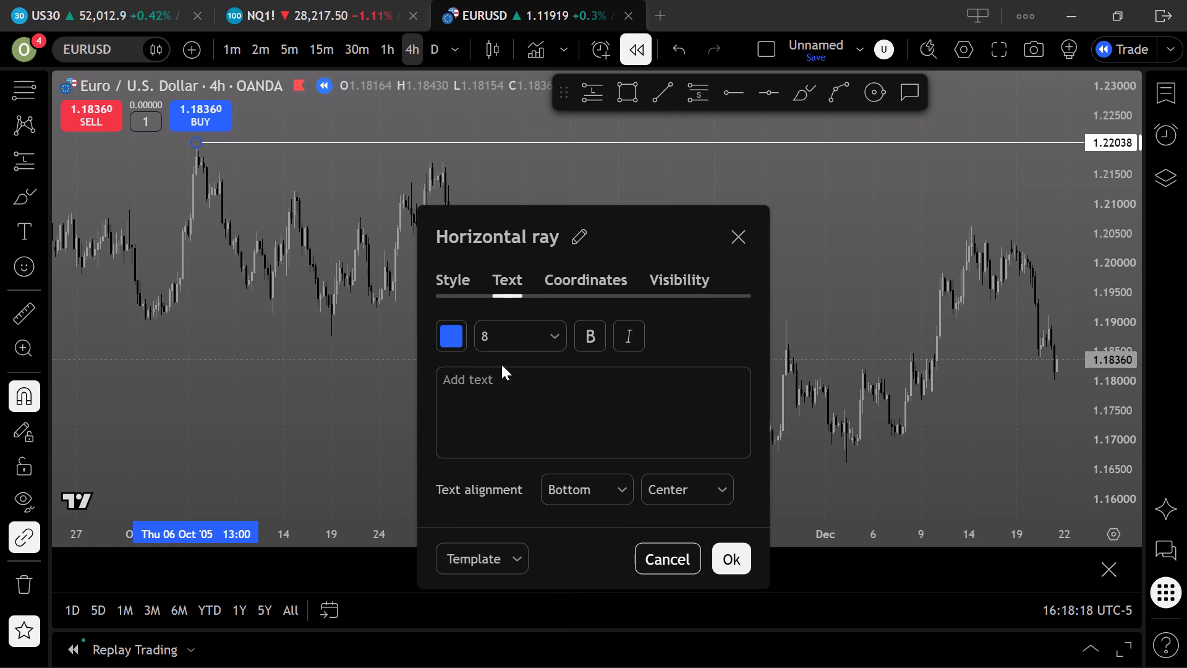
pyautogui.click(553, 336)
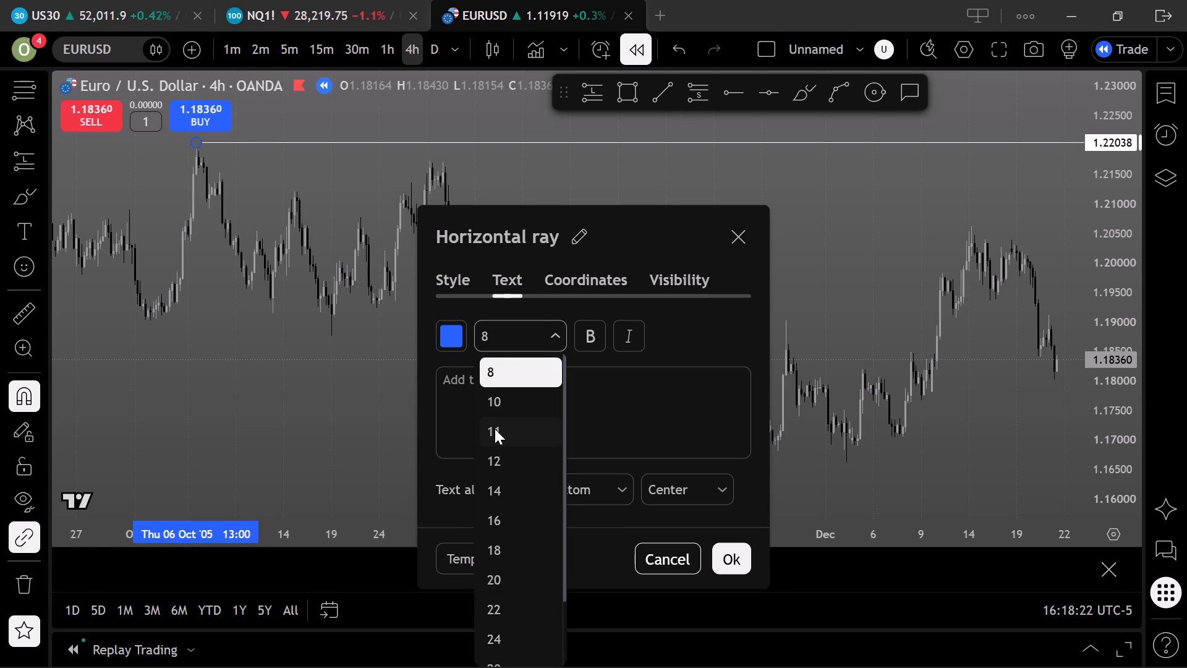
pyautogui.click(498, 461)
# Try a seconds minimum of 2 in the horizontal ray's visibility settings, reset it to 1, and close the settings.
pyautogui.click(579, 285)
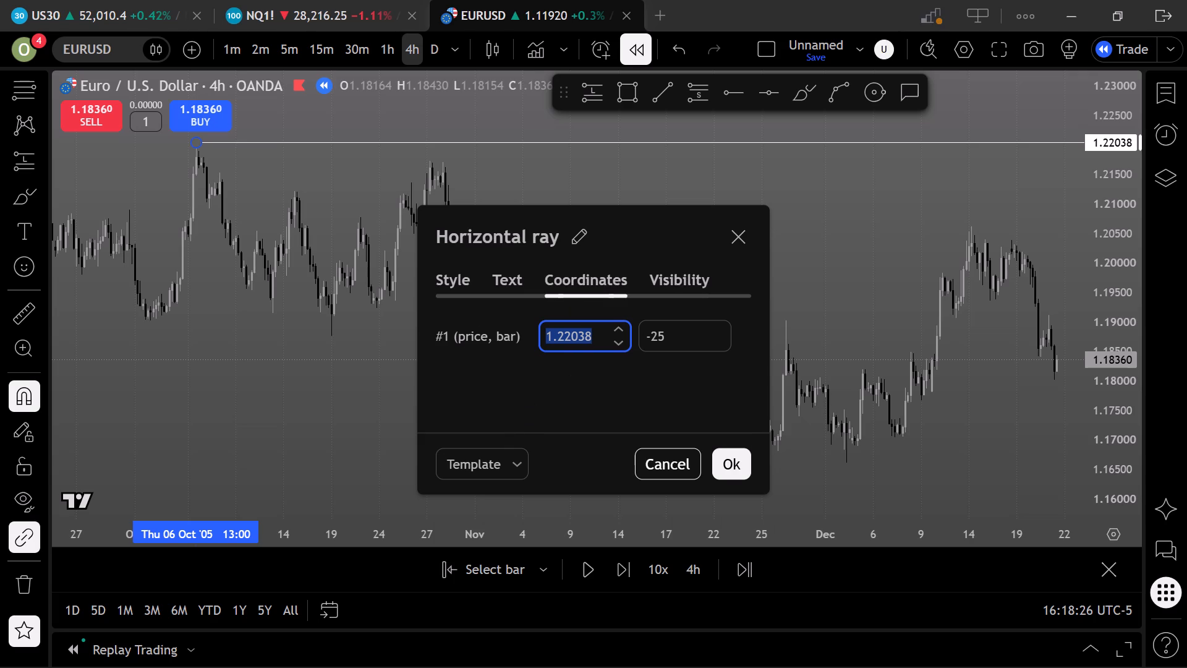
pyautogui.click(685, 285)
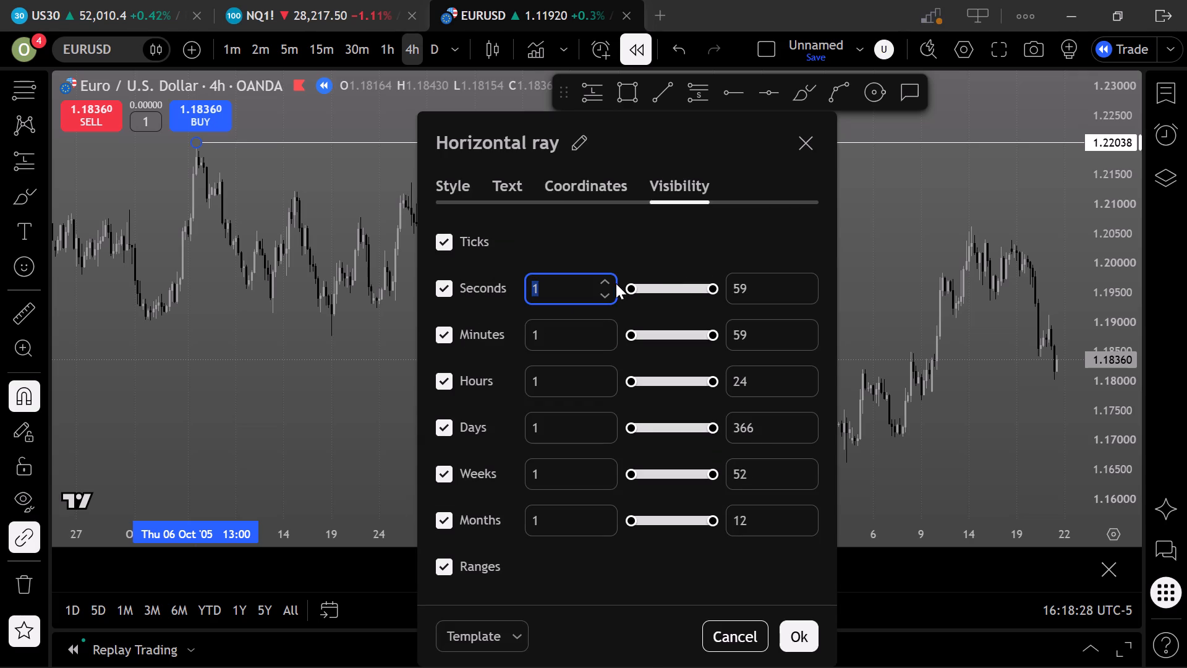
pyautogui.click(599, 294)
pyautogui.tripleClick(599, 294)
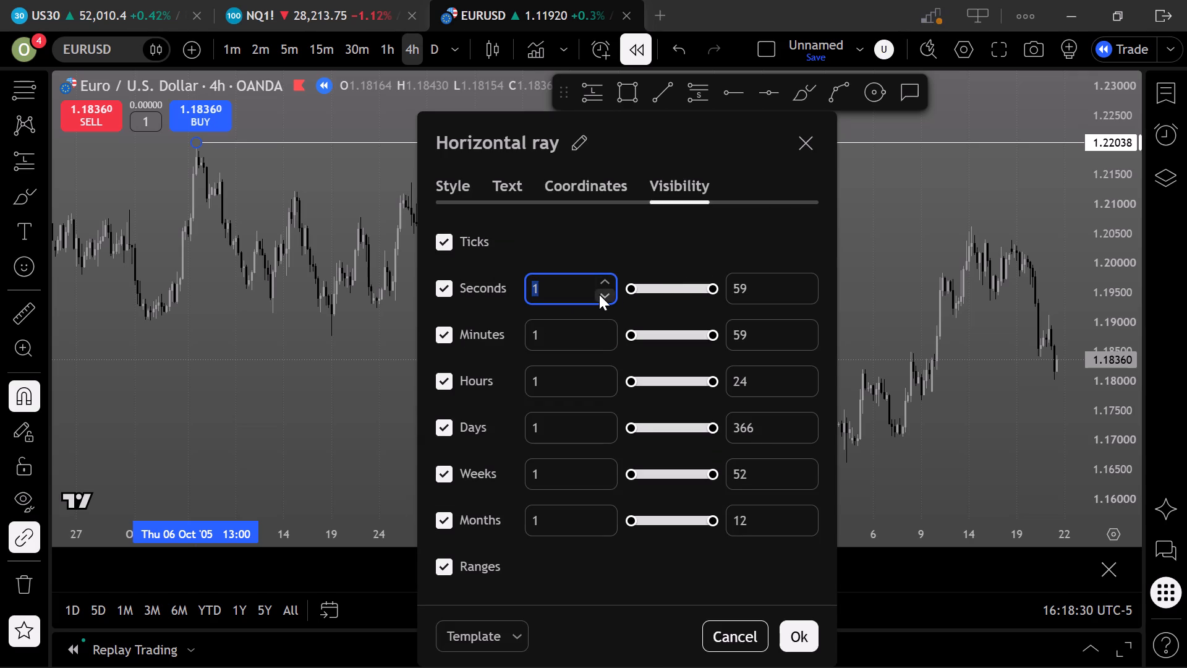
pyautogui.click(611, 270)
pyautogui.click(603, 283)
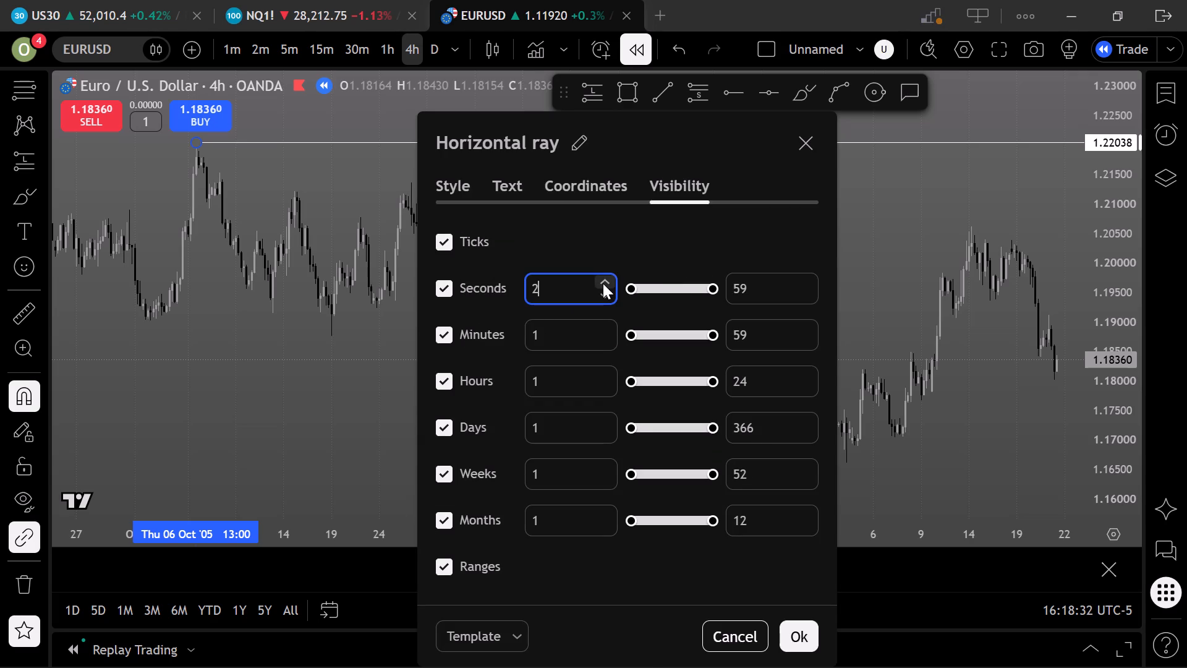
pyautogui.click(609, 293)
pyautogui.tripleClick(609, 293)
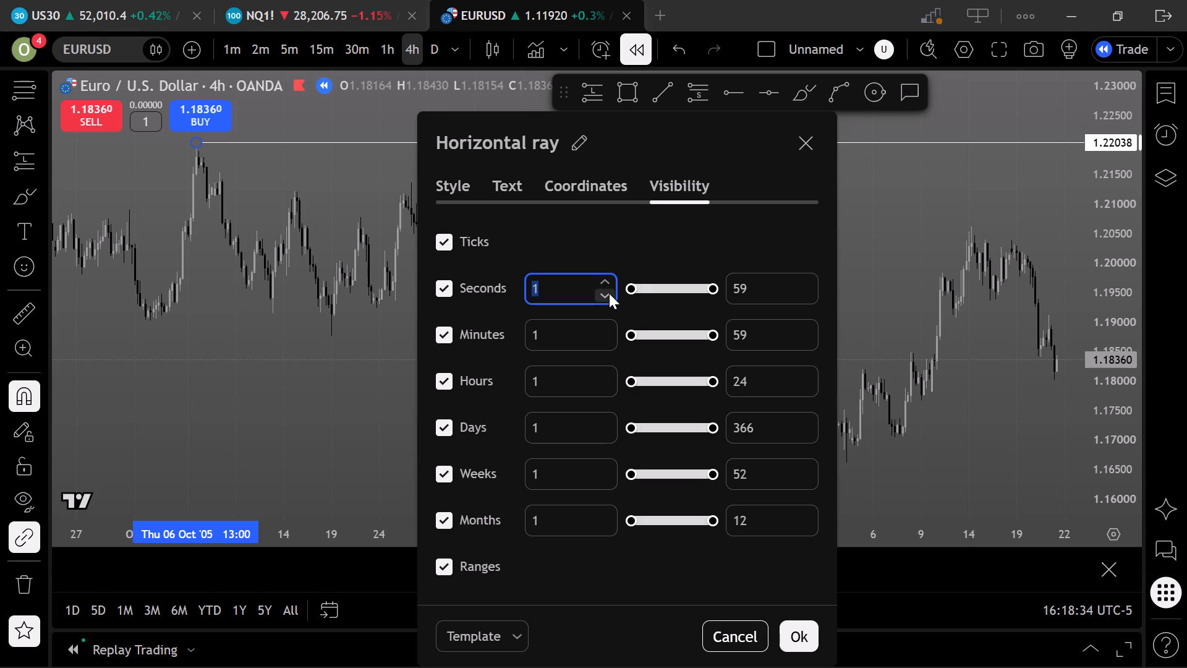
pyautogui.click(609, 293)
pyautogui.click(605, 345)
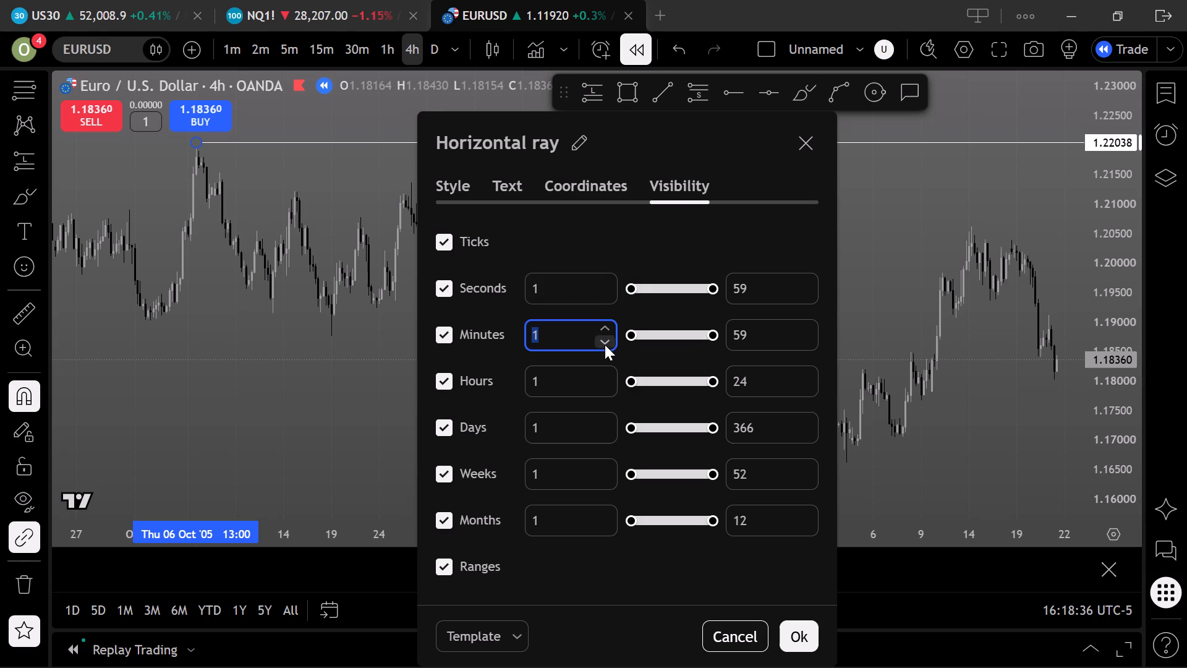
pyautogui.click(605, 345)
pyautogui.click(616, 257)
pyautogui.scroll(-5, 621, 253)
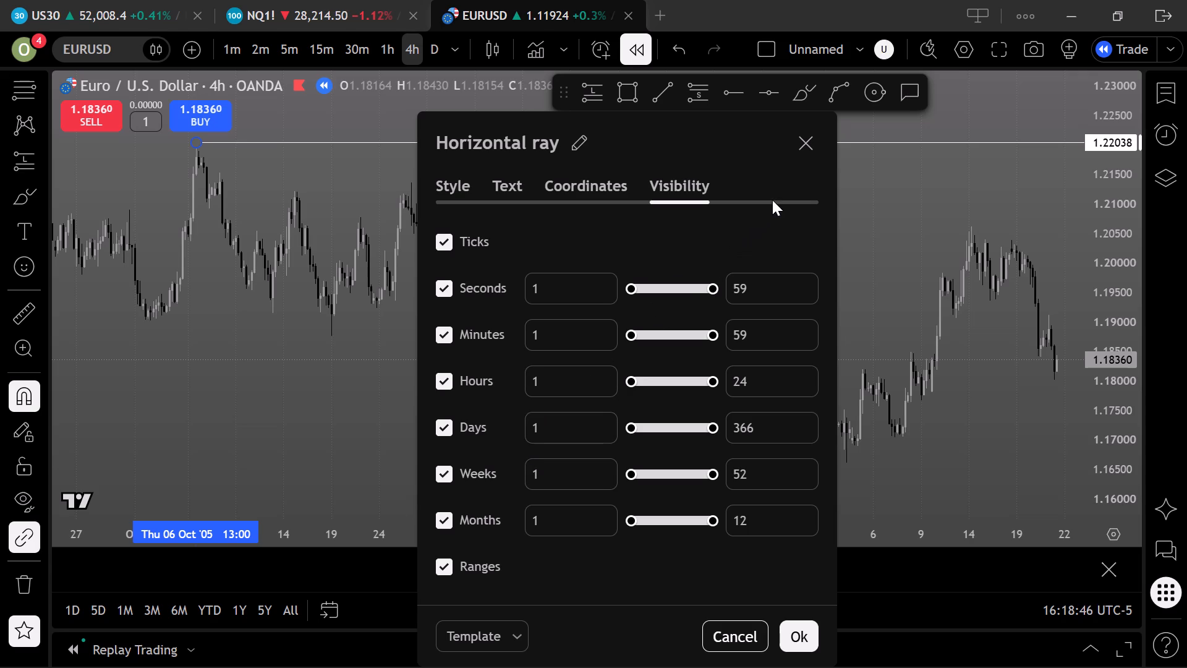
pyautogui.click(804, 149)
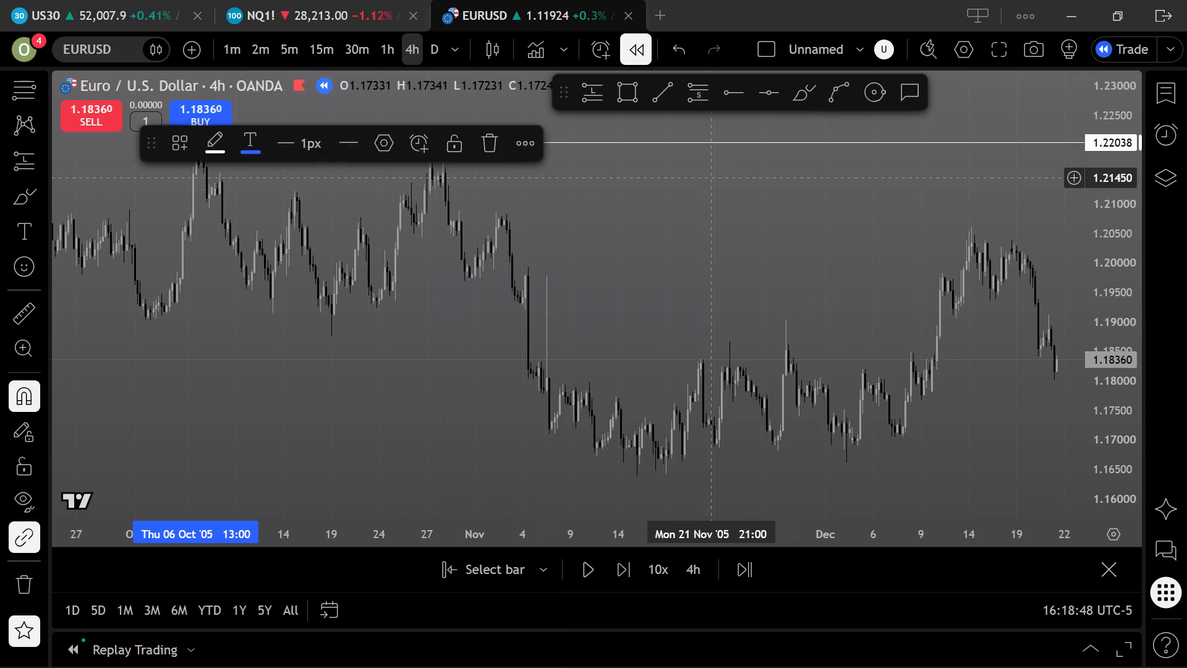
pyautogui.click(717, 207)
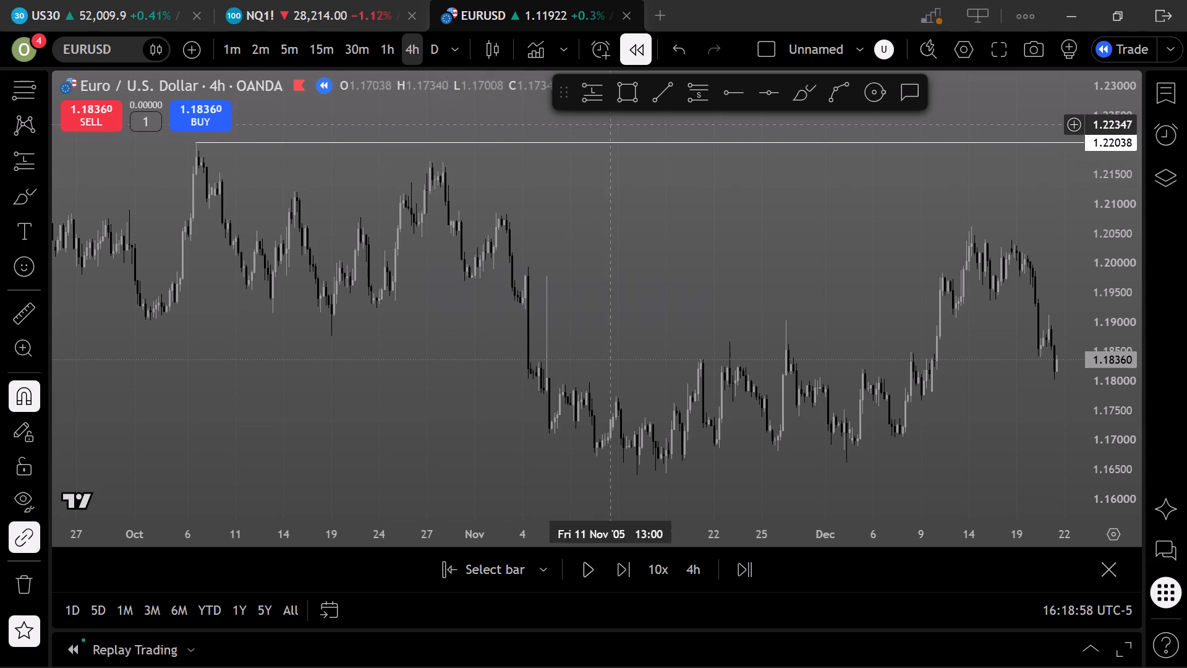
# Draw a near-horizontal trendline from the 10 Oct '05 swing high at about 1.2153 across to 3 Nov '05.
pyautogui.scroll(4, 649, 145)
pyautogui.moveTo(574, 188); pyautogui.dragTo(684, 233)
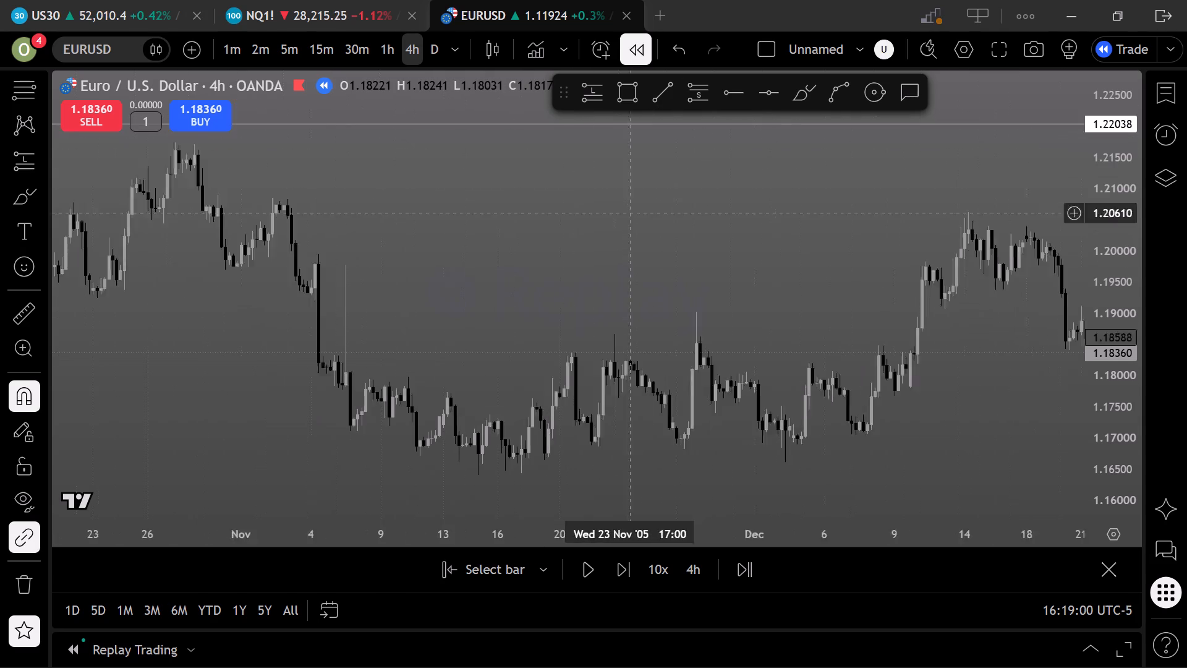
pyautogui.moveTo(684, 233); pyautogui.dragTo(808, 241)
pyautogui.moveTo(768, 230); pyautogui.dragTo(867, 253)
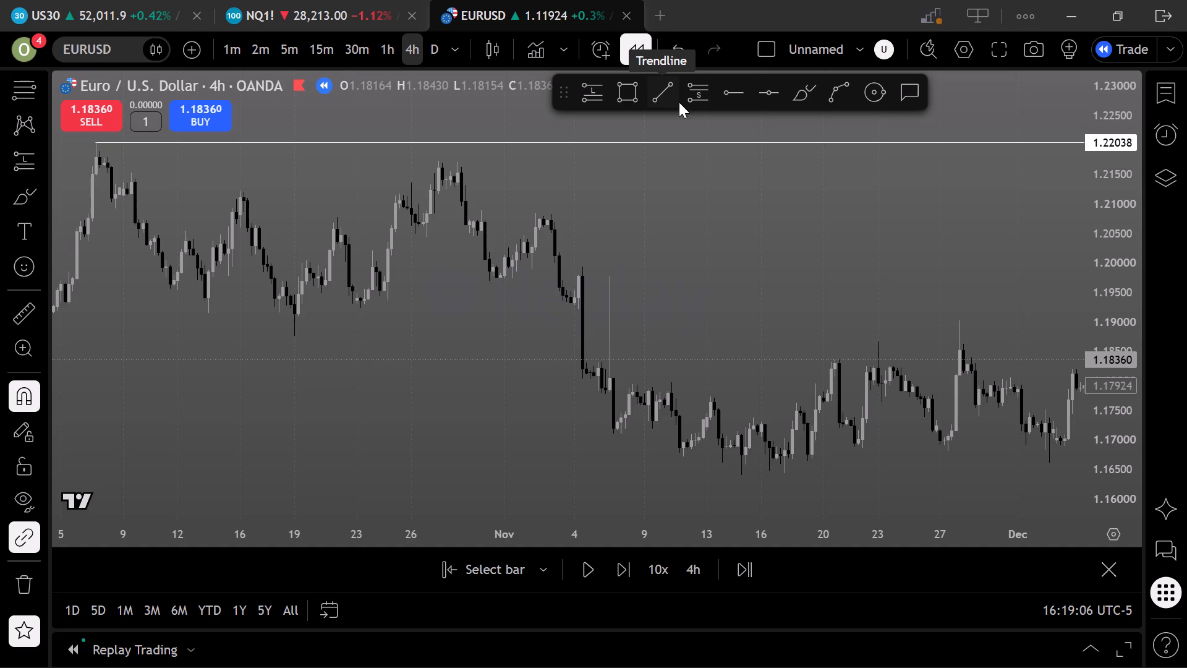
pyautogui.click(663, 88)
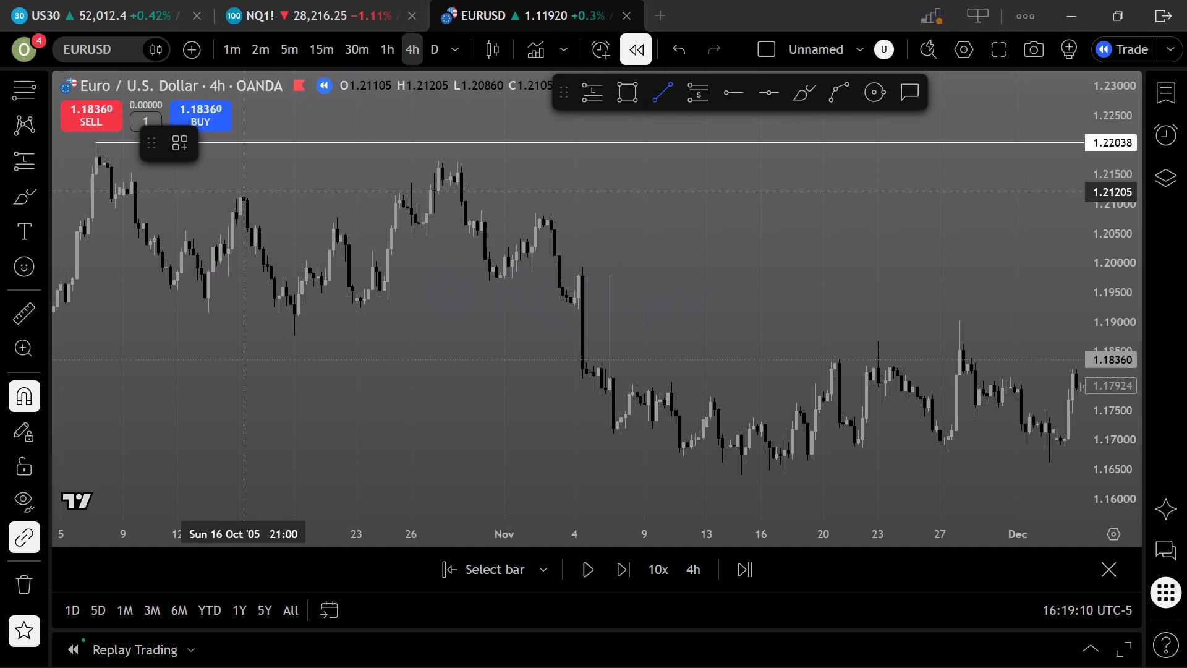
pyautogui.click(130, 161)
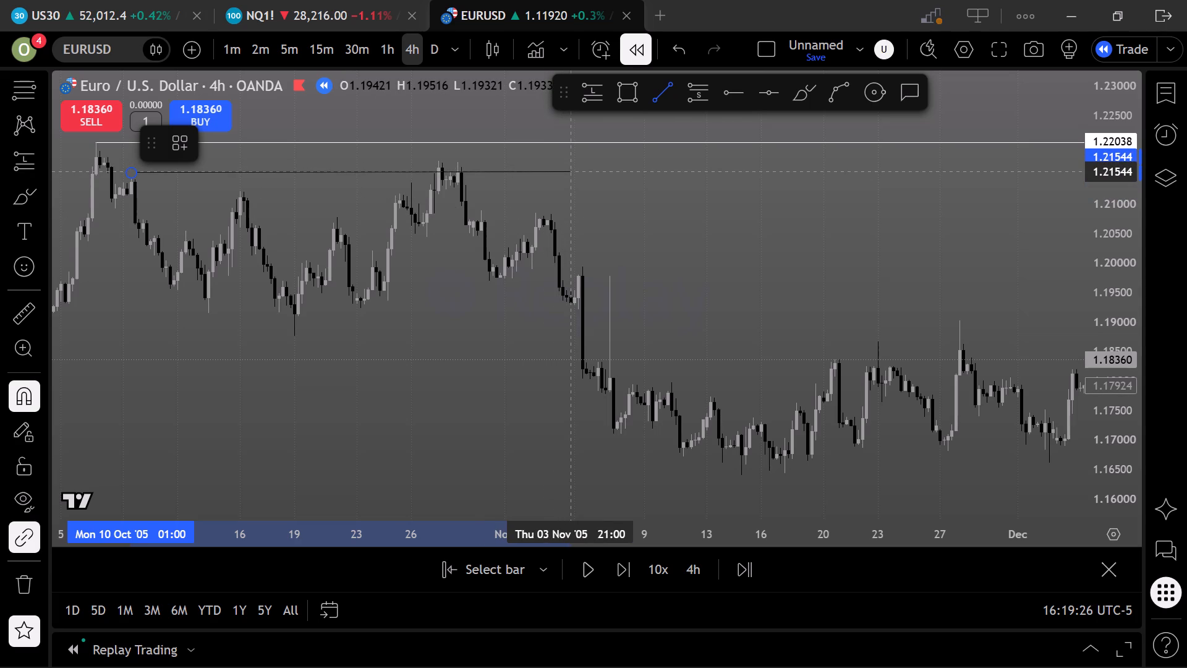
pyautogui.click(570, 173)
pyautogui.click(576, 191)
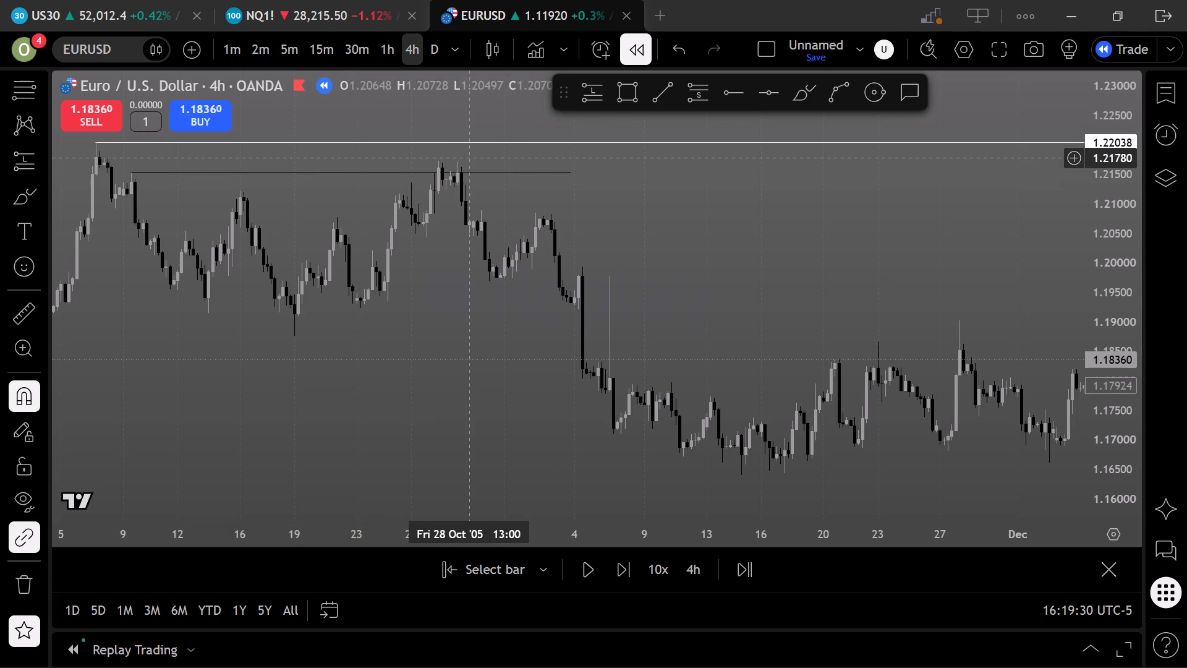
# Draw a rectangle at the 6 Oct '05 swing high, from 1.22038 down to 1.21480 on the same bar.
pyautogui.scroll(3, 449, 200)
pyautogui.scroll(-4, 448, 204)
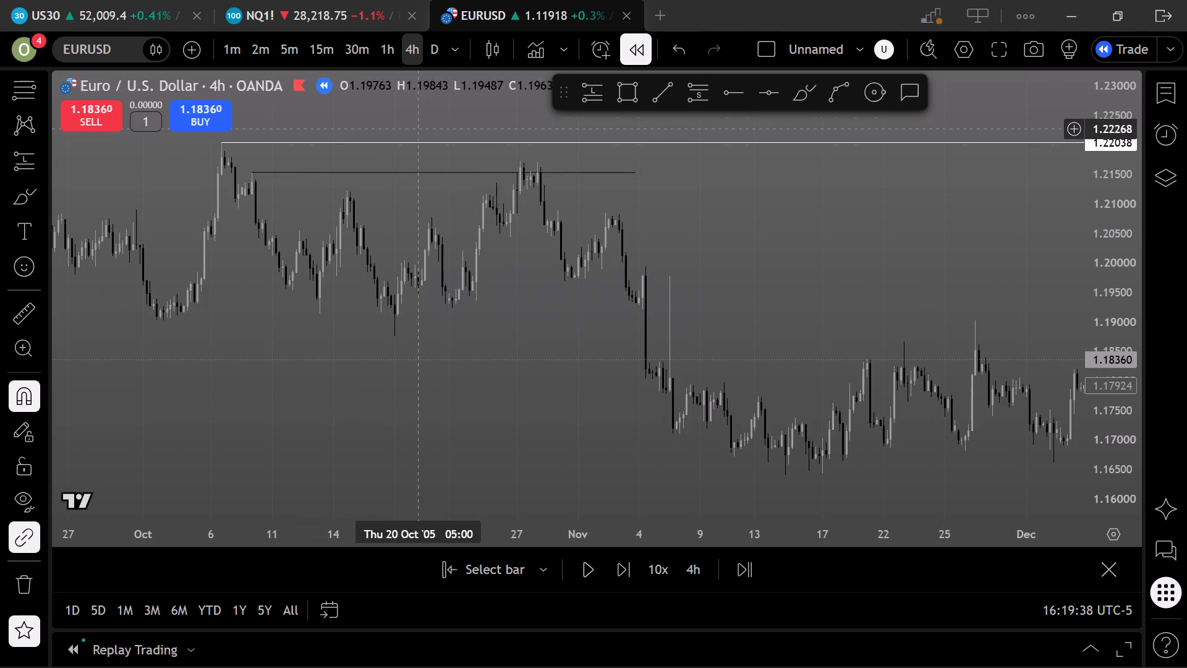
pyautogui.click(625, 92)
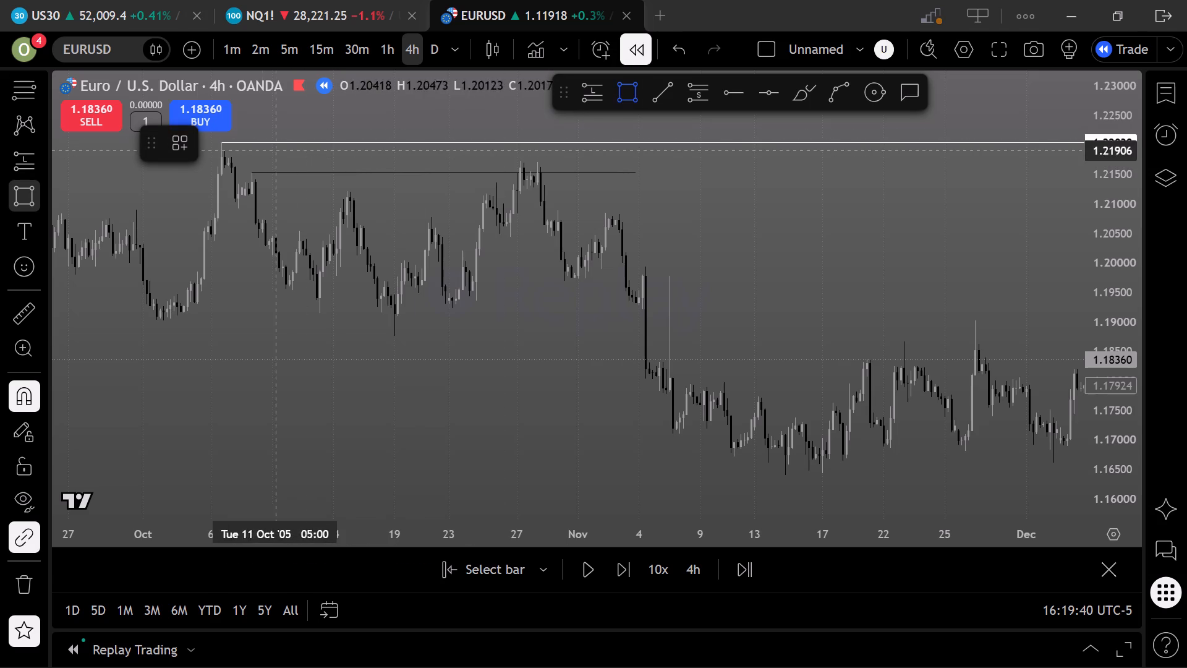
pyautogui.click(221, 140)
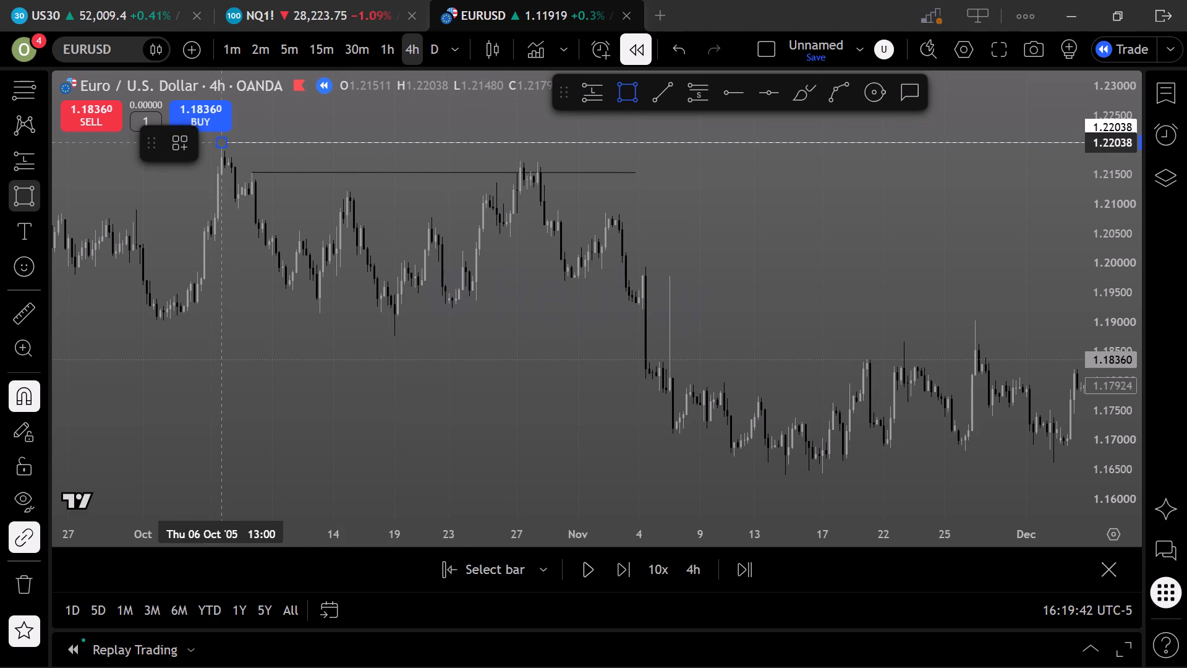
pyautogui.click(222, 176)
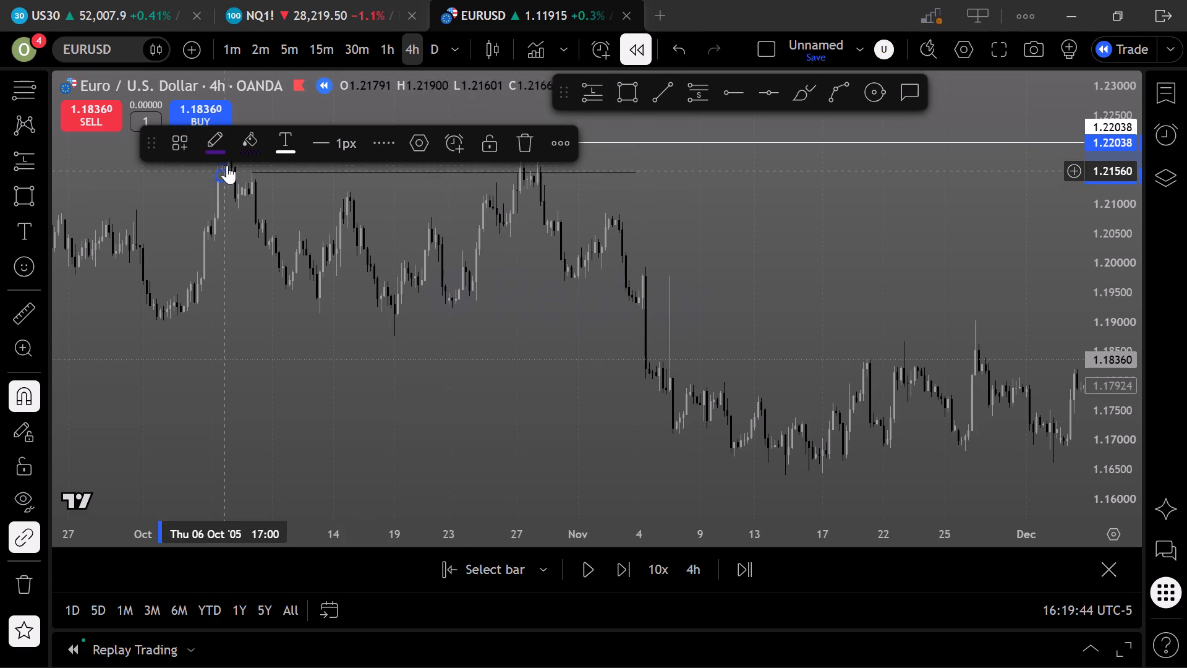
# Bring the rectangle at the 6 Oct swing high to the front of the visual order.
pyautogui.moveTo(157, 148); pyautogui.dragTo(179, 114)
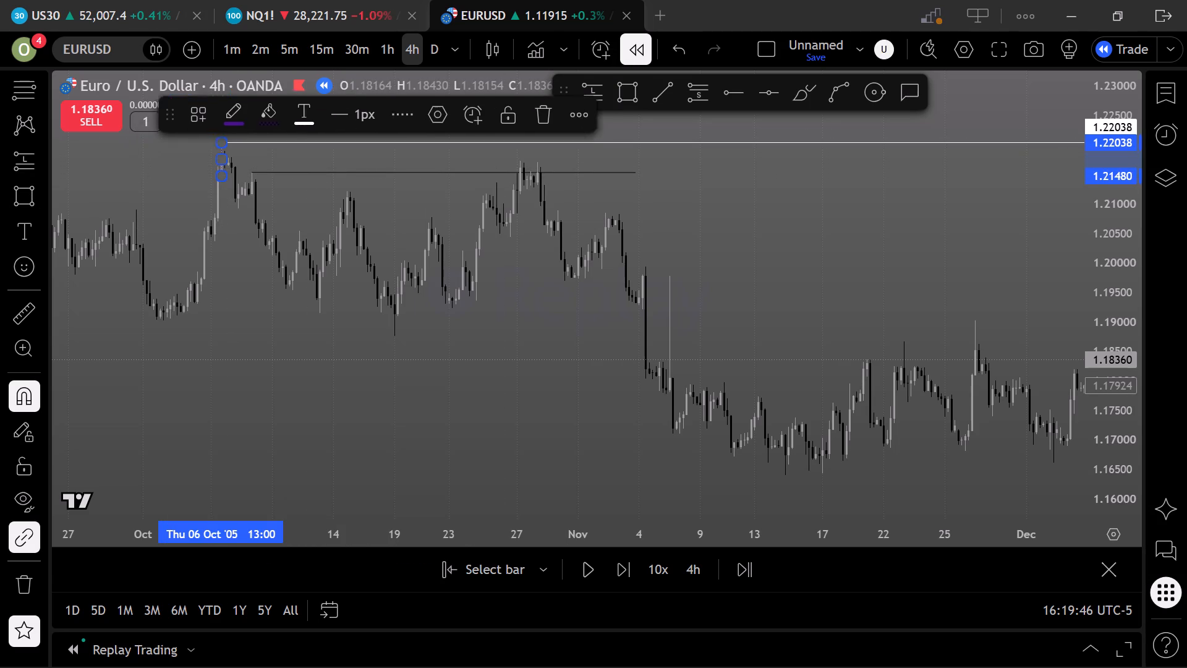
pyautogui.moveTo(179, 114); pyautogui.dragTo(189, 106)
pyautogui.click(208, 106)
pyautogui.click(208, 106)
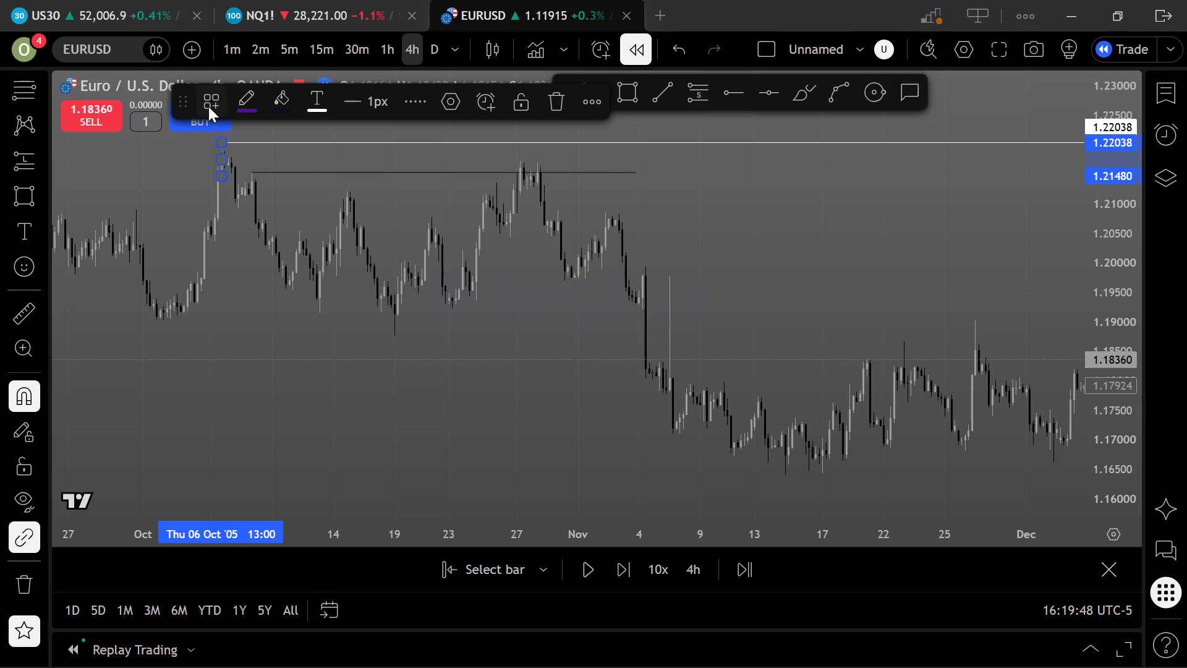
pyautogui.click(593, 100)
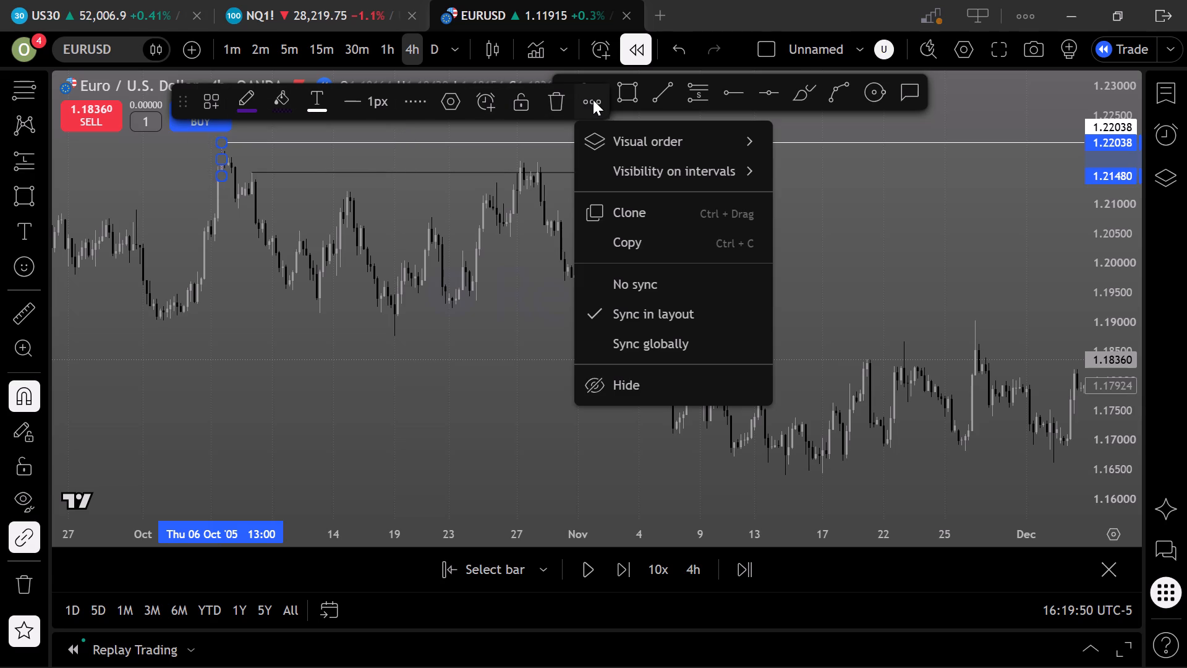
pyautogui.click(624, 135)
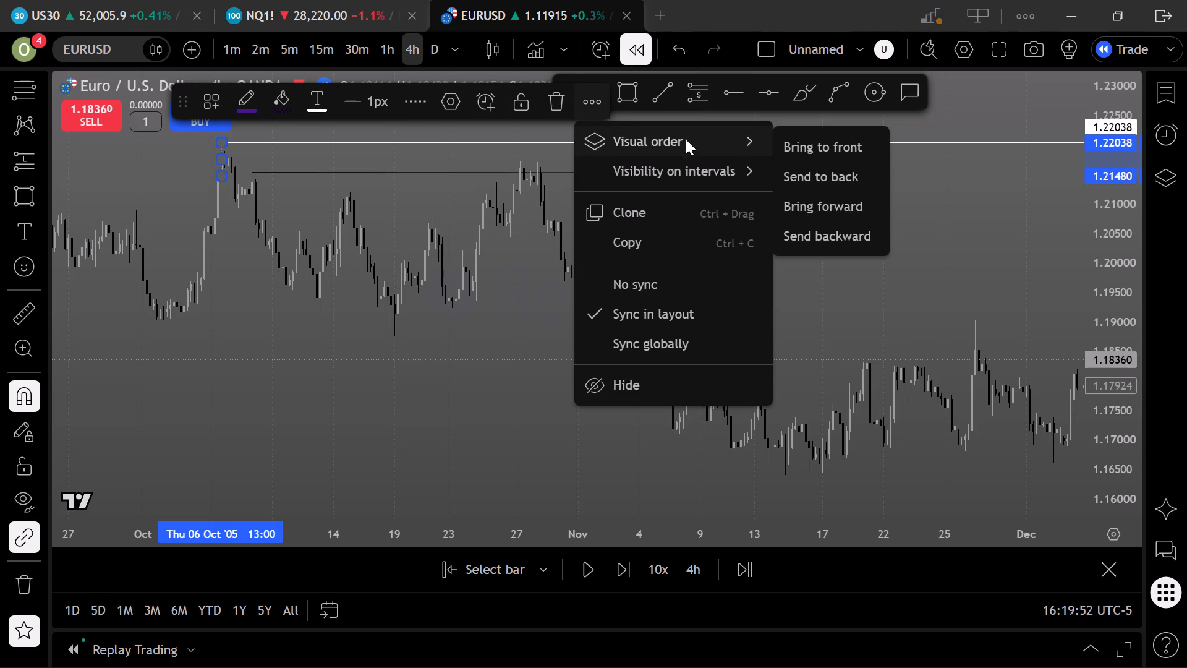
pyautogui.click(814, 145)
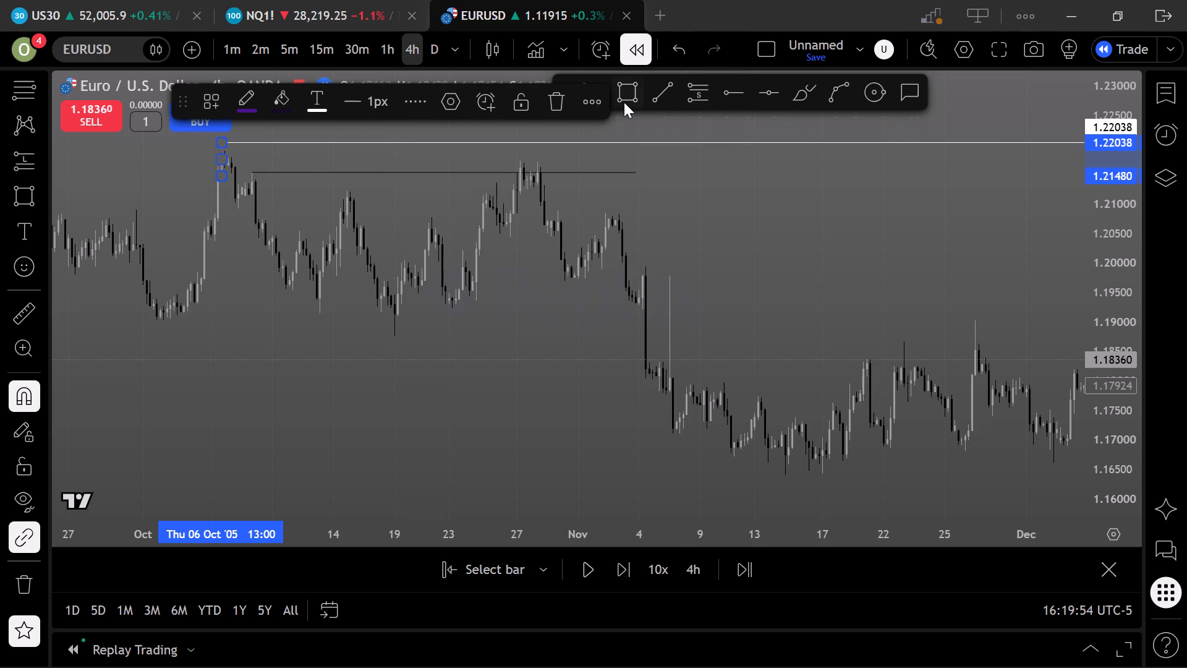
# Hide the rectangle at the 6 Oct swing high.
pyautogui.click(595, 102)
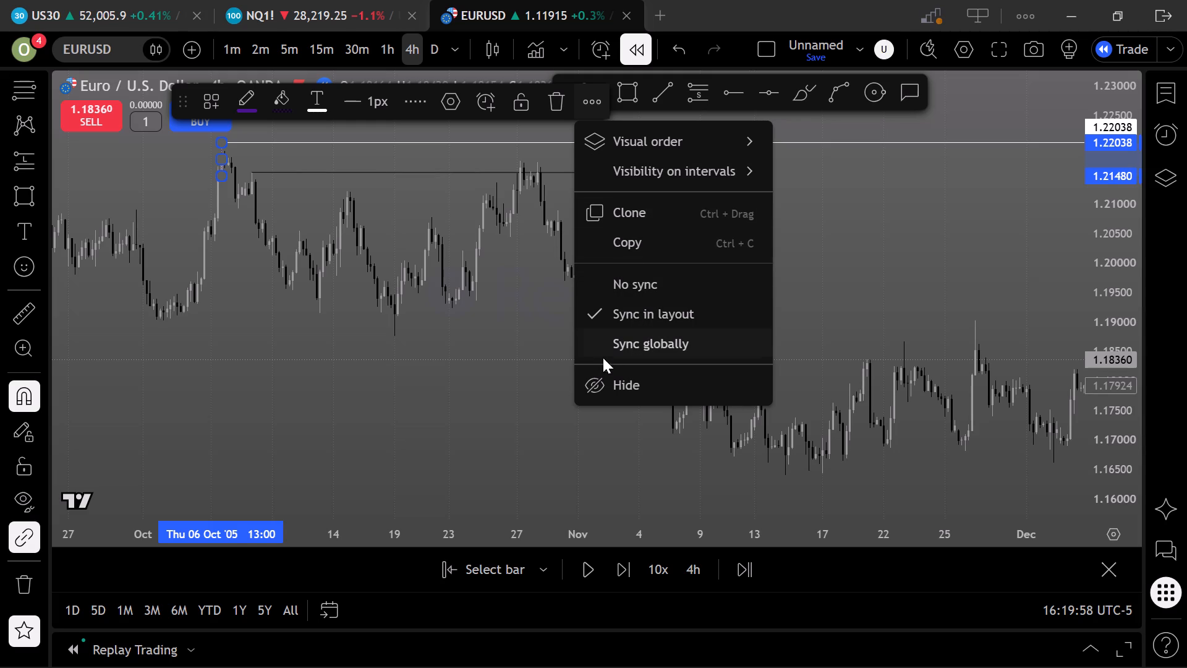
pyautogui.click(596, 383)
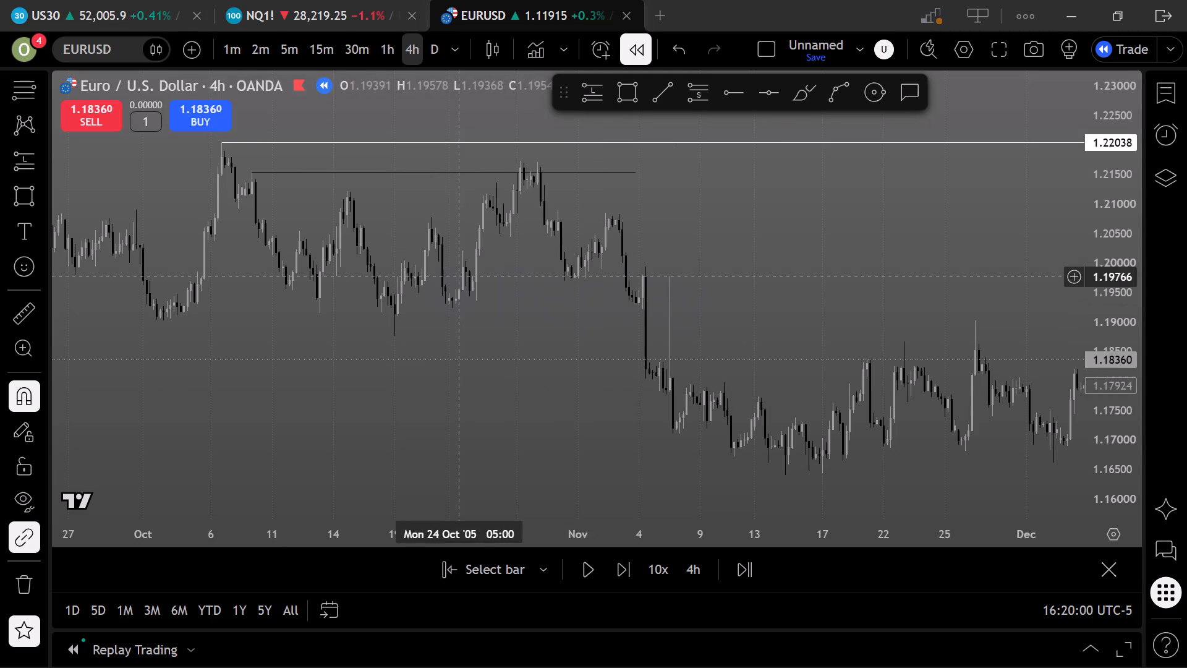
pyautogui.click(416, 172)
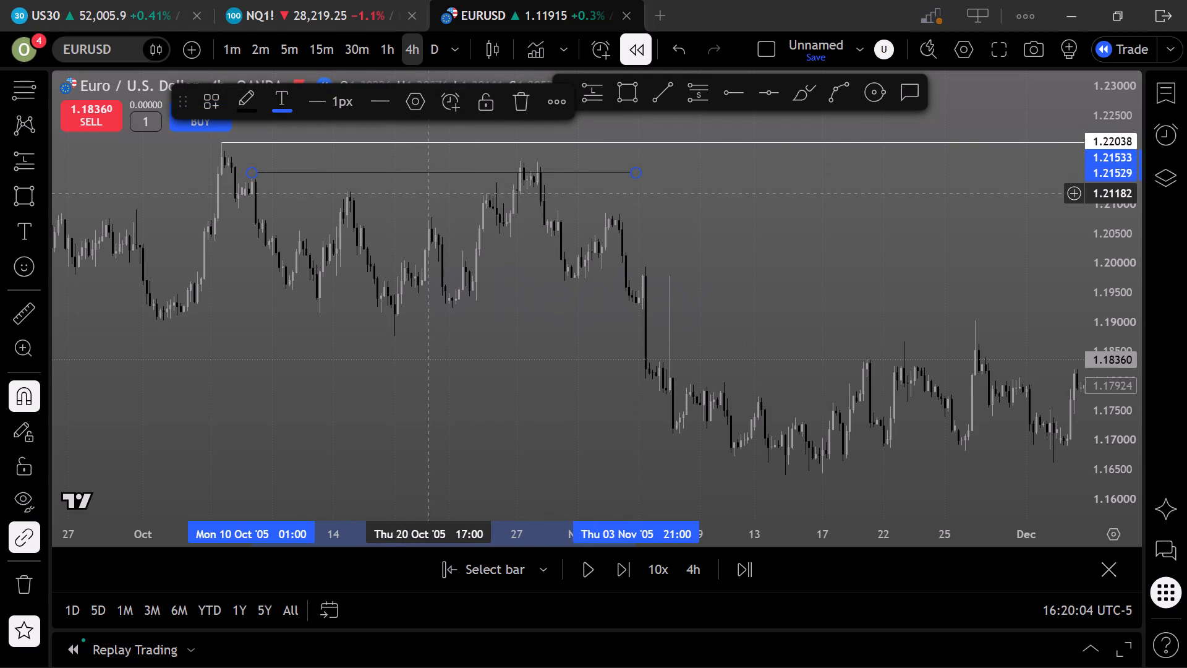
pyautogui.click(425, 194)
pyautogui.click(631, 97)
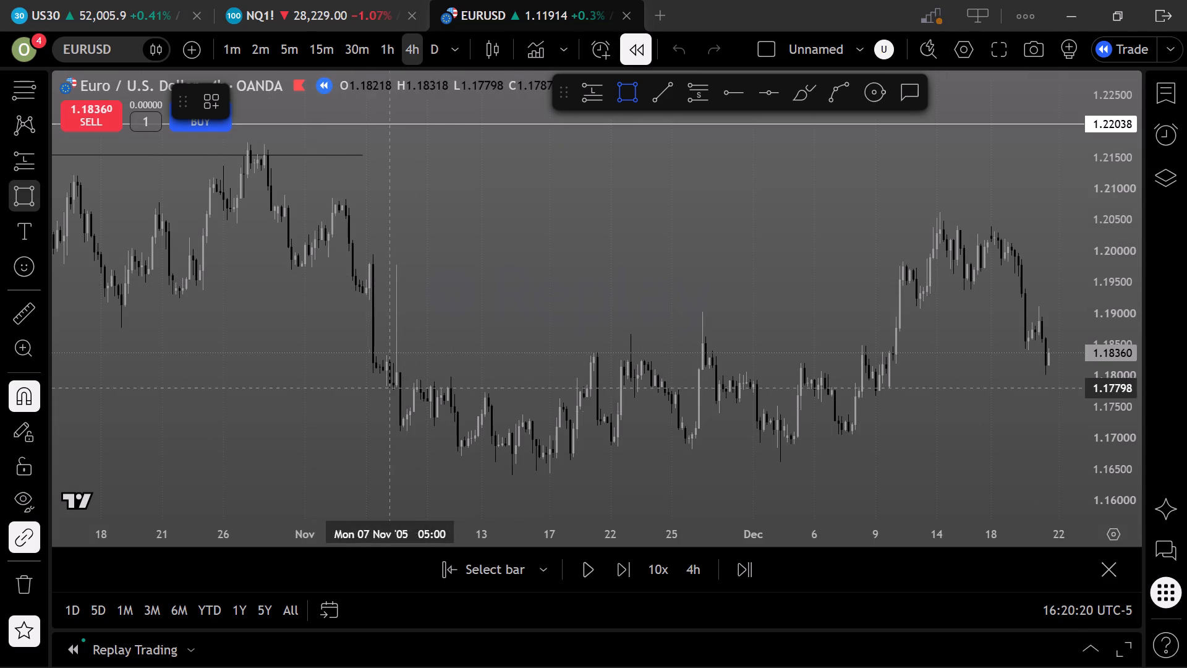
# Rewind the replay to the Sun 16 Oct '05 21:00 bar.
pyautogui.click(484, 565)
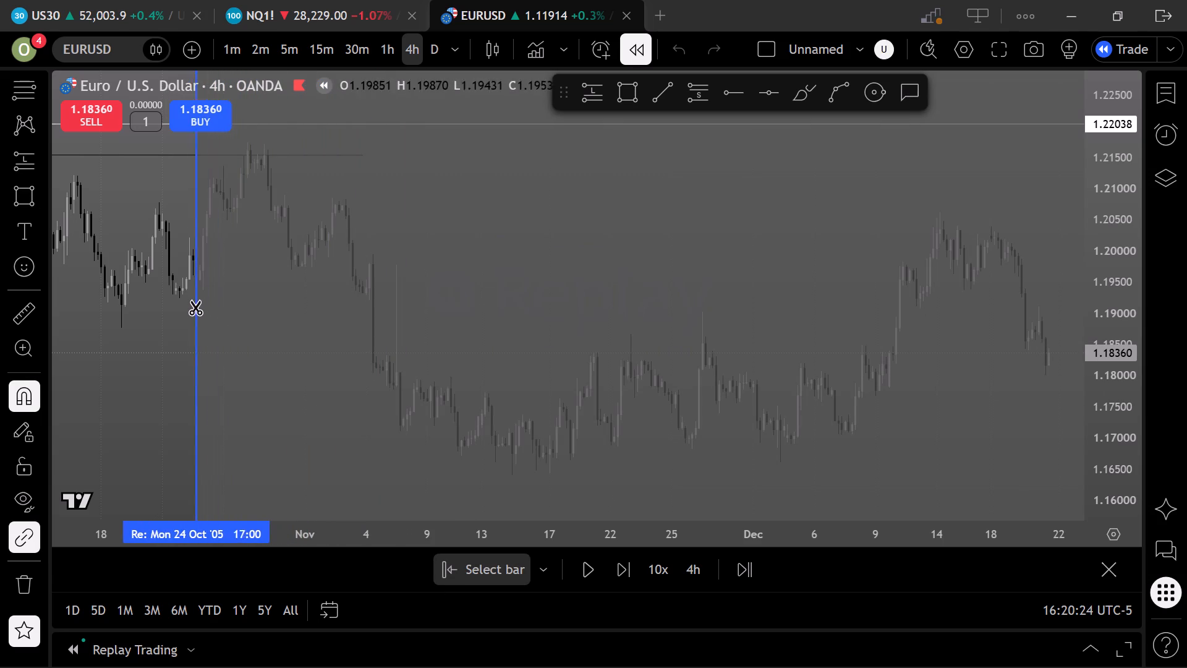
pyautogui.click(79, 249)
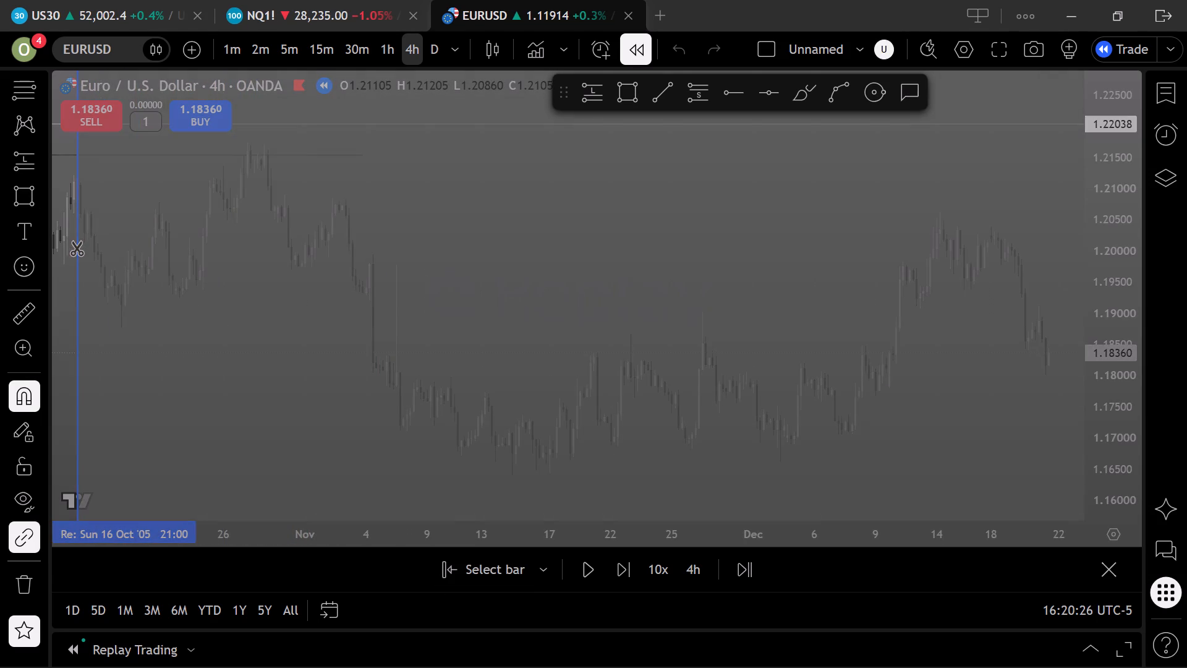
# Switch the EURUSD replay chart to the 1-hour timeframe.
pyautogui.scroll(4, 511, 326)
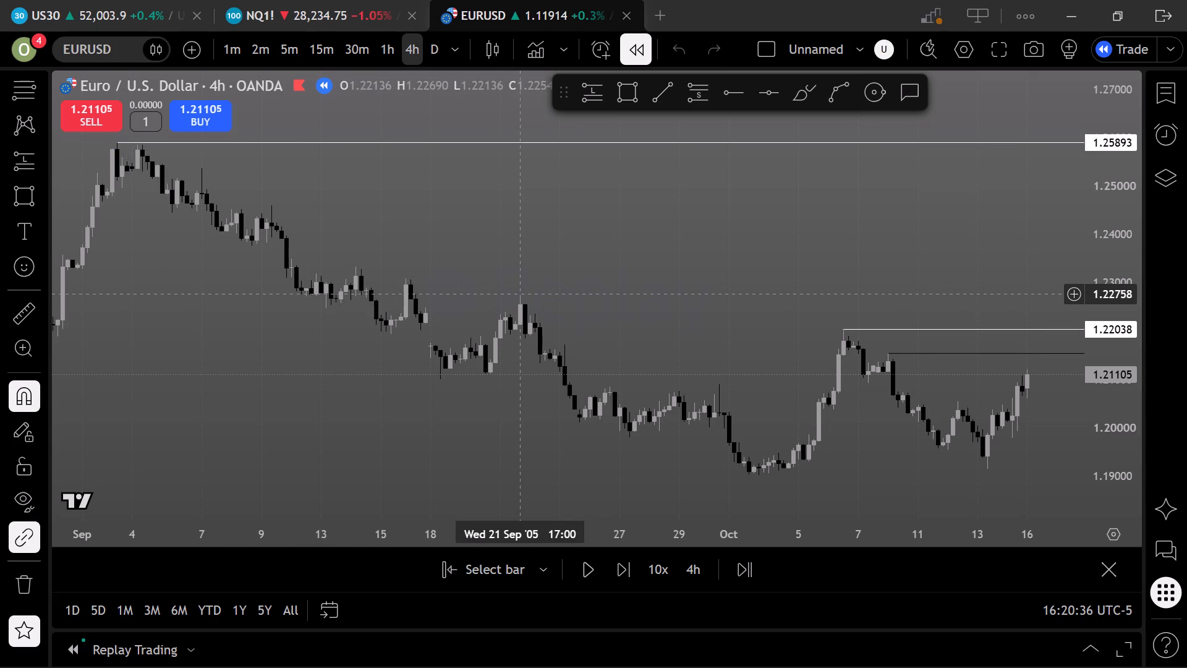
pyautogui.moveTo(562, 240); pyautogui.dragTo(307, 177)
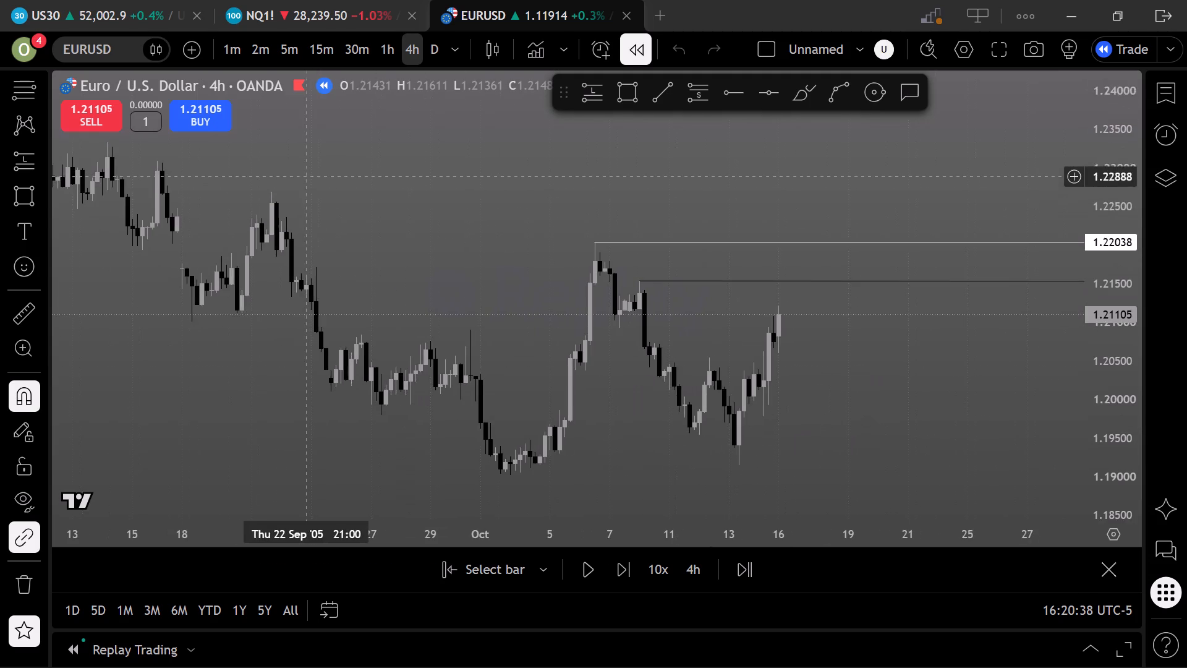
pyautogui.scroll(5, 495, 264)
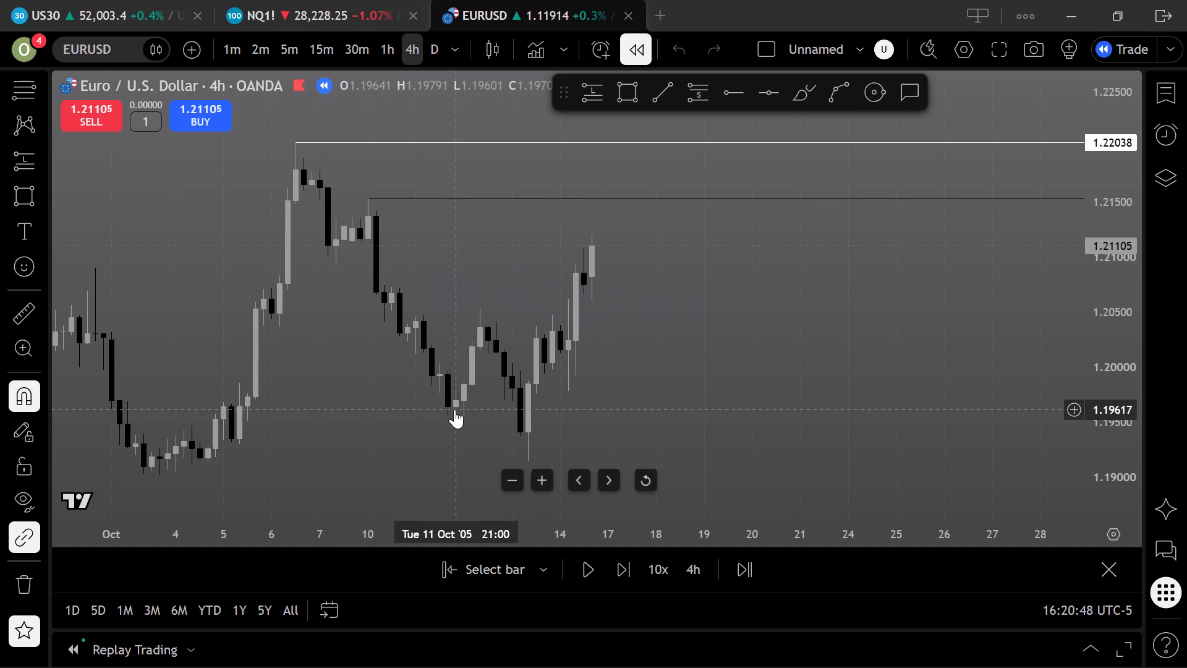
pyautogui.moveTo(461, 302); pyautogui.dragTo(443, 272)
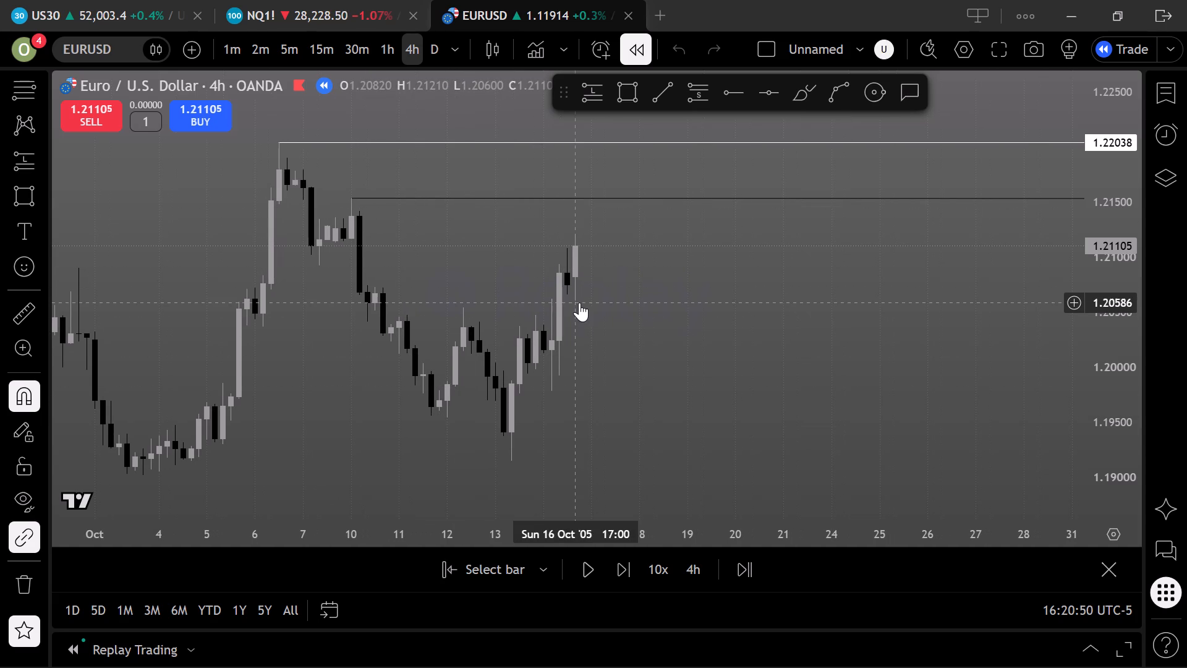
pyautogui.moveTo(511, 240); pyautogui.dragTo(628, 218)
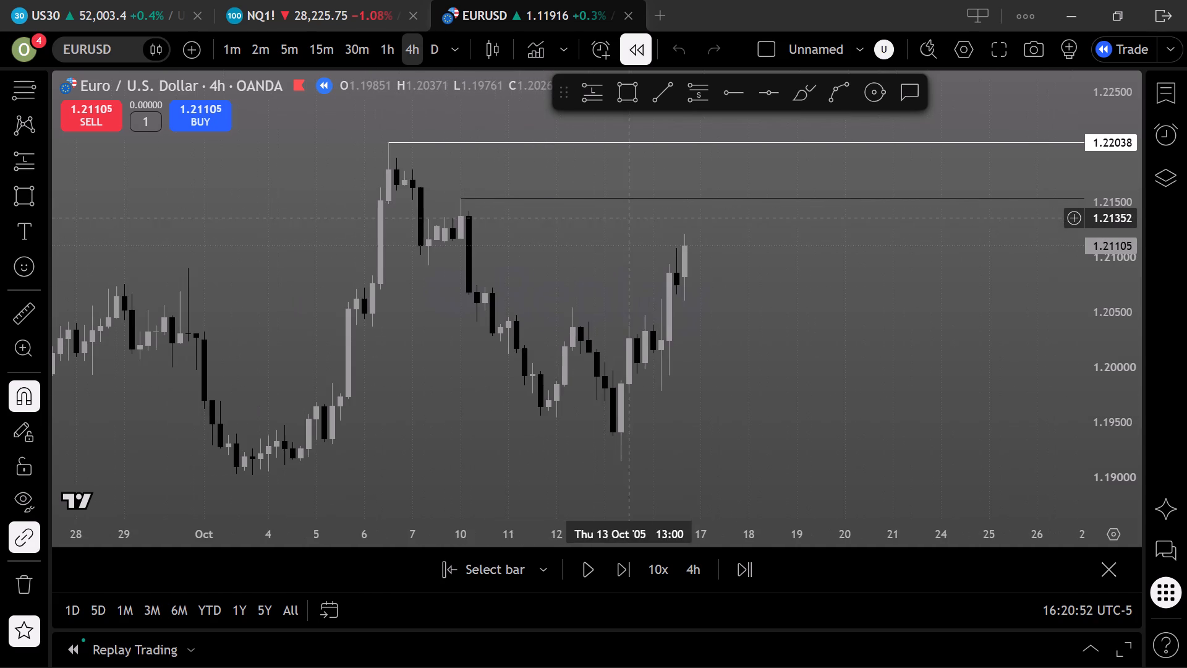
pyautogui.click(391, 43)
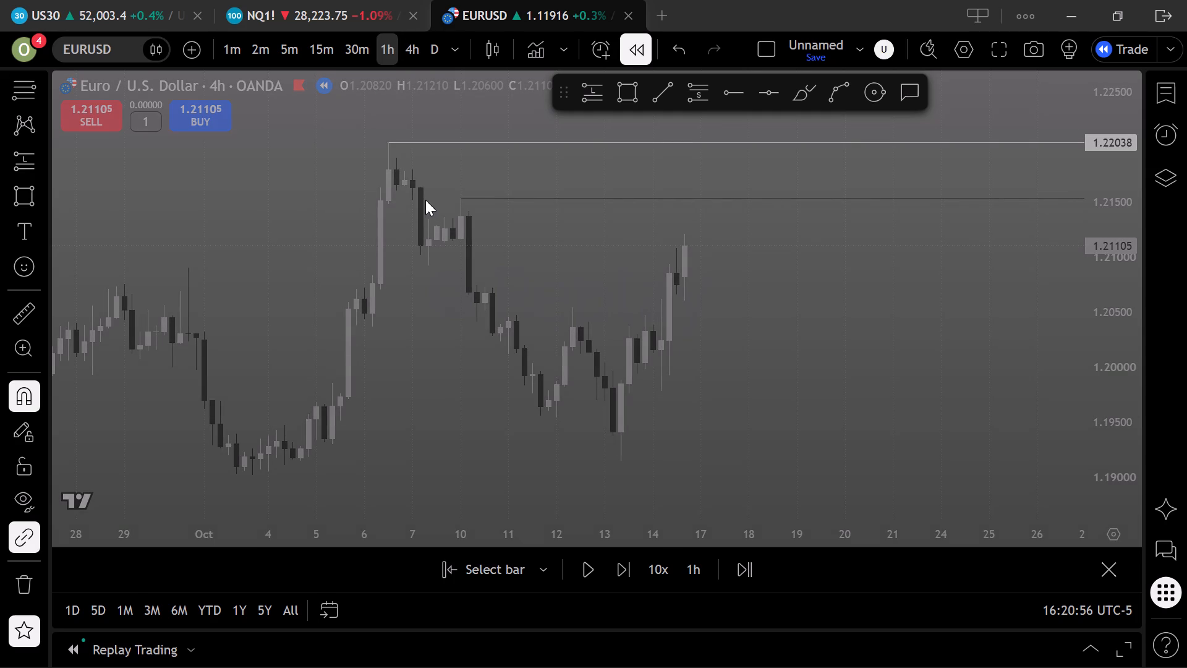
# Draw a horizontal ray from the 11 Oct '05 swing low at 1.19561.
pyautogui.moveTo(442, 187); pyautogui.dragTo(775, 211)
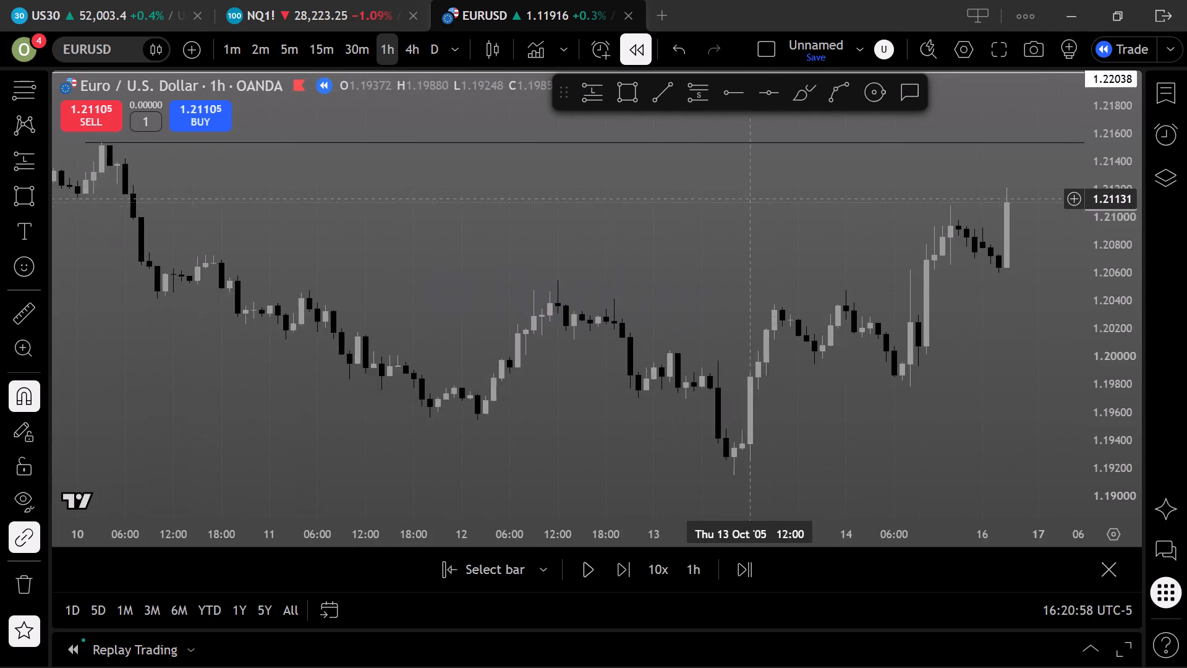
pyautogui.scroll(-3, 699, 199)
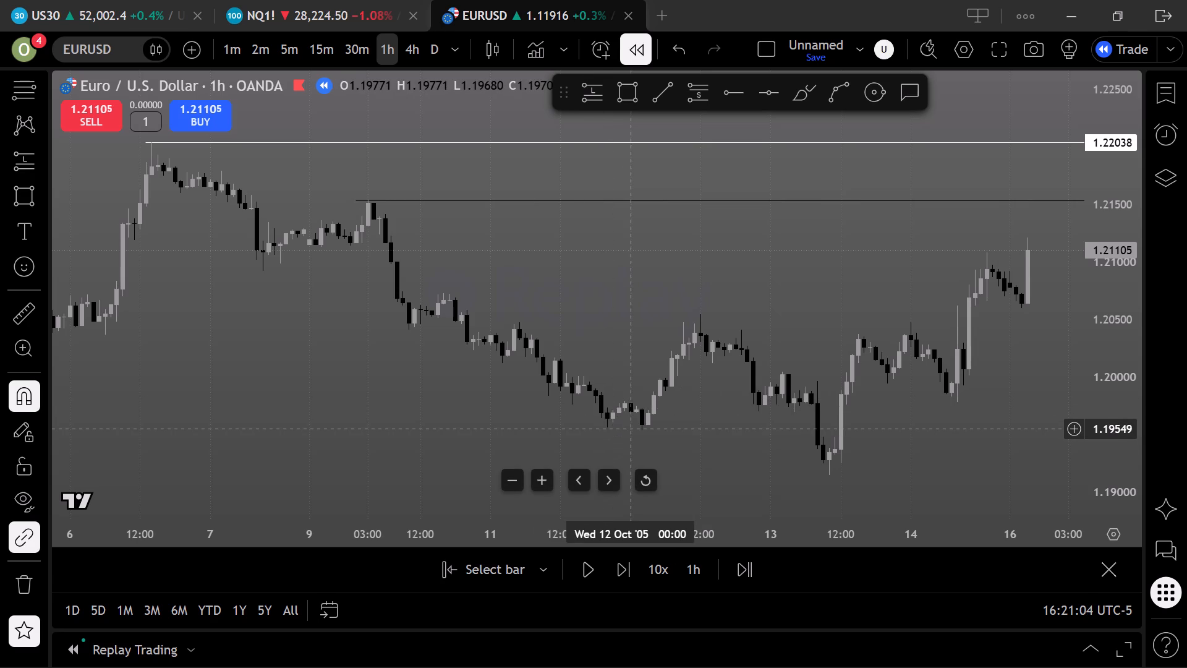
pyautogui.click(719, 92)
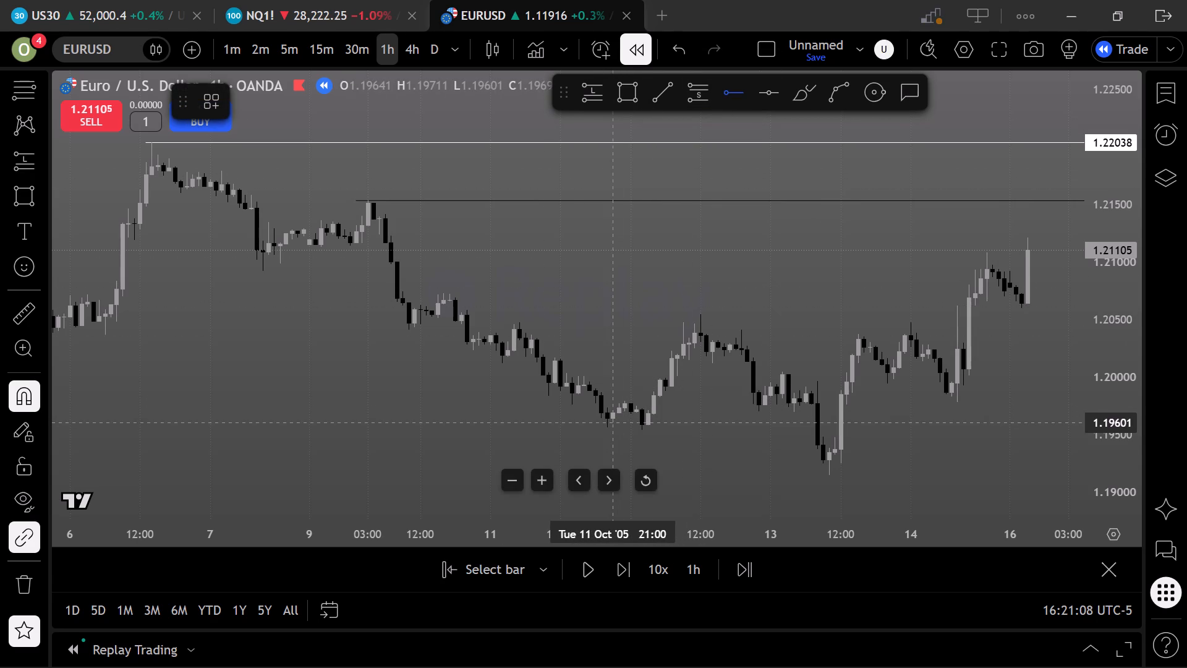
pyautogui.click(606, 427)
pyautogui.click(664, 327)
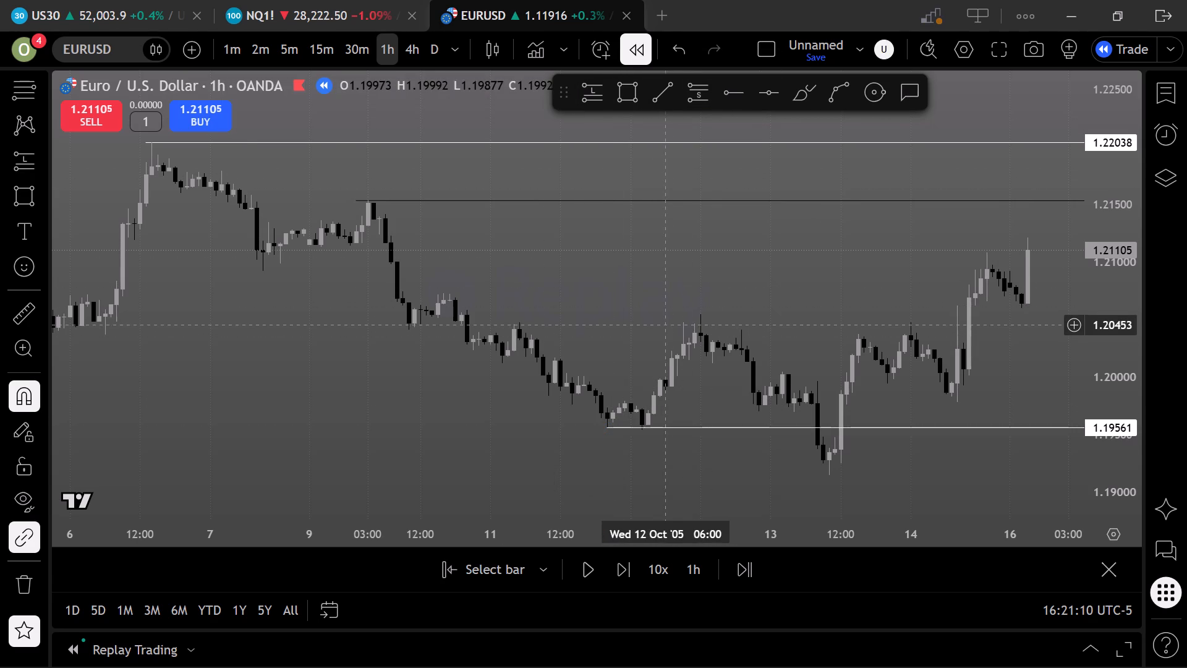
# Turn off magnet snapping and draw a short curve across the 6 Oct '05 swing high, from about 1.21984 to 1.21950.
pyautogui.scroll(-7, 669, 321)
pyautogui.moveTo(686, 354); pyautogui.dragTo(549, 322)
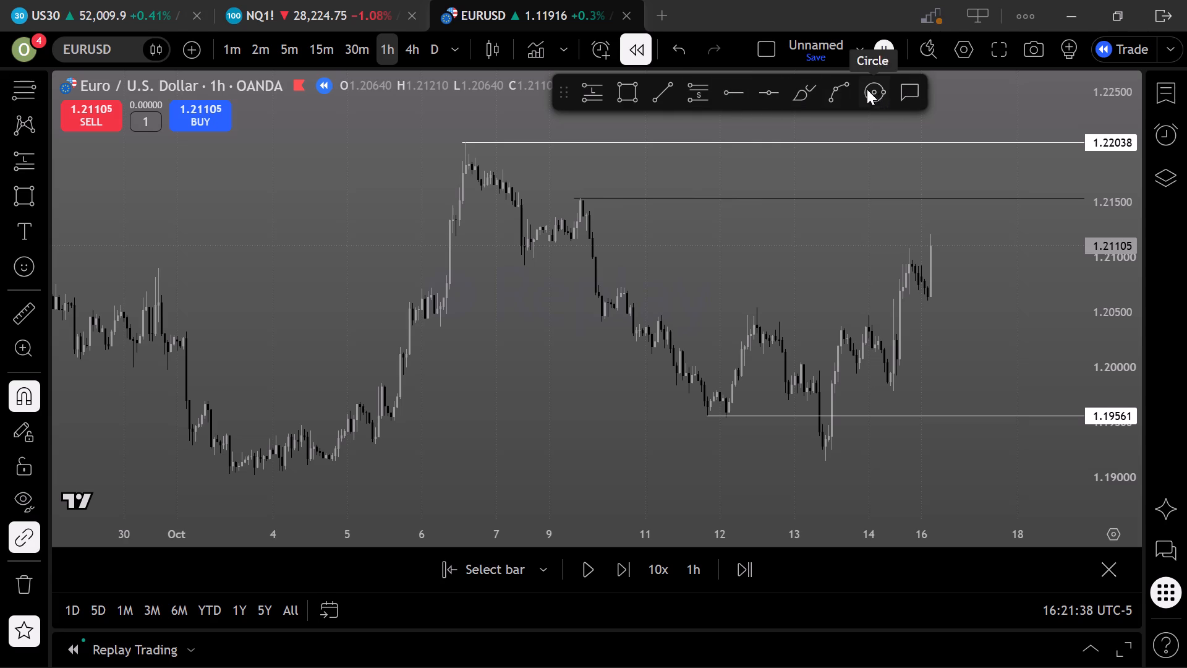
pyautogui.click(838, 90)
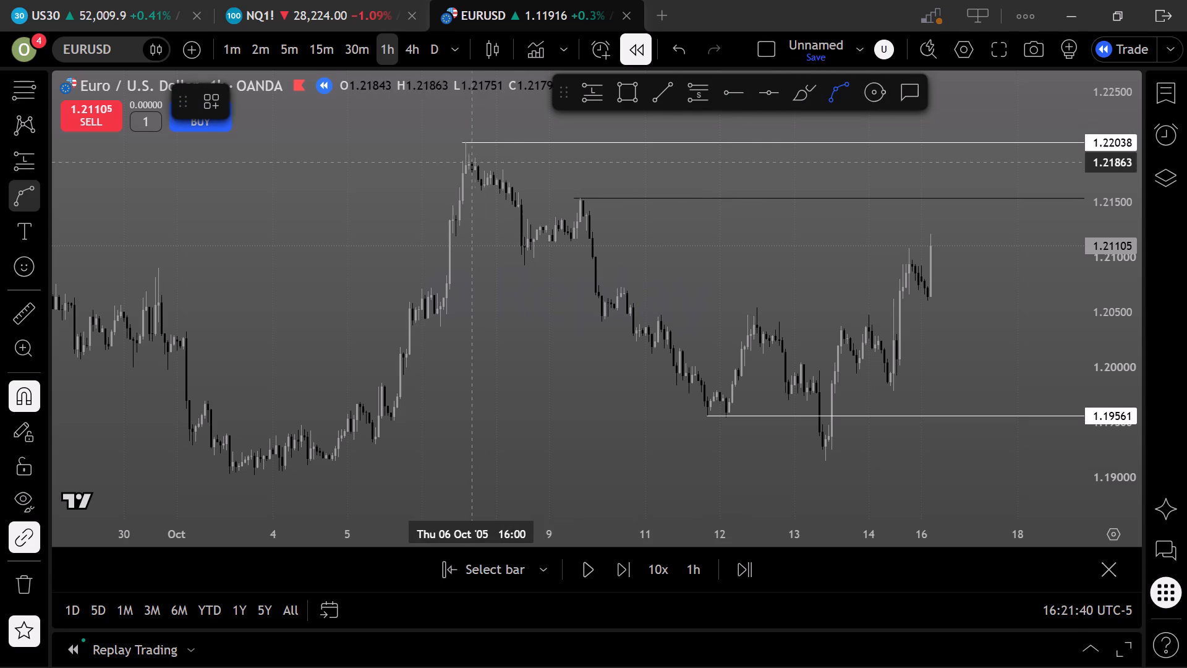
pyautogui.click(457, 149)
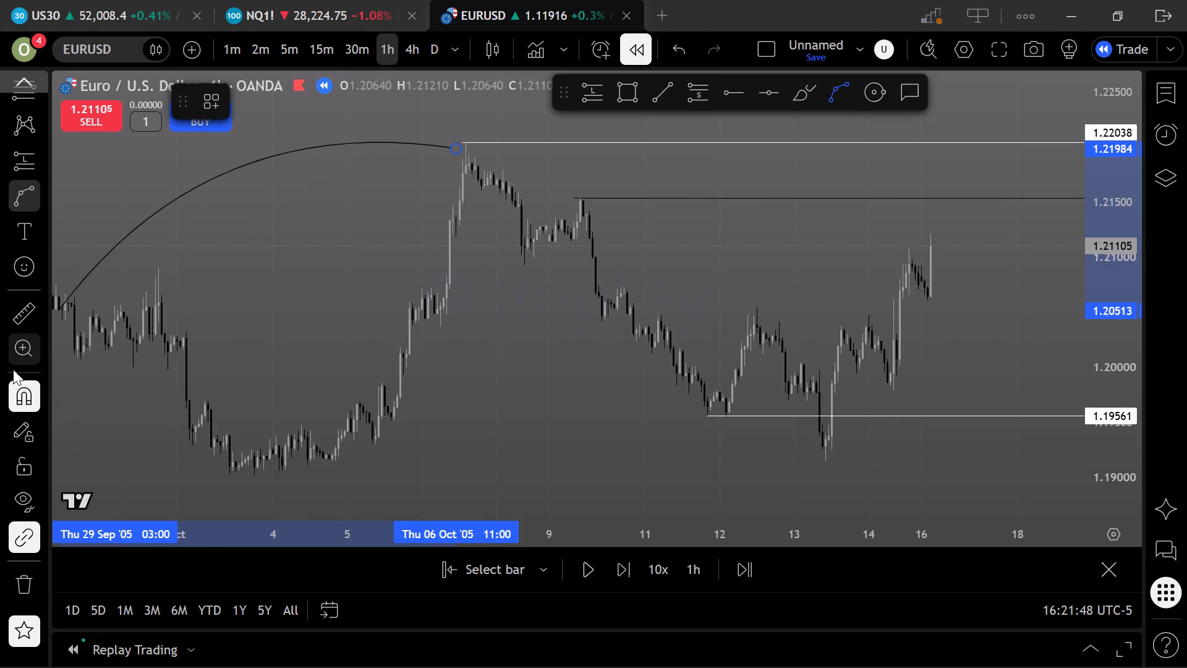
pyautogui.click(12, 397)
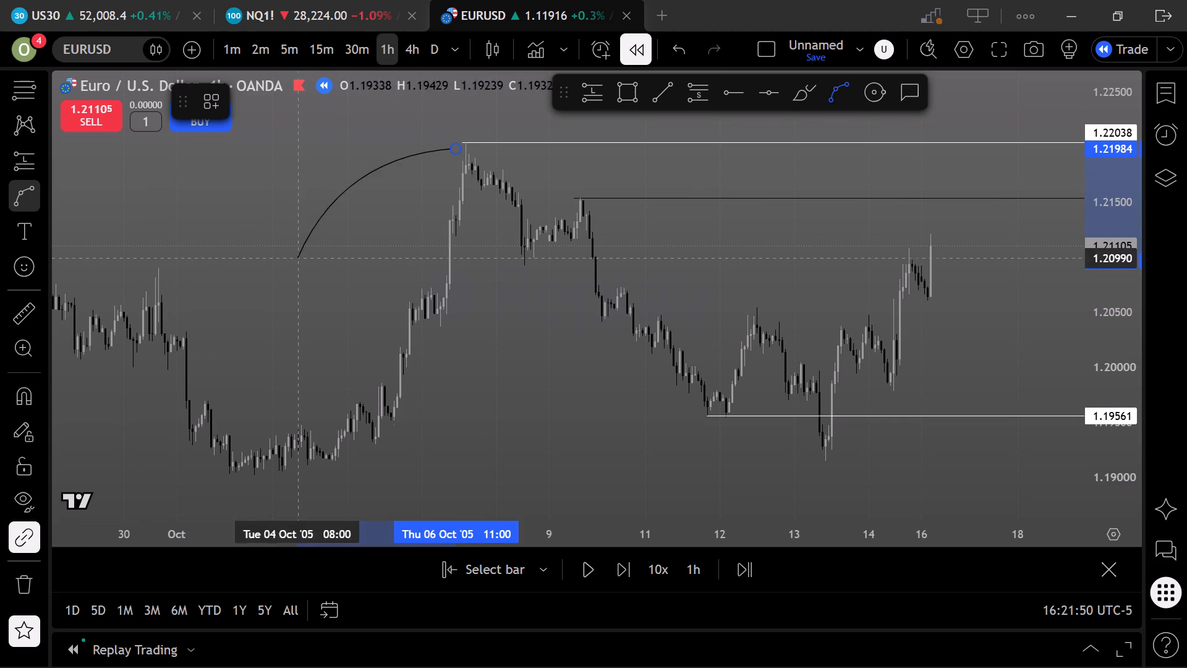
pyautogui.click(487, 152)
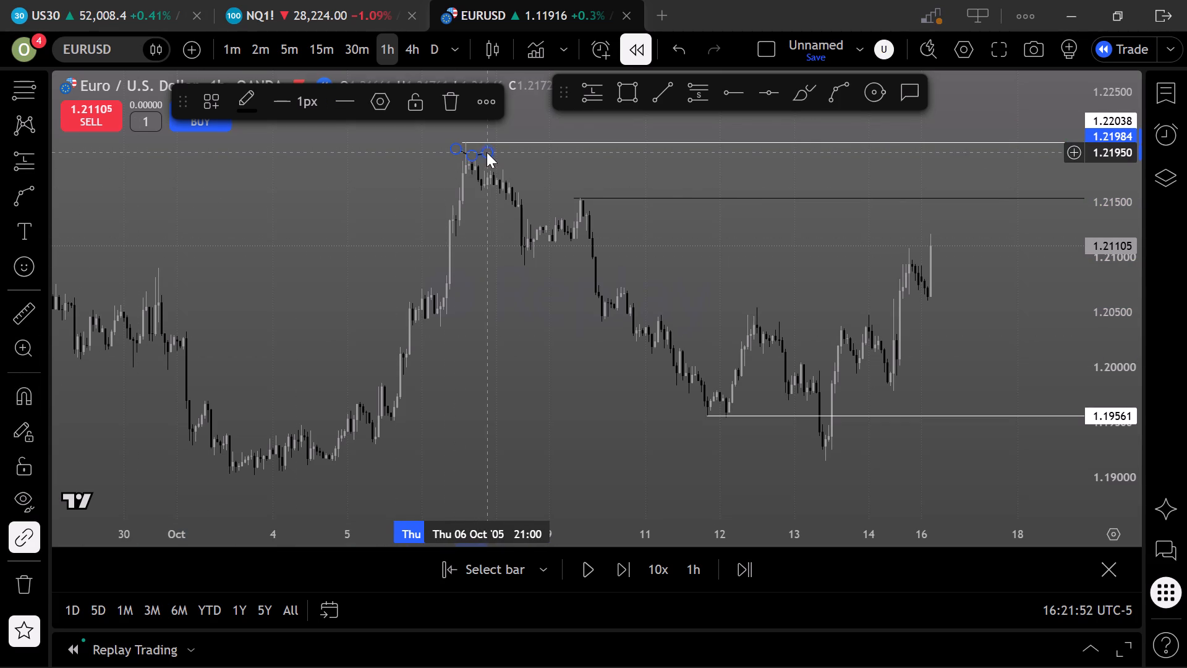
# Reshape the curve into an arch over the 6 Oct '05 swing high, peaking about 1.22085, with ends at about 1.21976 and 1.2200.
pyautogui.moveTo(467, 155); pyautogui.dragTo(465, 139)
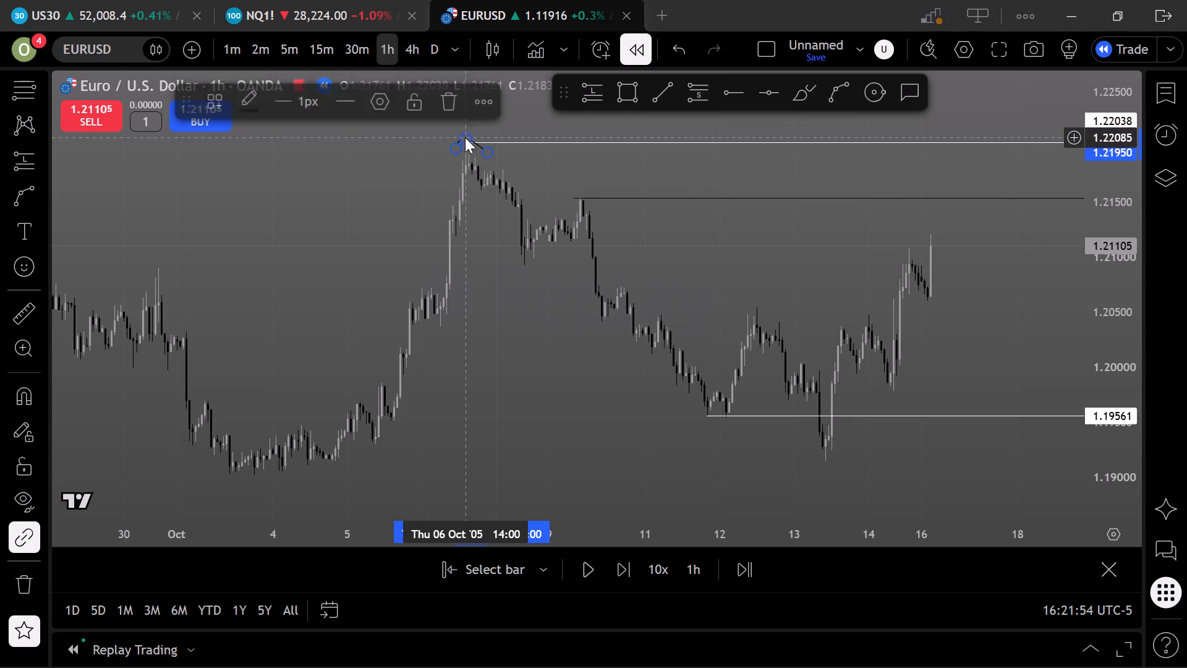
pyautogui.click(466, 135)
pyautogui.moveTo(457, 146); pyautogui.dragTo(451, 150)
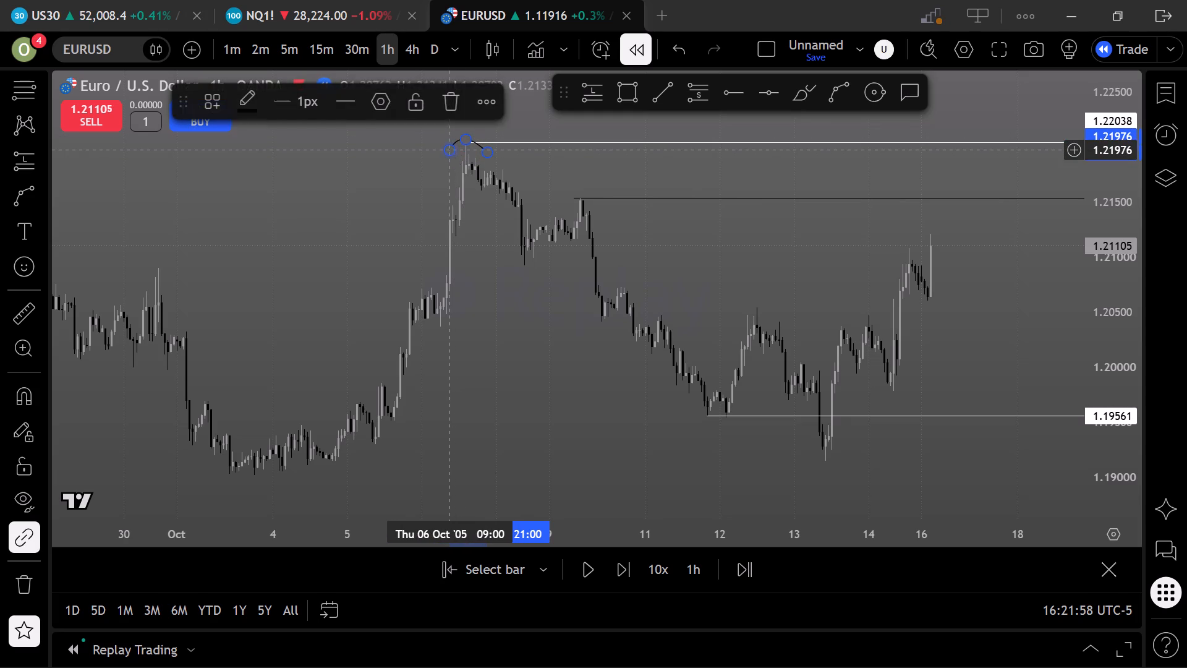
pyautogui.moveTo(483, 153); pyautogui.dragTo(481, 152)
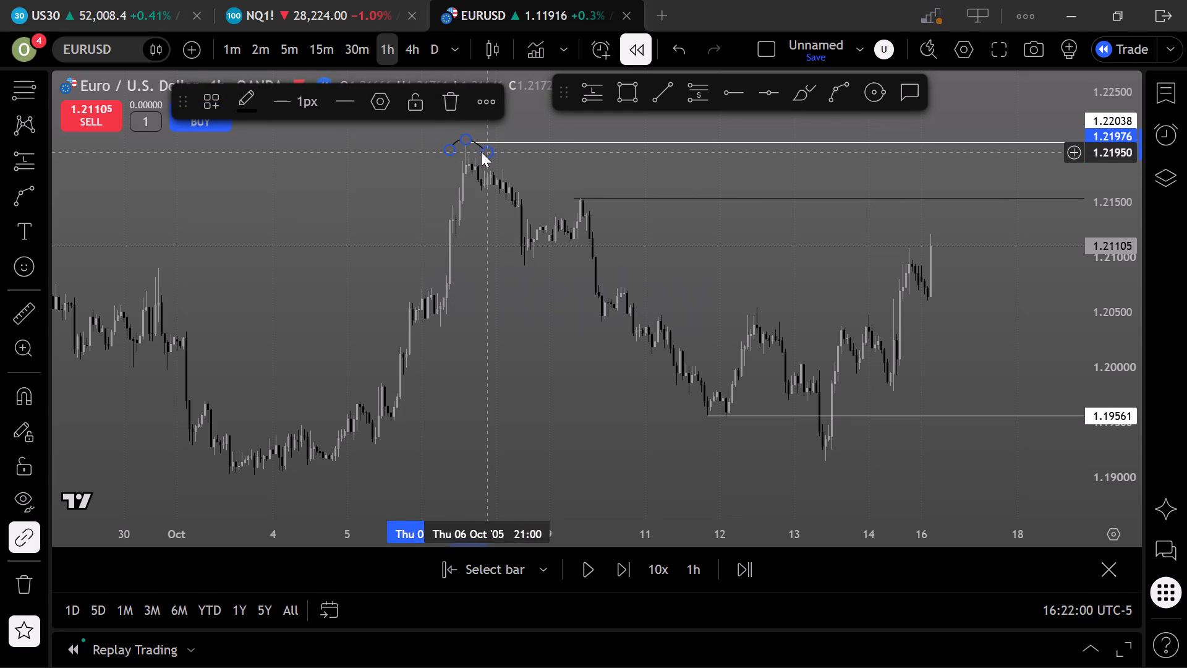
pyautogui.moveTo(481, 152); pyautogui.dragTo(480, 145)
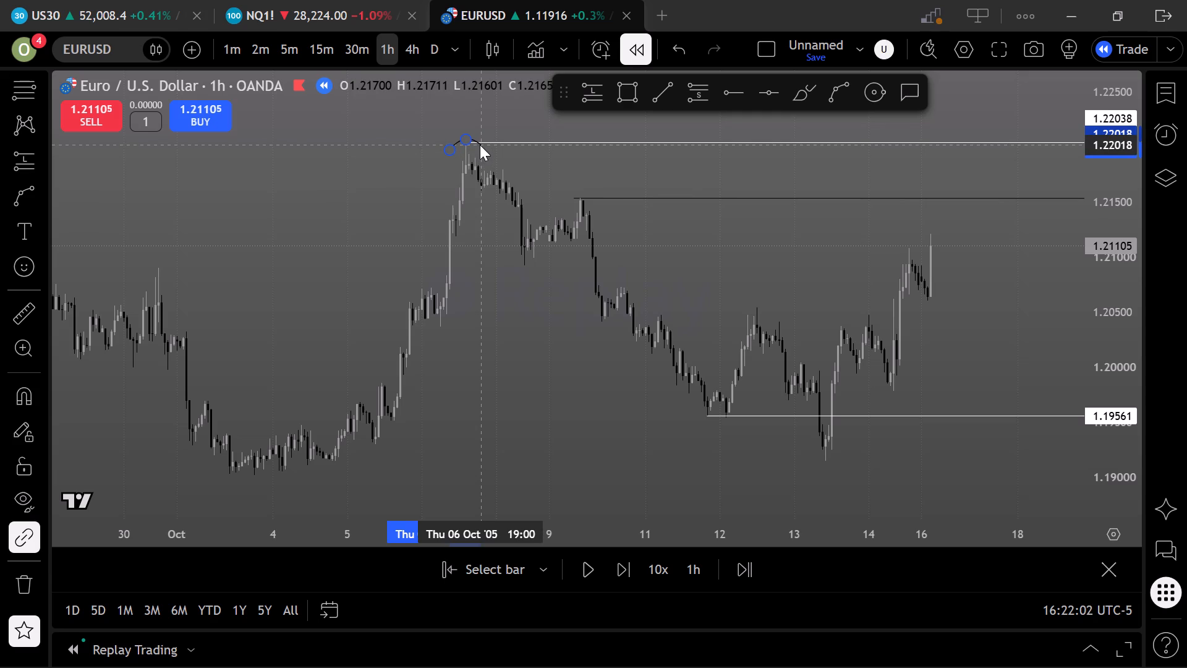
pyautogui.moveTo(480, 145); pyautogui.dragTo(478, 147)
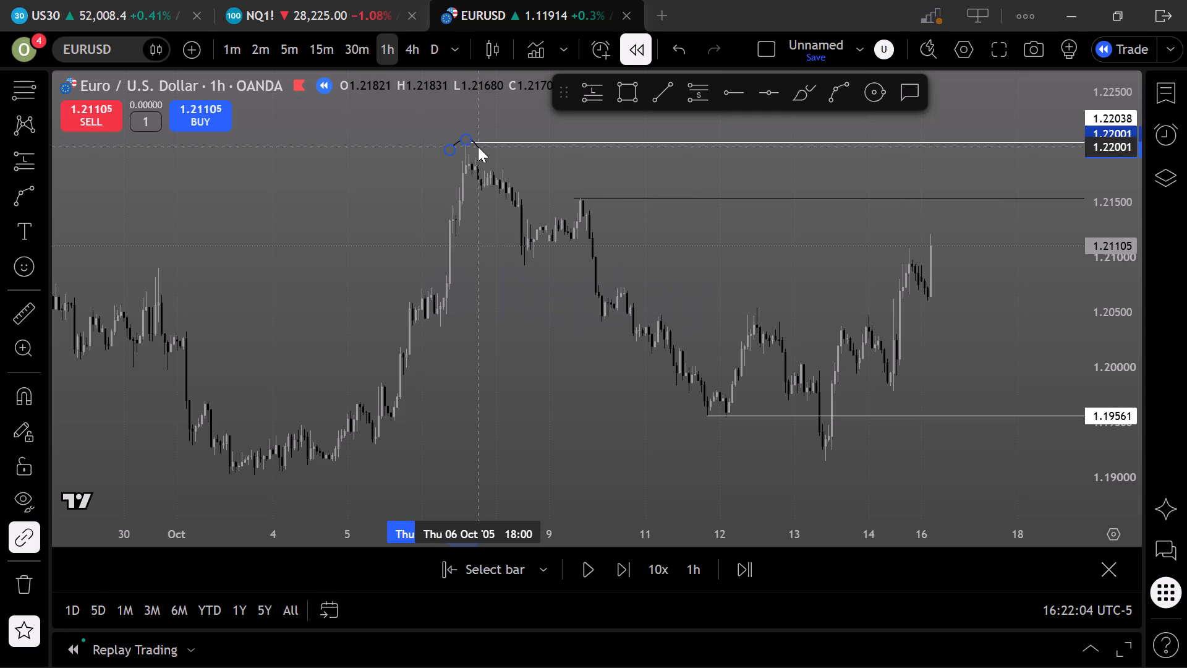
pyautogui.moveTo(478, 147); pyautogui.dragTo(477, 148)
pyautogui.click(428, 175)
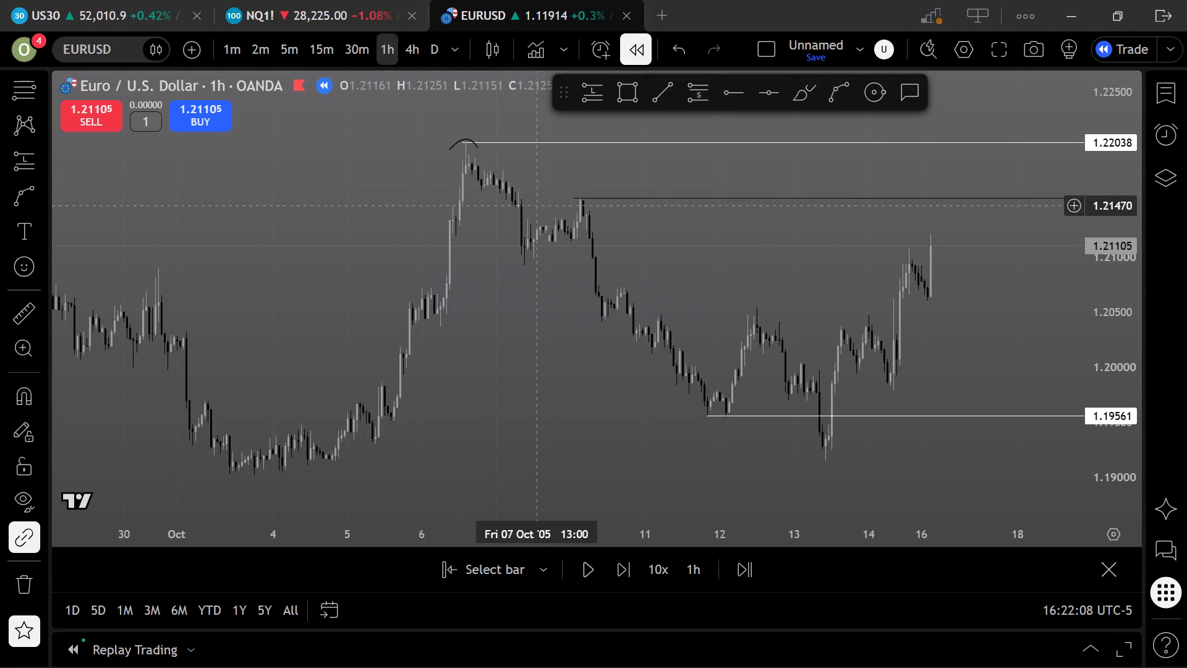
# Examine the 1-hour price action around the marked levels from late September to mid-October 2005.
pyautogui.moveTo(787, 221); pyautogui.dragTo(666, 207)
pyautogui.scroll(-5, 689, 219)
pyautogui.moveTo(646, 341); pyautogui.dragTo(632, 275)
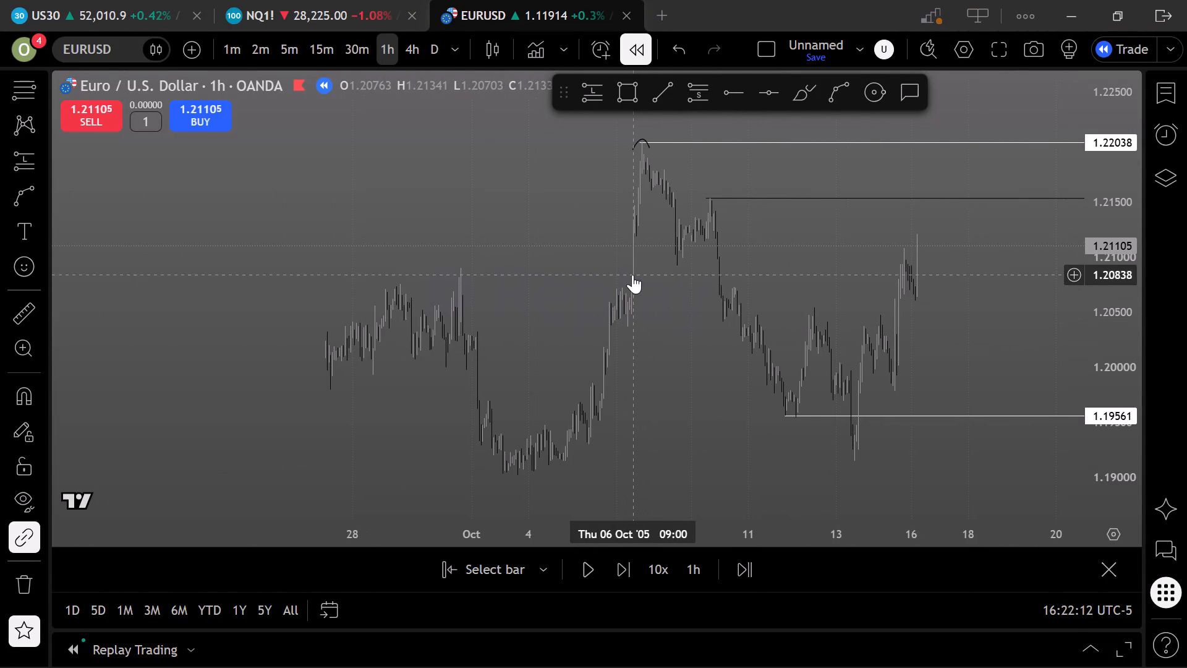
pyautogui.scroll(-3, 1105, 208)
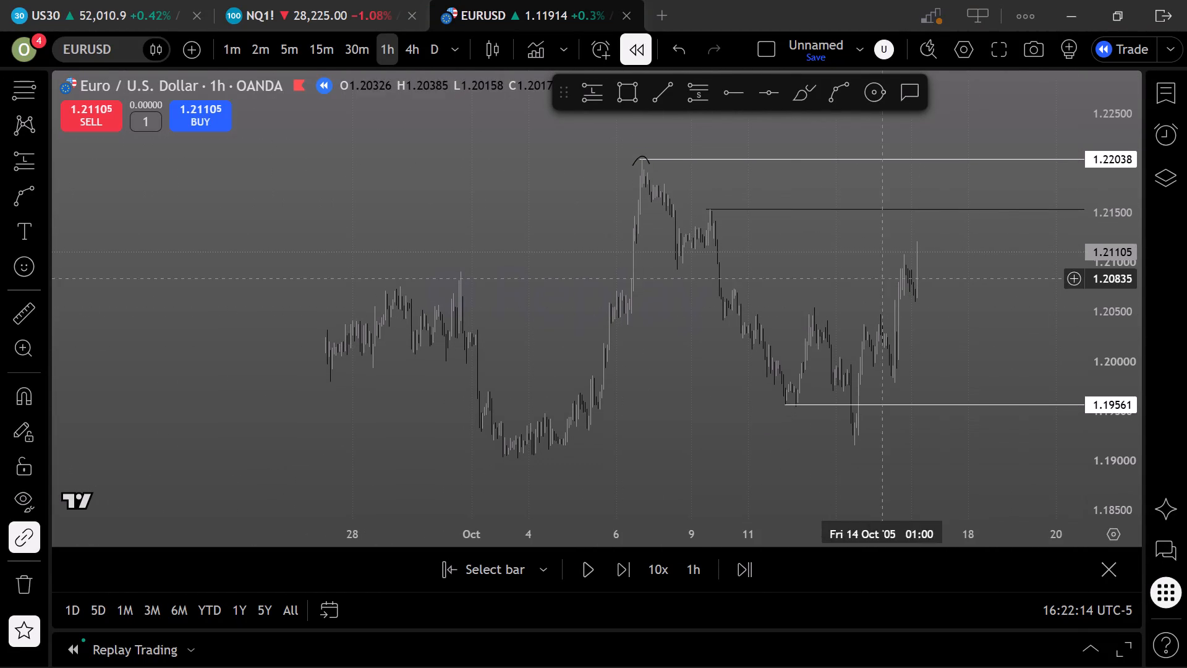
pyautogui.moveTo(772, 268); pyautogui.dragTo(786, 177)
pyautogui.scroll(2, 729, 233)
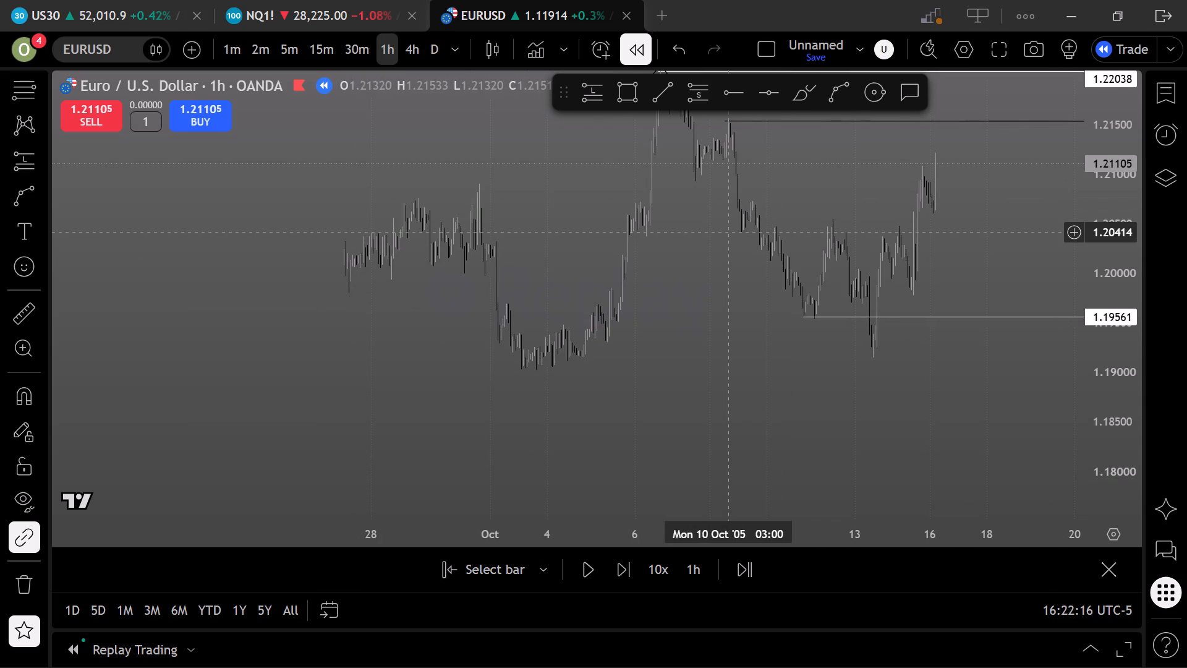
pyautogui.scroll(2, 729, 233)
pyautogui.moveTo(580, 263); pyautogui.dragTo(745, 333)
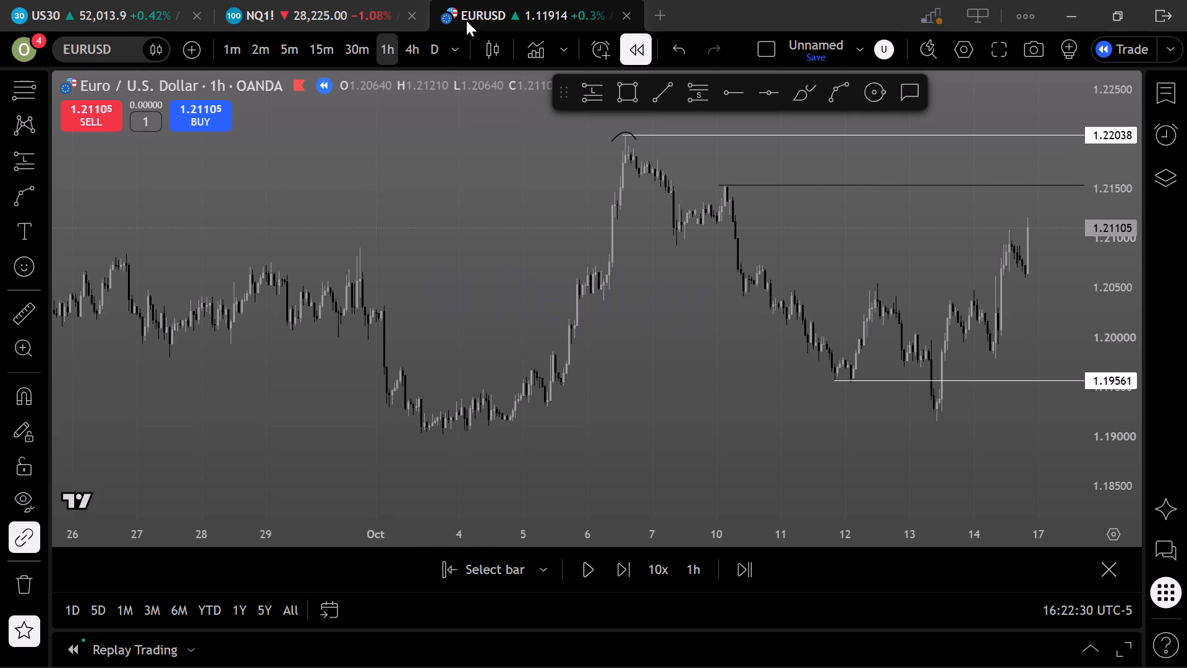
# Switch the EURUSD replay chart to the 4-hour timeframe.
pyautogui.click(413, 45)
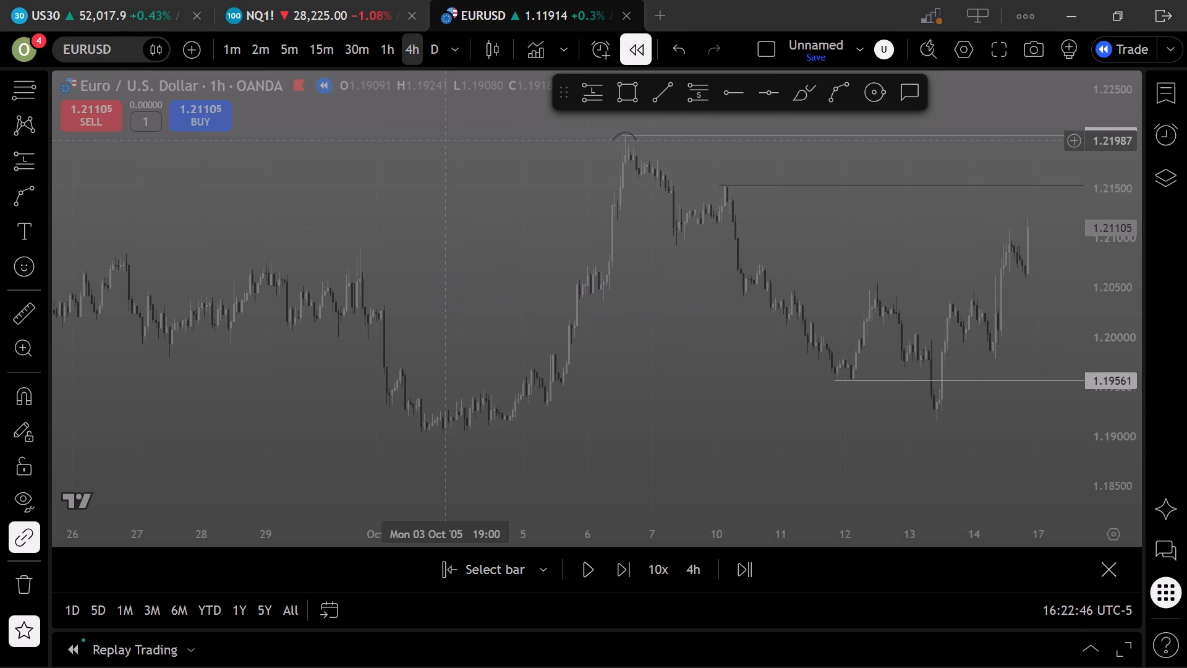
# Draw a horizontal ray from the 21 Sep '05 swing high at 1.22670.
pyautogui.scroll(-6, 610, 257)
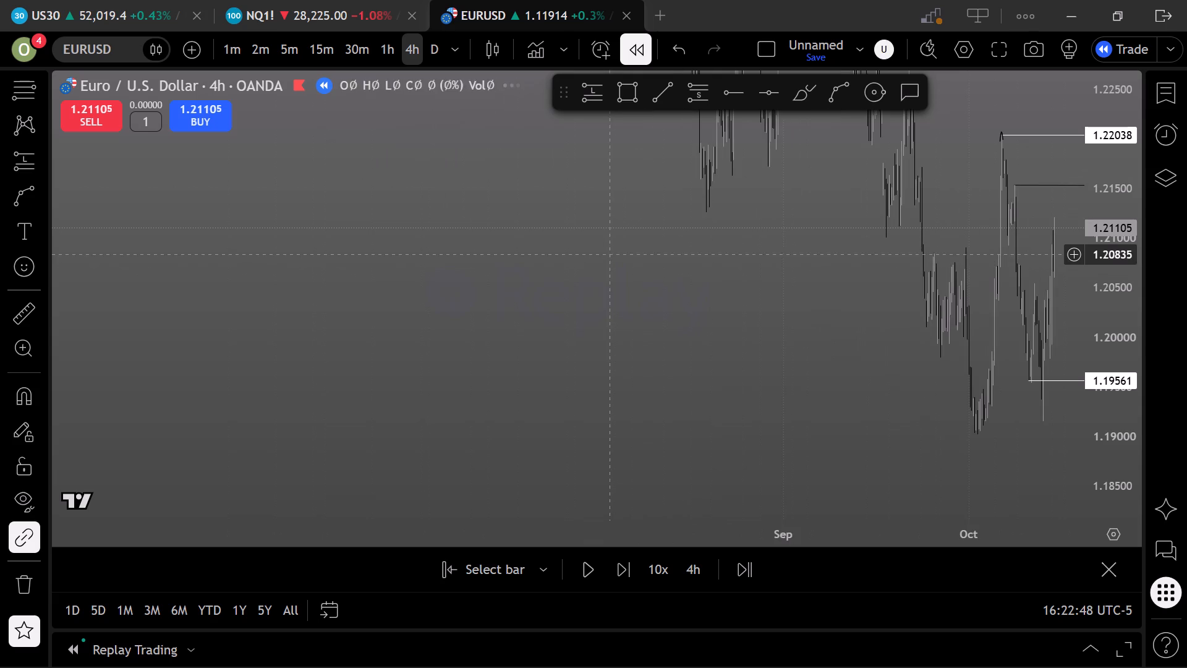
pyautogui.scroll(-12, 1062, 189)
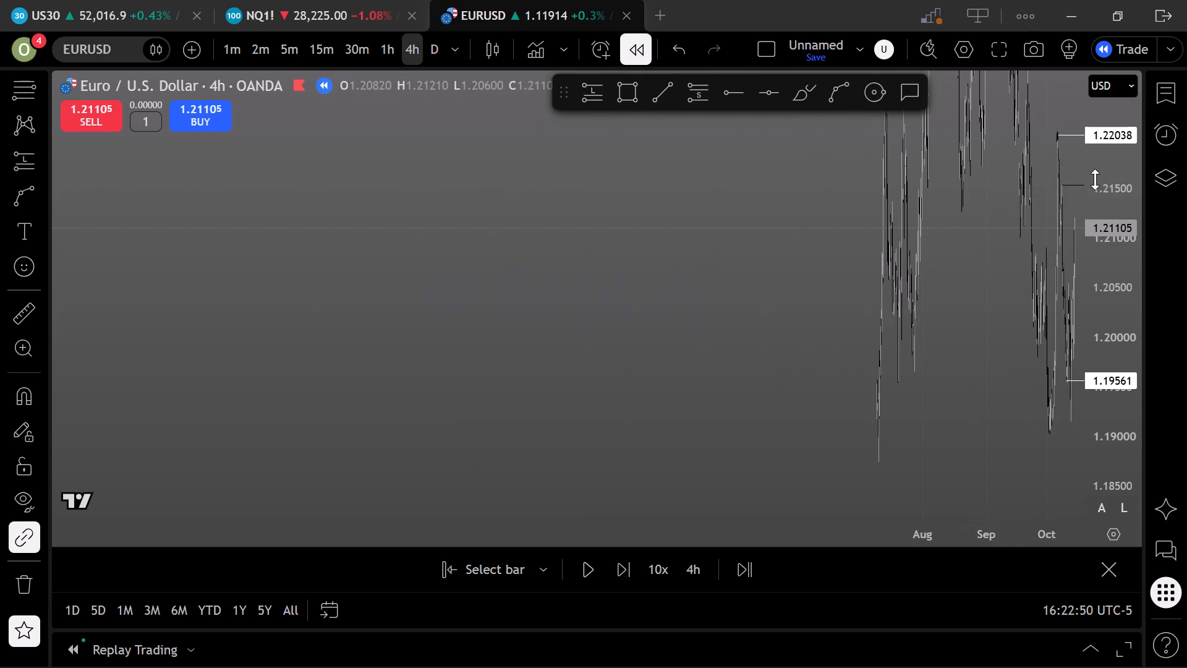
pyautogui.scroll(-19, 1096, 182)
pyautogui.scroll(15, 987, 223)
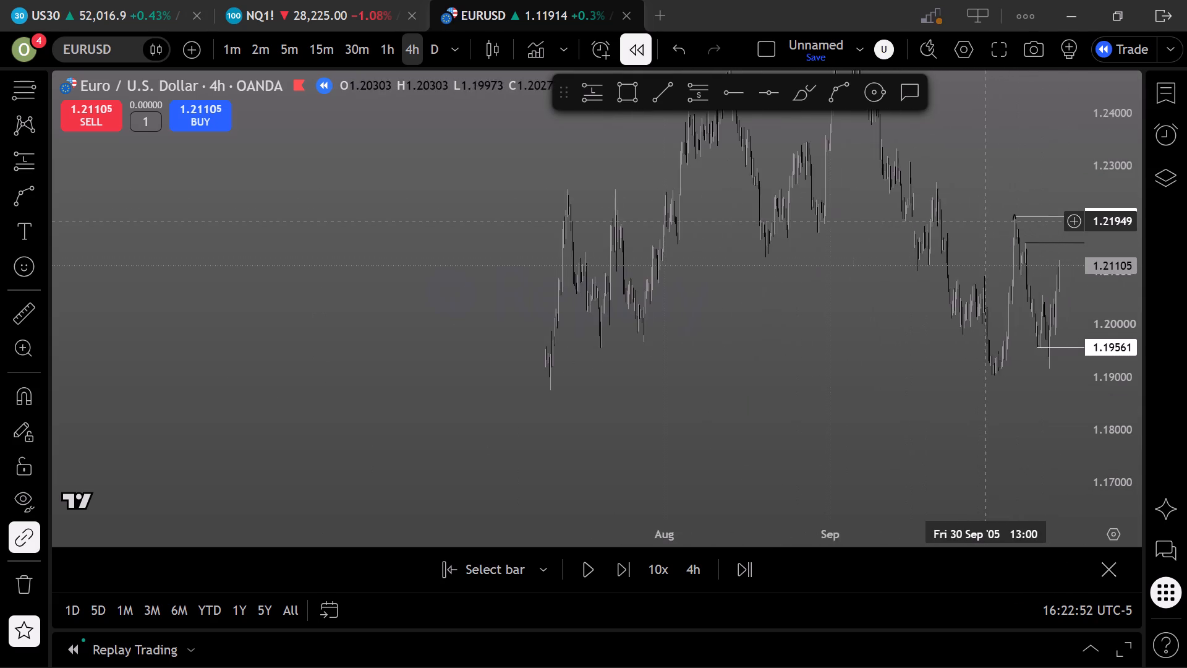
pyautogui.scroll(8, 979, 219)
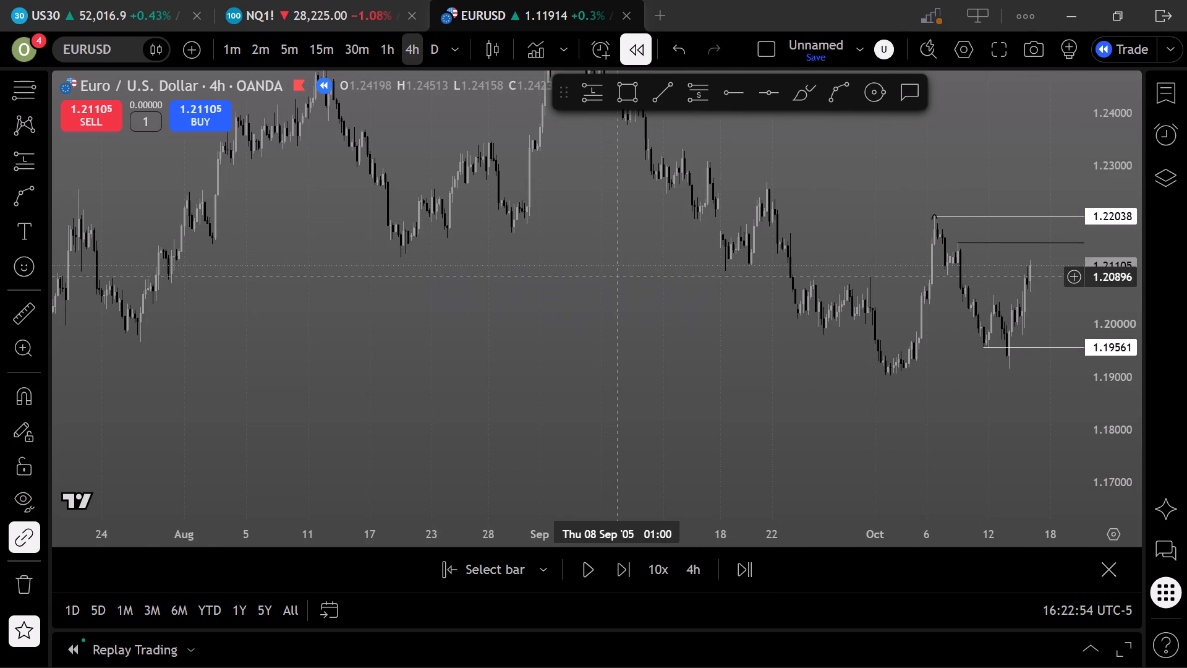
pyautogui.moveTo(597, 339); pyautogui.dragTo(650, 316)
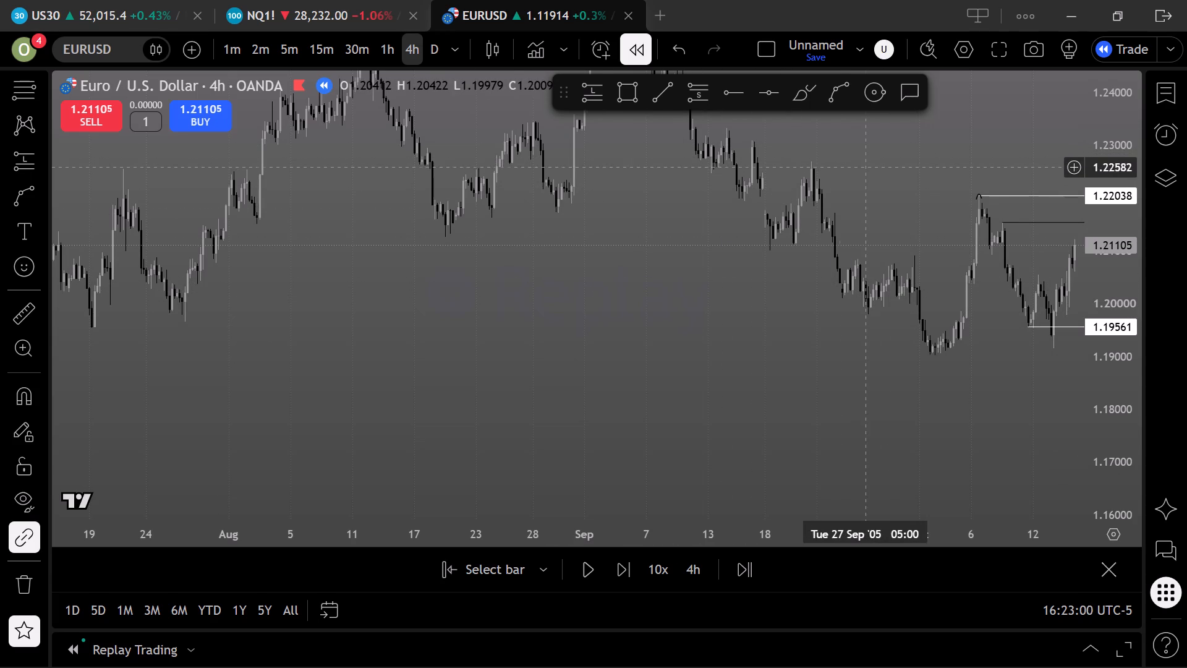
pyautogui.click(736, 95)
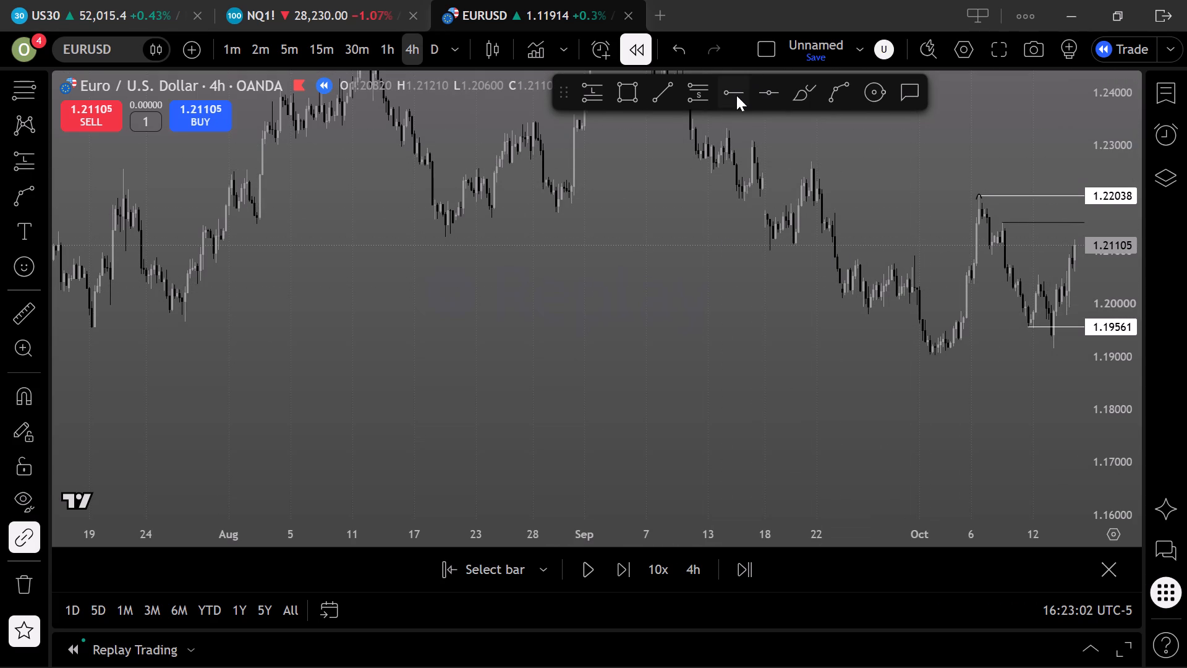
pyautogui.click(810, 163)
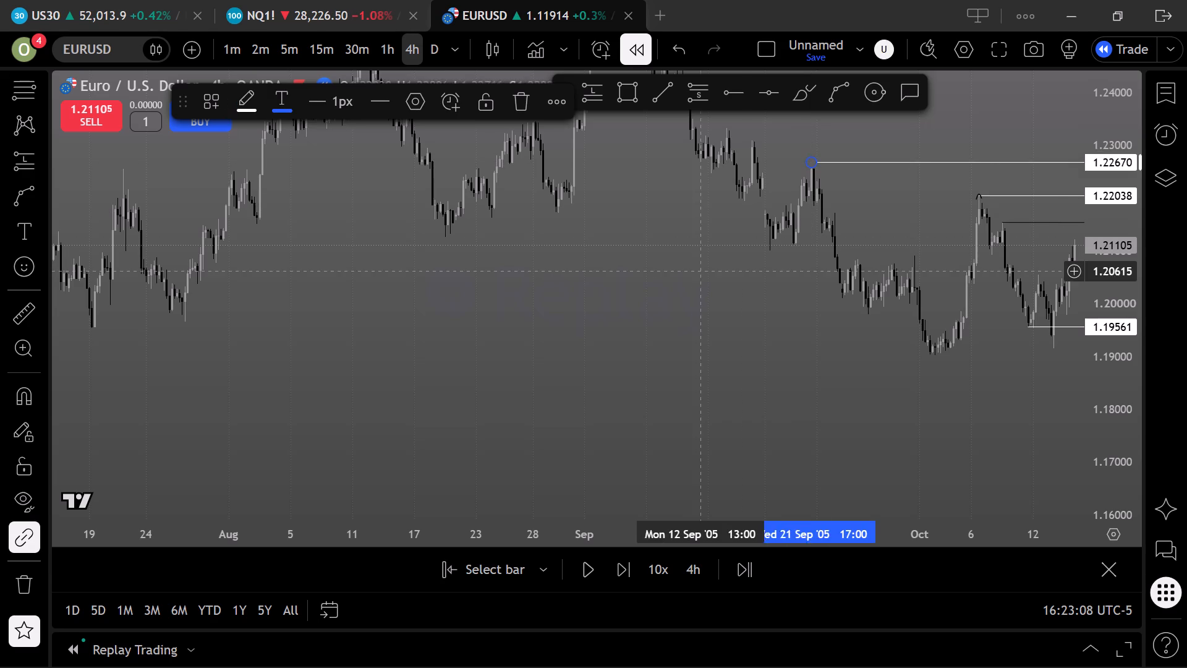
pyautogui.click(693, 276)
# Draw a full-width horizontal line at 1.18700 along the July 2005 lows.
pyautogui.scroll(-2, 534, 302)
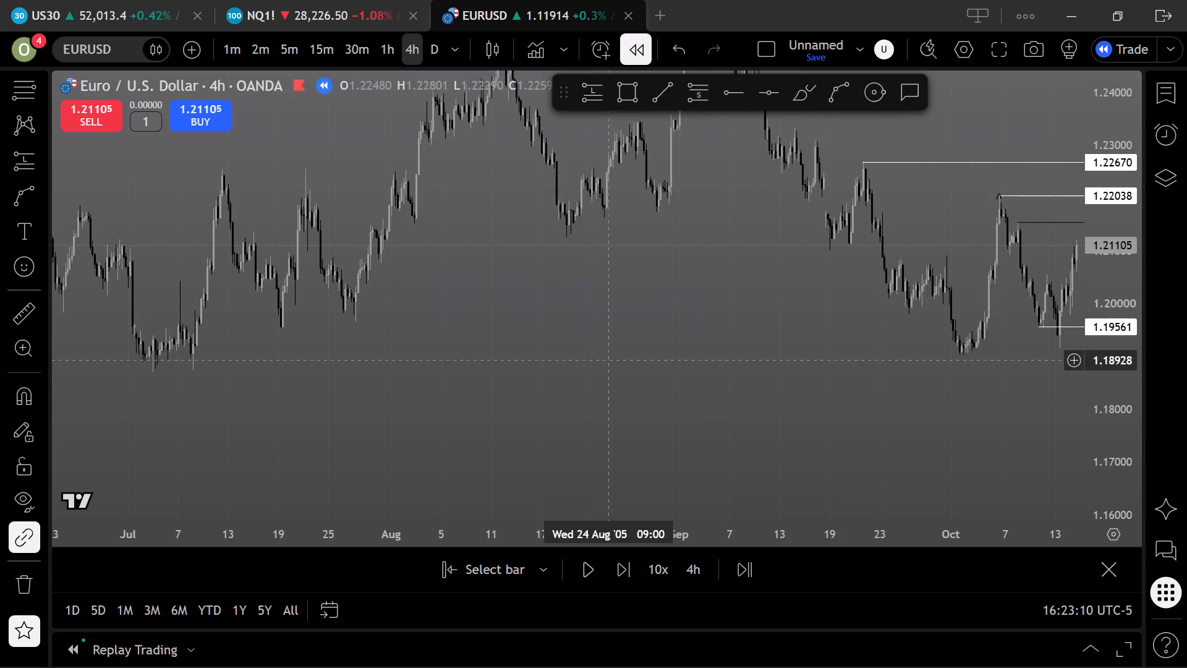
pyautogui.moveTo(614, 377); pyautogui.dragTo(820, 306)
pyautogui.scroll(-12, 820, 307)
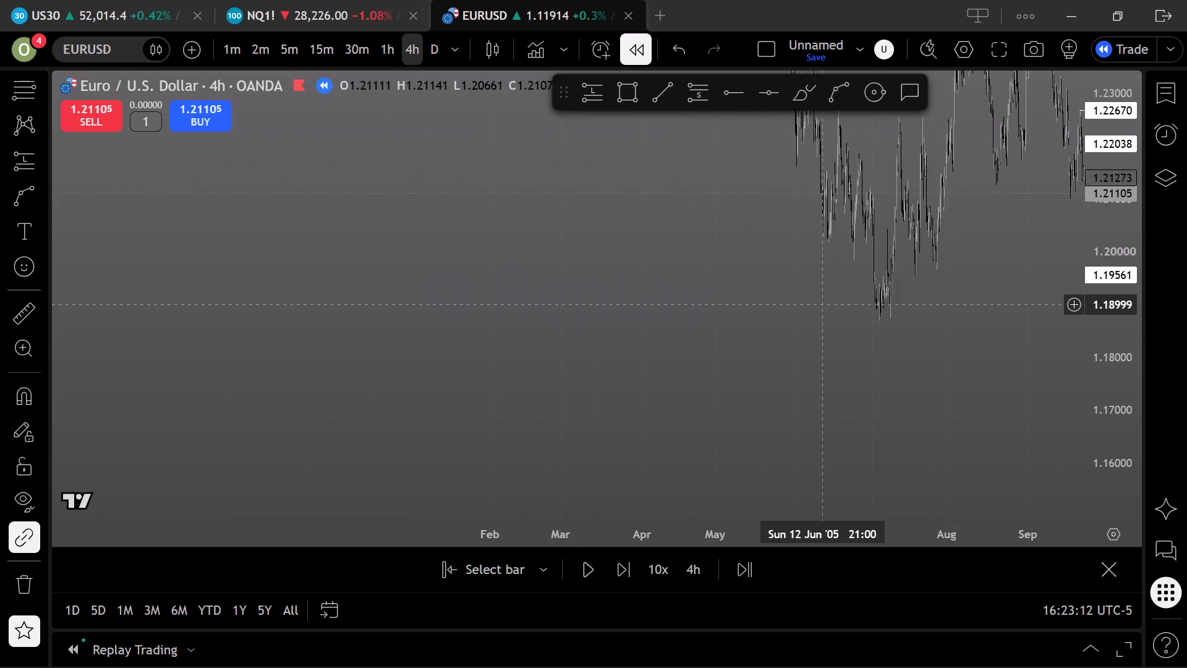
pyautogui.scroll(19, 823, 305)
pyautogui.moveTo(819, 305); pyautogui.dragTo(917, 314)
pyautogui.click(764, 98)
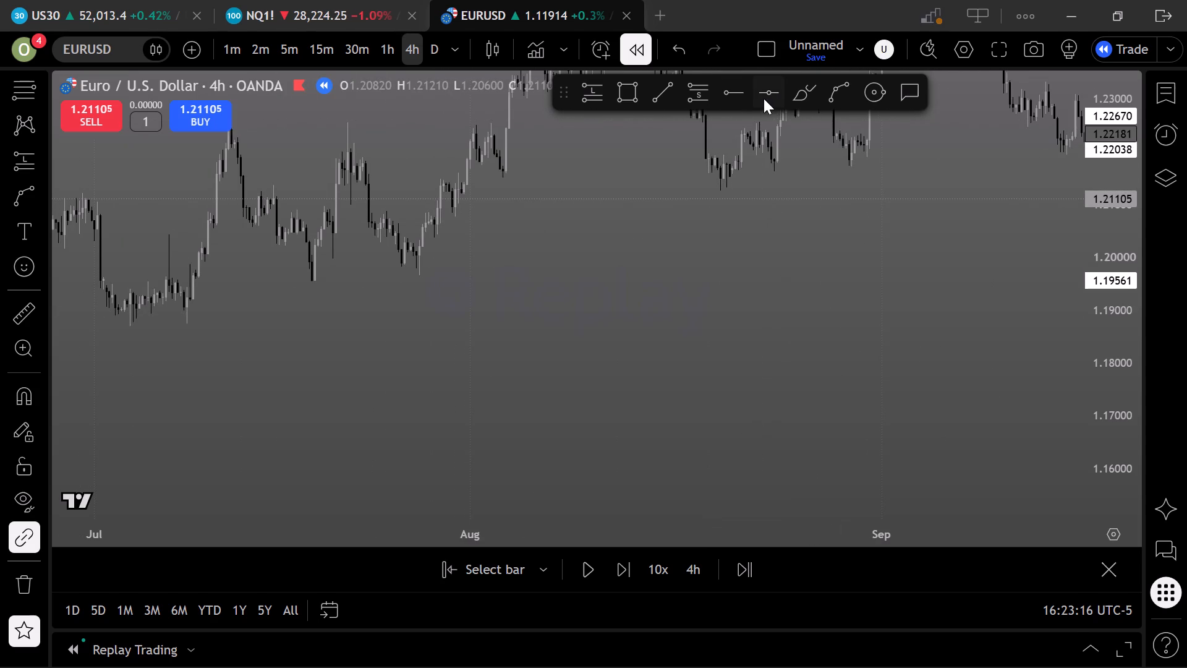
pyautogui.click(674, 326)
pyautogui.click(699, 296)
# Review the 4-hour price action against all marked levels, from the July 2005 lows to the latest replay bar.
pyautogui.scroll(1, 763, 273)
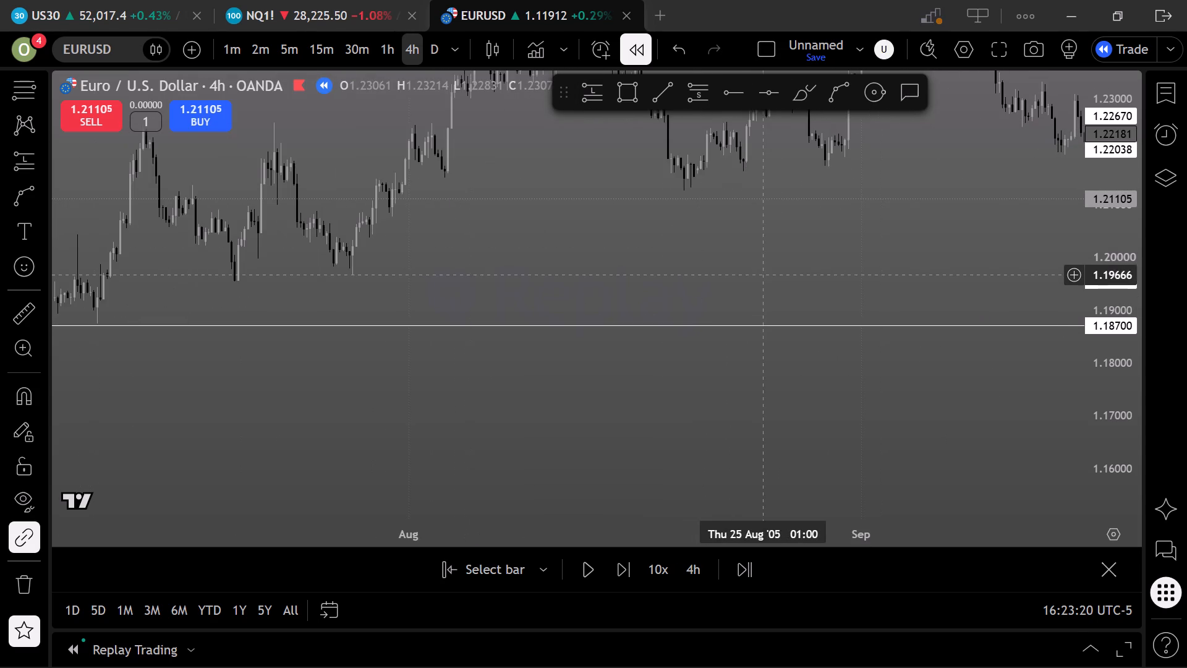
pyautogui.moveTo(768, 265); pyautogui.dragTo(395, 332)
pyautogui.moveTo(579, 336); pyautogui.dragTo(311, 315)
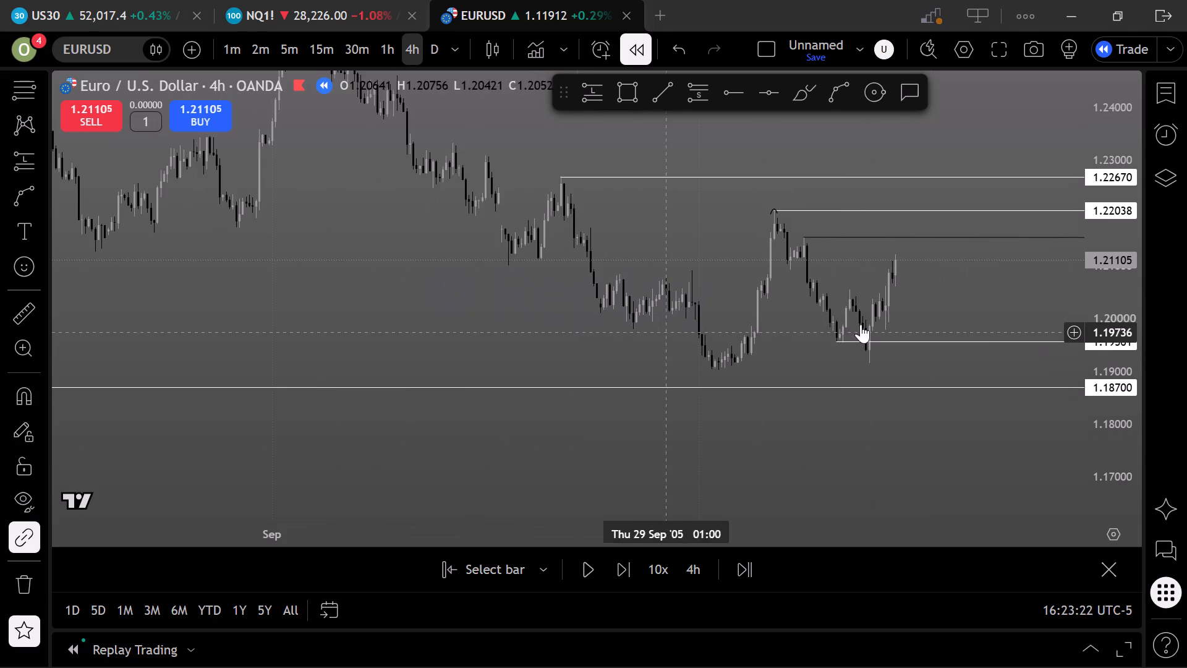
pyautogui.scroll(2, 941, 288)
pyautogui.scroll(-5, 712, 270)
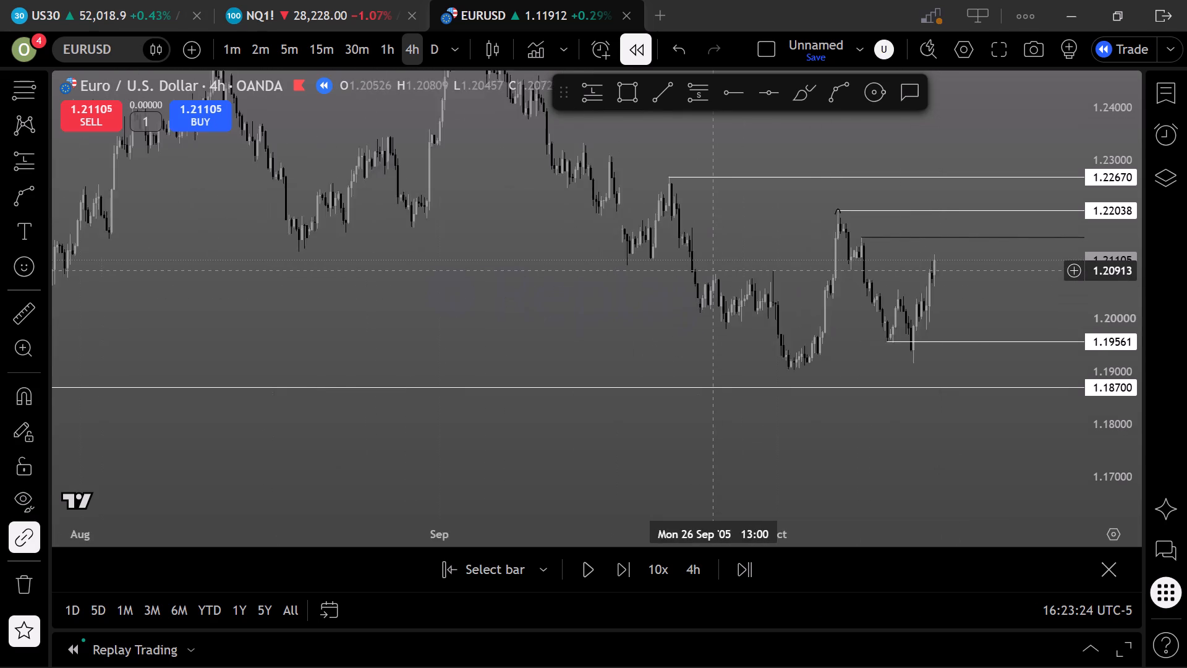
pyautogui.scroll(-4, 712, 270)
pyautogui.moveTo(712, 270); pyautogui.dragTo(508, 417)
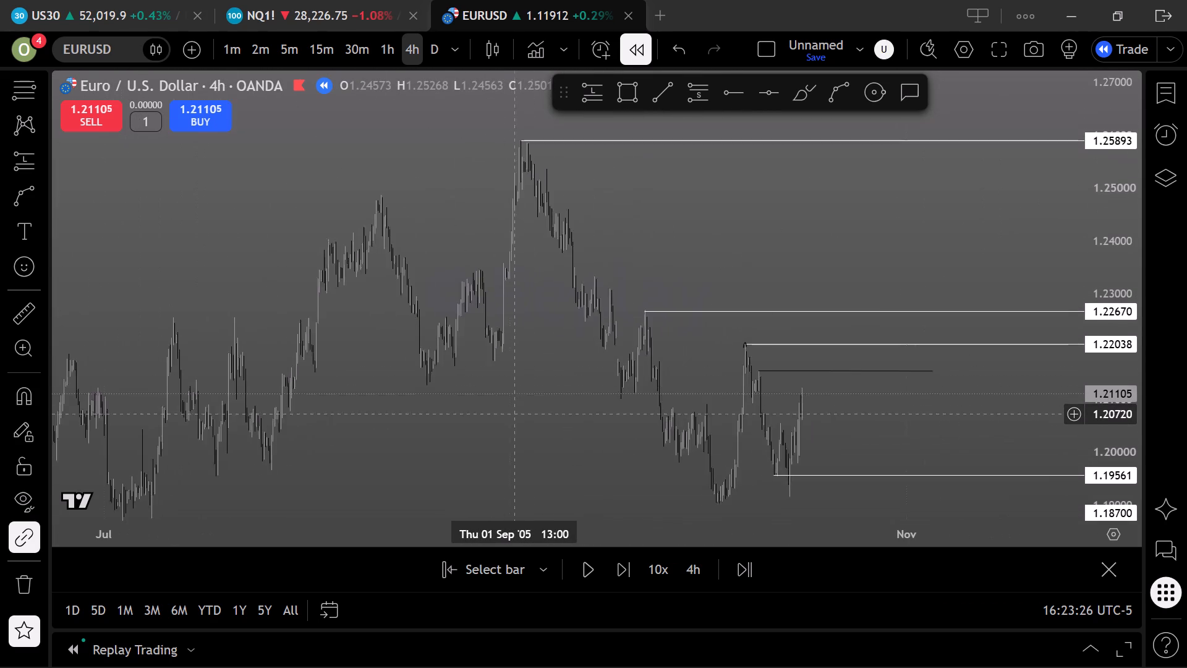
pyautogui.moveTo(508, 417); pyautogui.dragTo(500, 421)
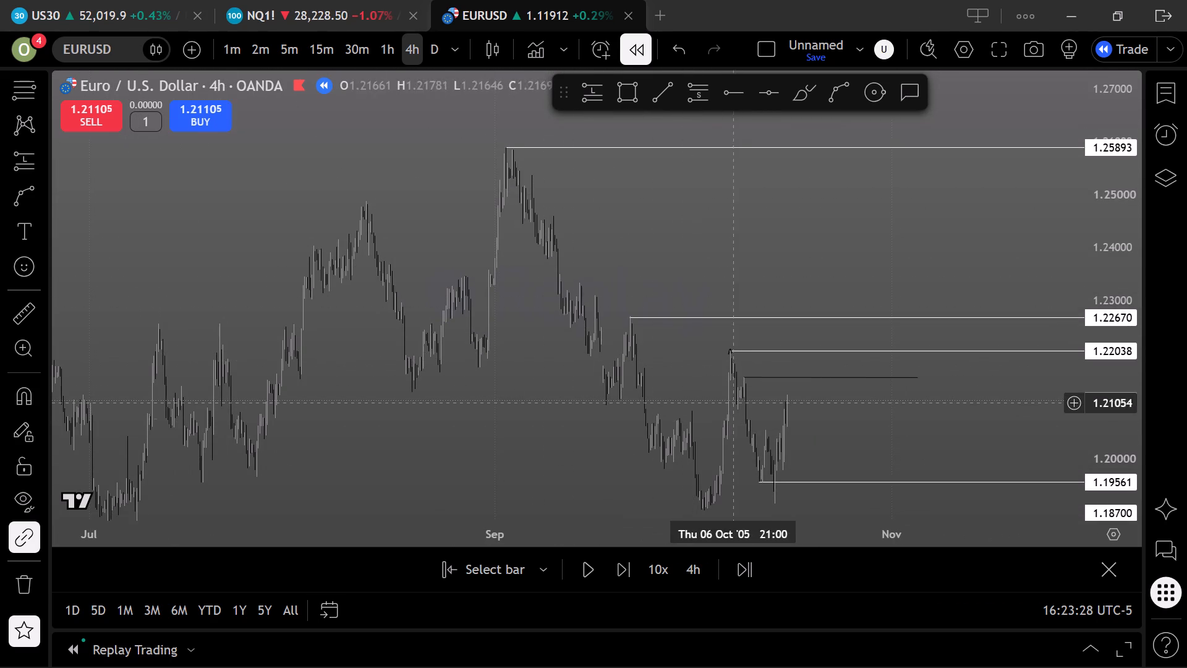
pyautogui.scroll(5, 846, 391)
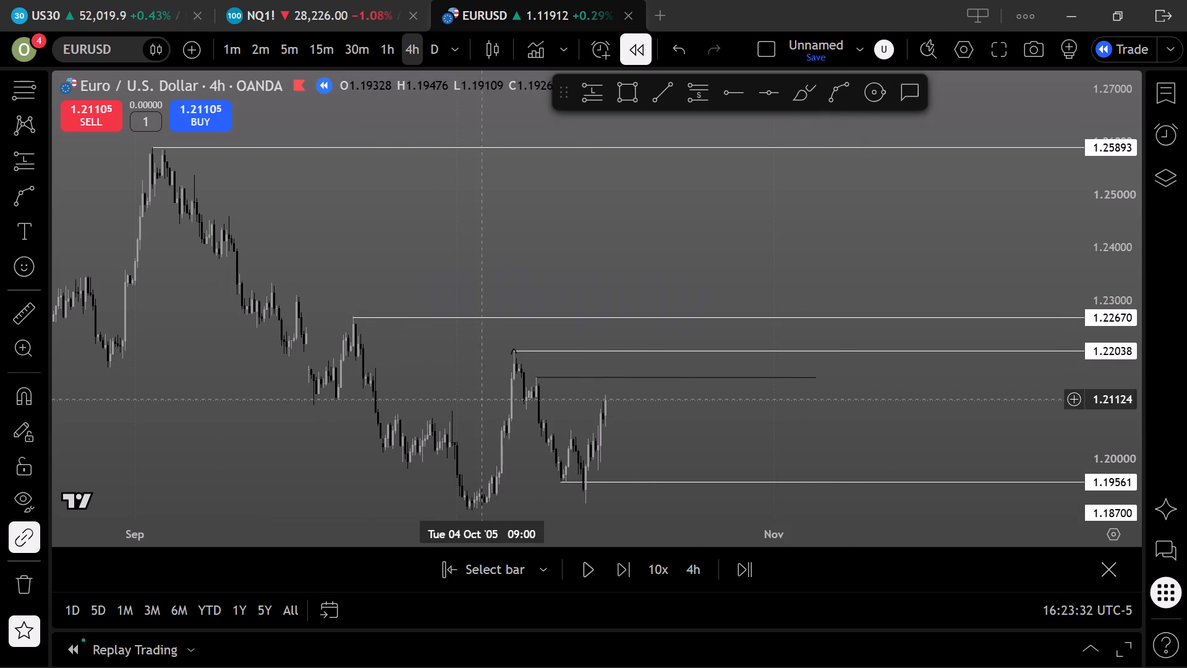
pyautogui.moveTo(704, 438); pyautogui.dragTo(696, 429)
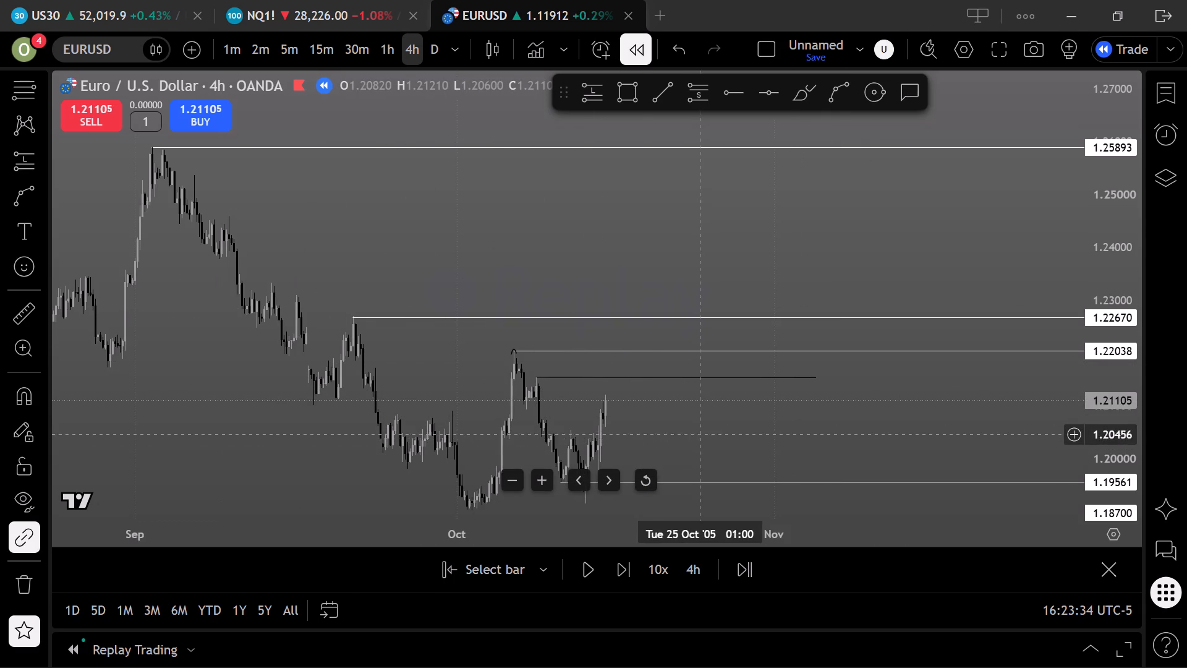
pyautogui.moveTo(696, 429); pyautogui.dragTo(640, 340)
pyautogui.moveTo(657, 378); pyautogui.dragTo(630, 350)
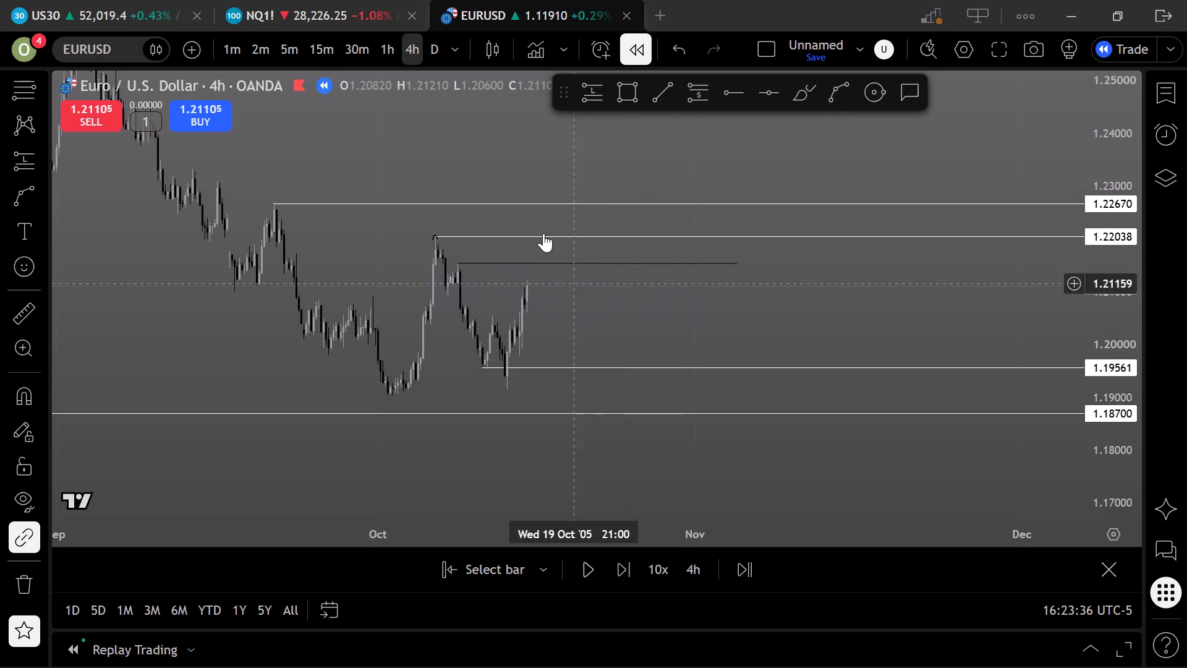
# Switch the EURUSD replay chart to the 1-hour timeframe and reset the chart view.
pyautogui.click(393, 40)
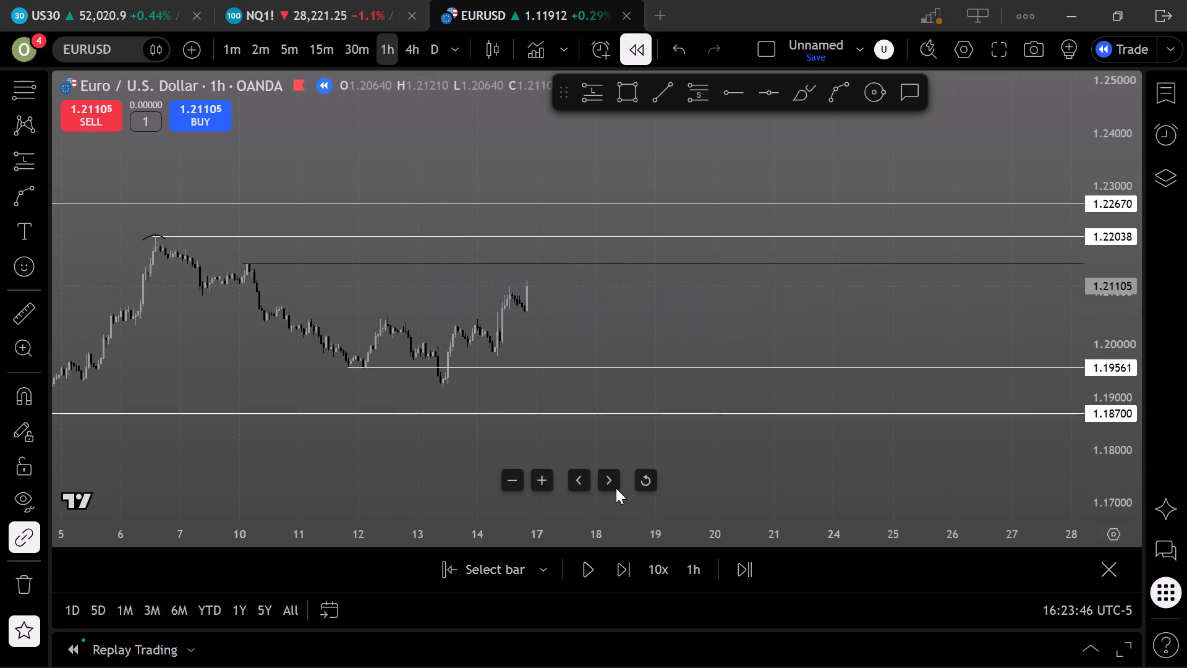
pyautogui.click(640, 482)
# Narrow the arch over the 6 Oct '05 swing high, with ends at about 1.21984 and 1.22009 and the peak at about 1.22094.
pyautogui.scroll(-1, 634, 358)
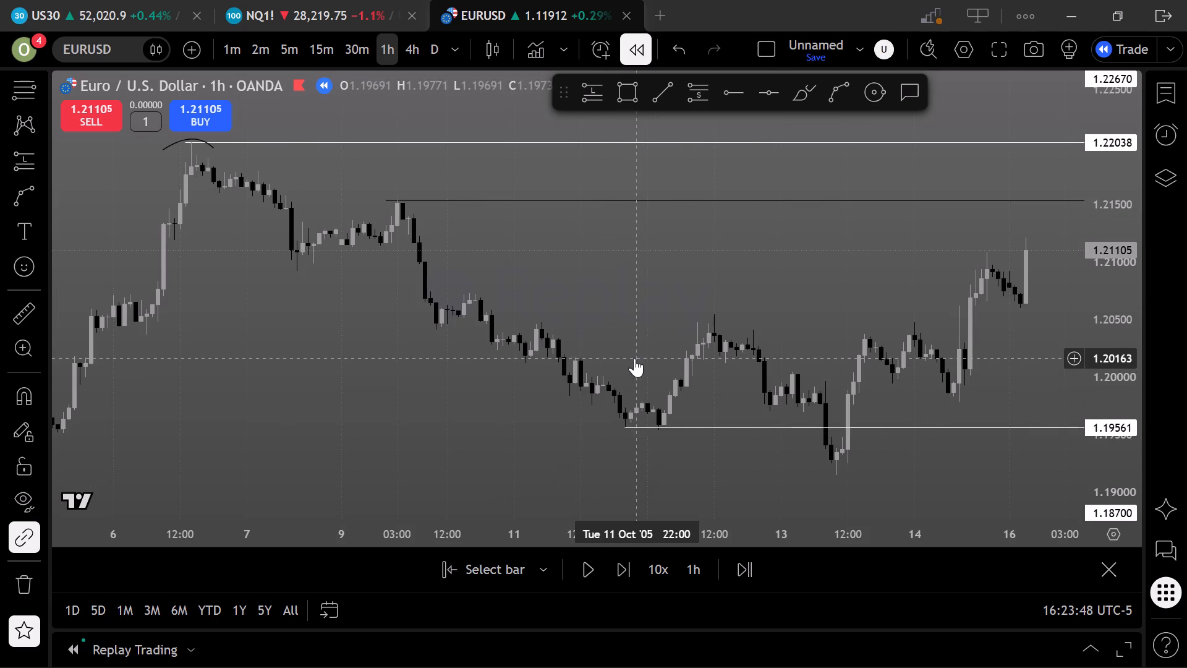
pyautogui.scroll(-1, 634, 350)
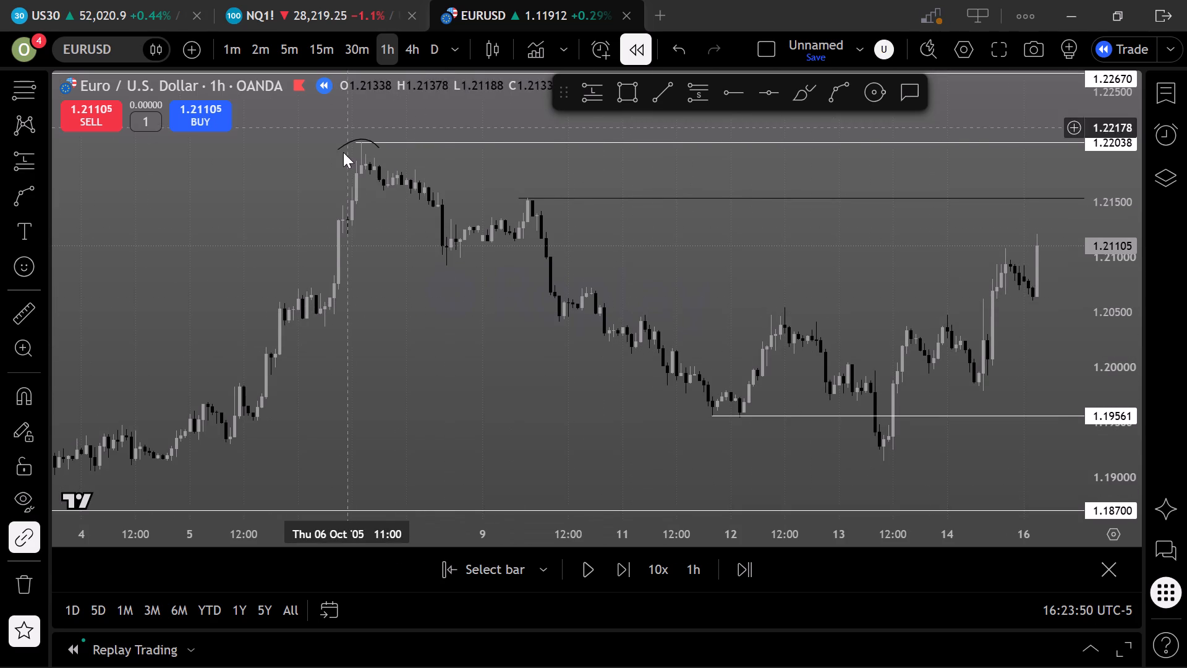
pyautogui.moveTo(341, 152); pyautogui.dragTo(348, 148)
pyautogui.moveTo(380, 152); pyautogui.dragTo(375, 150)
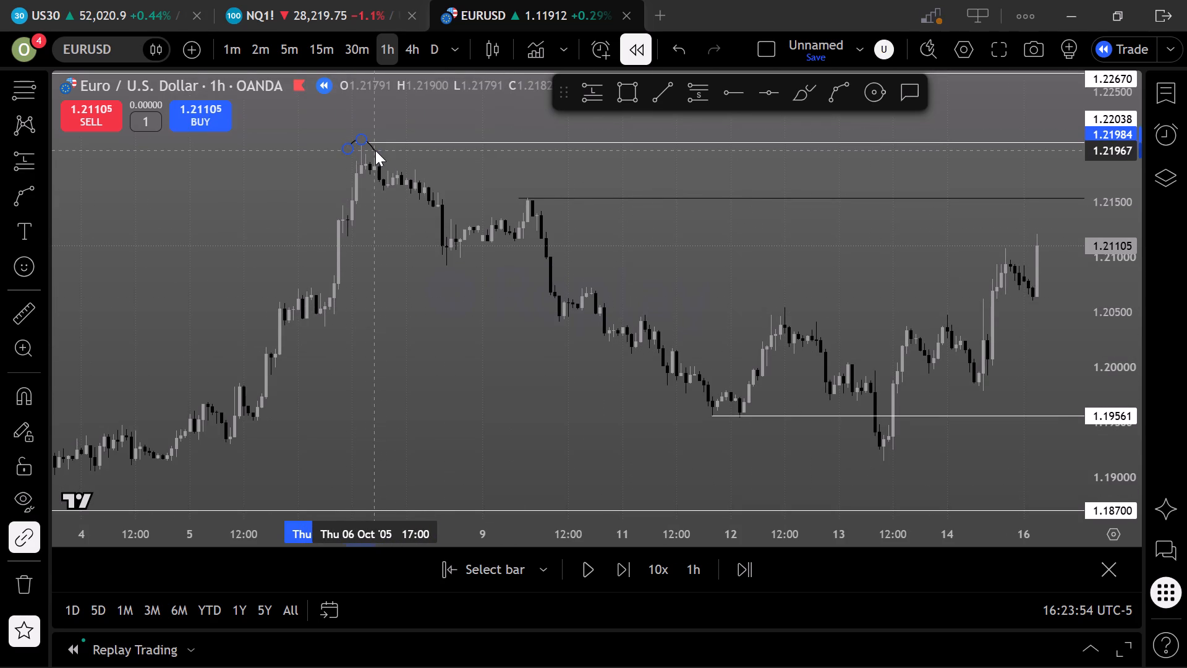
pyautogui.moveTo(375, 150); pyautogui.dragTo(373, 146)
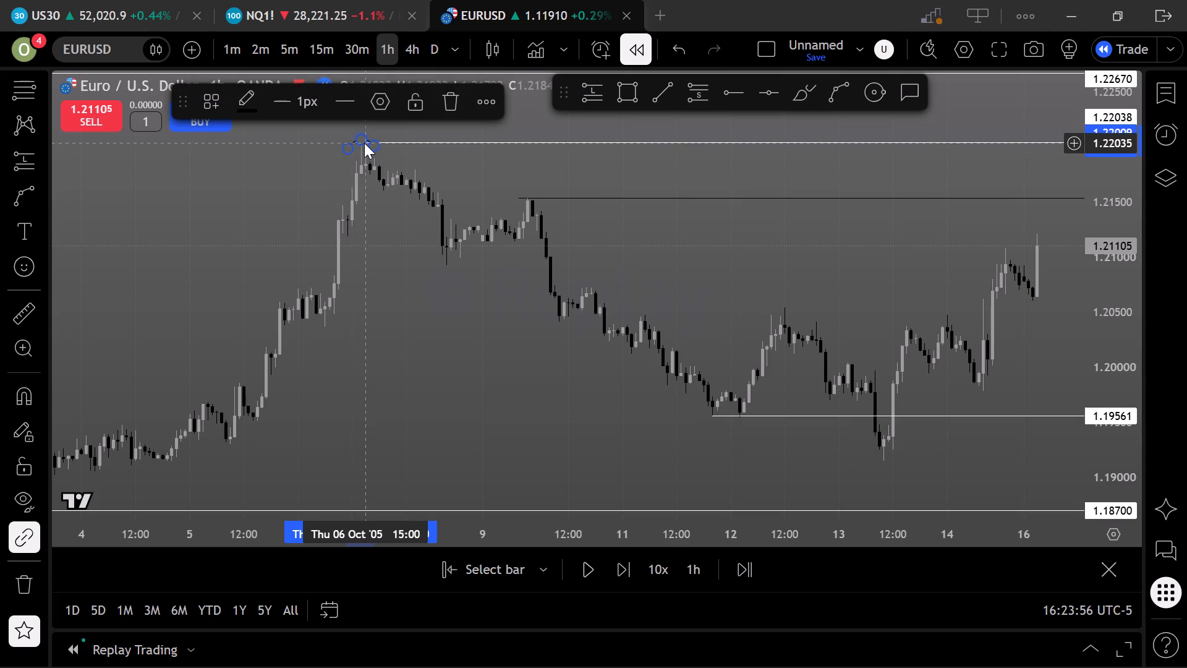
pyautogui.moveTo(362, 141); pyautogui.dragTo(362, 136)
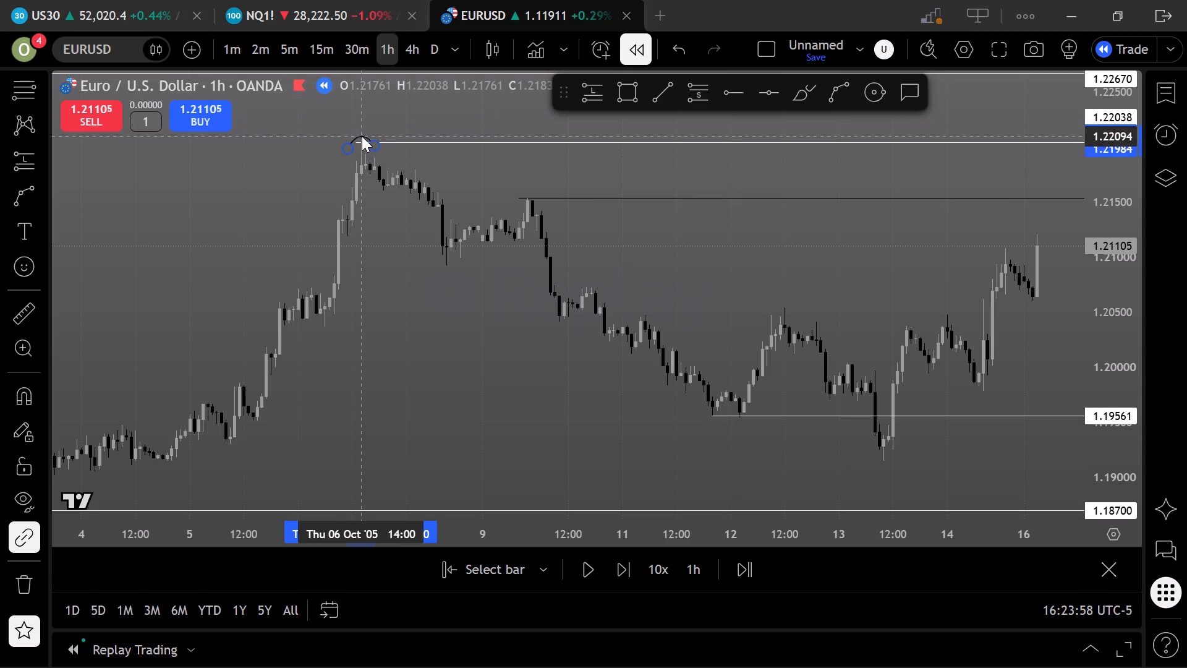
# Nudge the peak of the arch over the 6 Oct '05 swing high slightly earlier, at about 1.22094.
pyautogui.moveTo(362, 136); pyautogui.dragTo(361, 135)
pyautogui.click(421, 163)
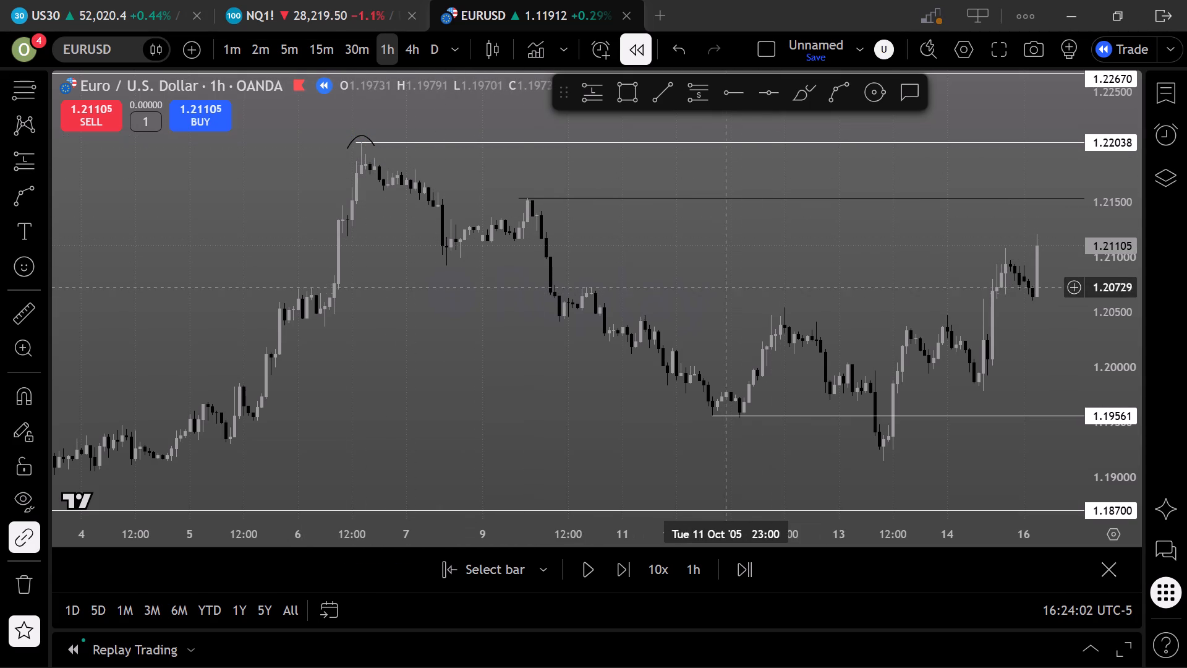
# Examine the 1-hour price action from late September '05 to the latest replay bar against the marked levels.
pyautogui.scroll(-2, 766, 272)
pyautogui.moveTo(780, 276); pyautogui.dragTo(594, 267)
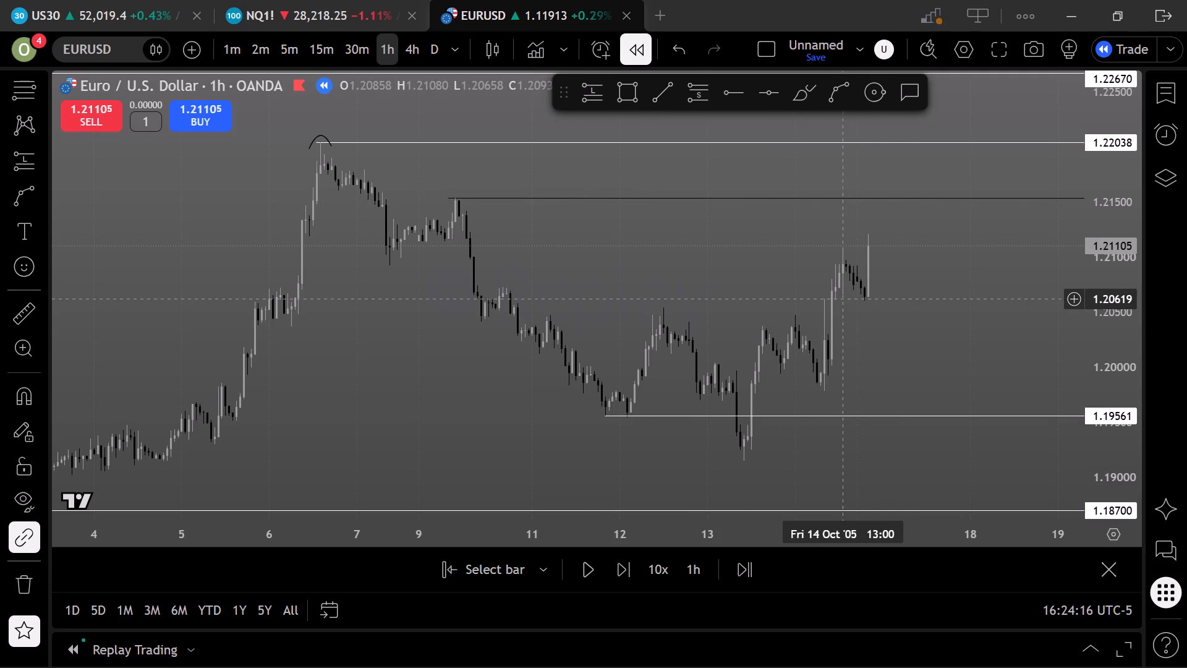
pyautogui.moveTo(884, 344); pyautogui.dragTo(815, 317)
pyautogui.scroll(-7, 842, 328)
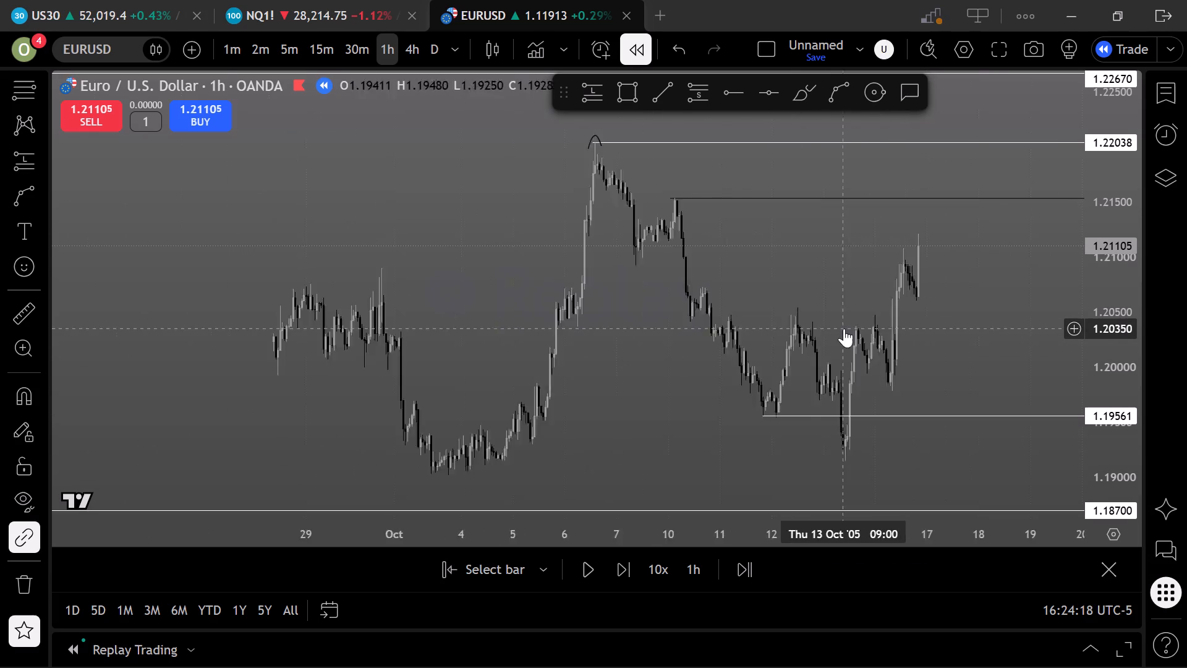
pyautogui.scroll(-6, 863, 335)
pyautogui.scroll(13, 864, 335)
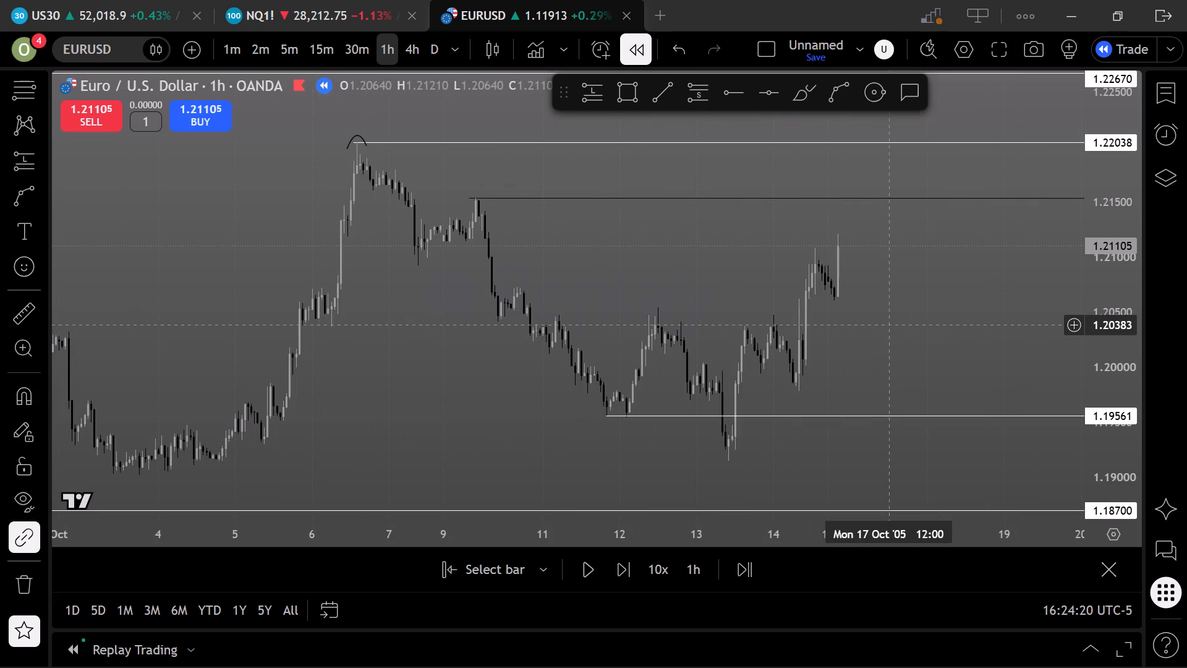
pyautogui.click(921, 323)
pyautogui.moveTo(921, 323); pyautogui.dragTo(814, 265)
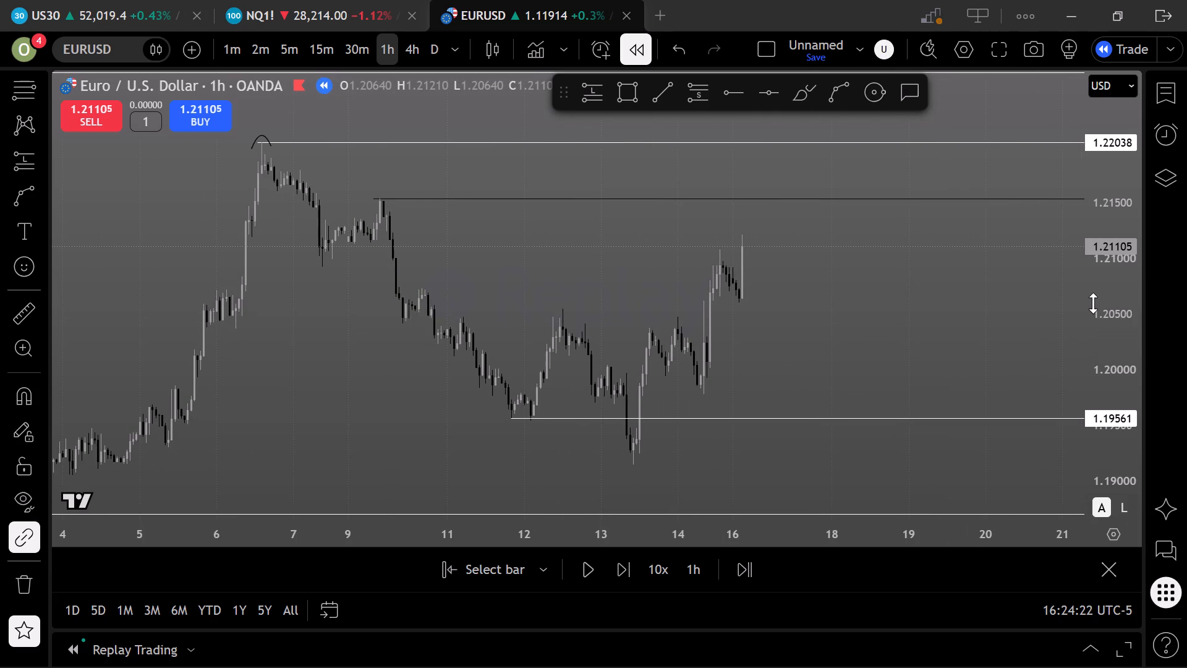
pyautogui.scroll(1, 1093, 303)
pyautogui.moveTo(998, 324); pyautogui.dragTo(958, 286)
pyautogui.moveTo(958, 286); pyautogui.dragTo(927, 328)
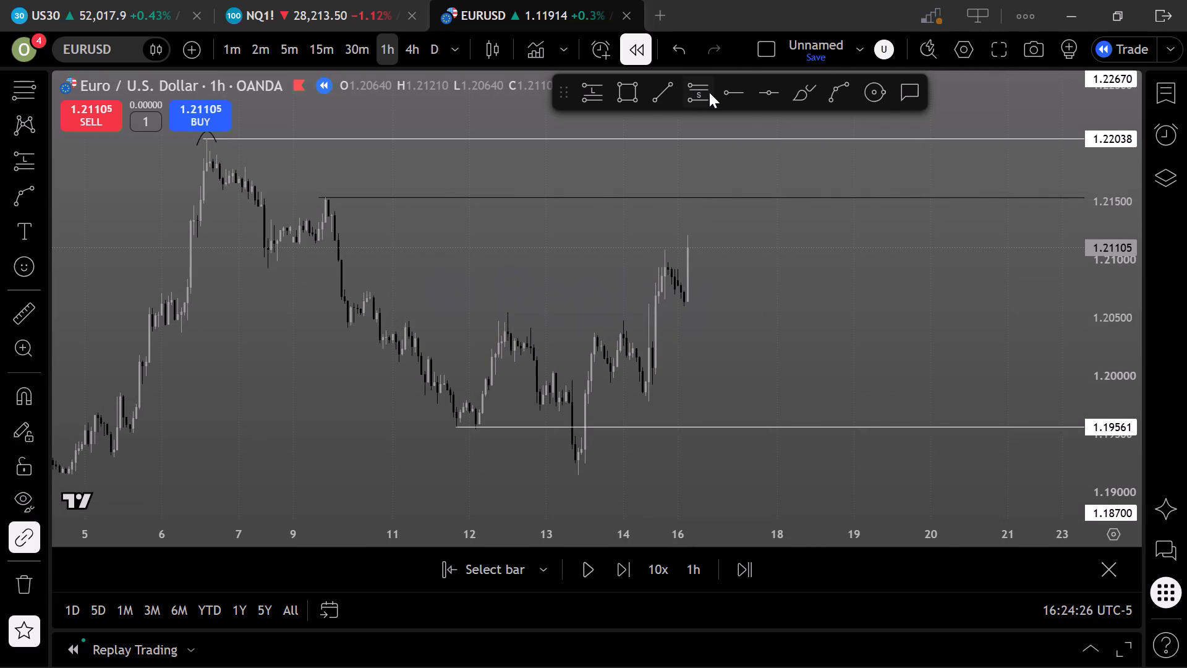
# Place a short position beside the latest bar with entry at 1.21540 and stop at 1.22090, above the 6 Oct swing high.
pyautogui.click(704, 88)
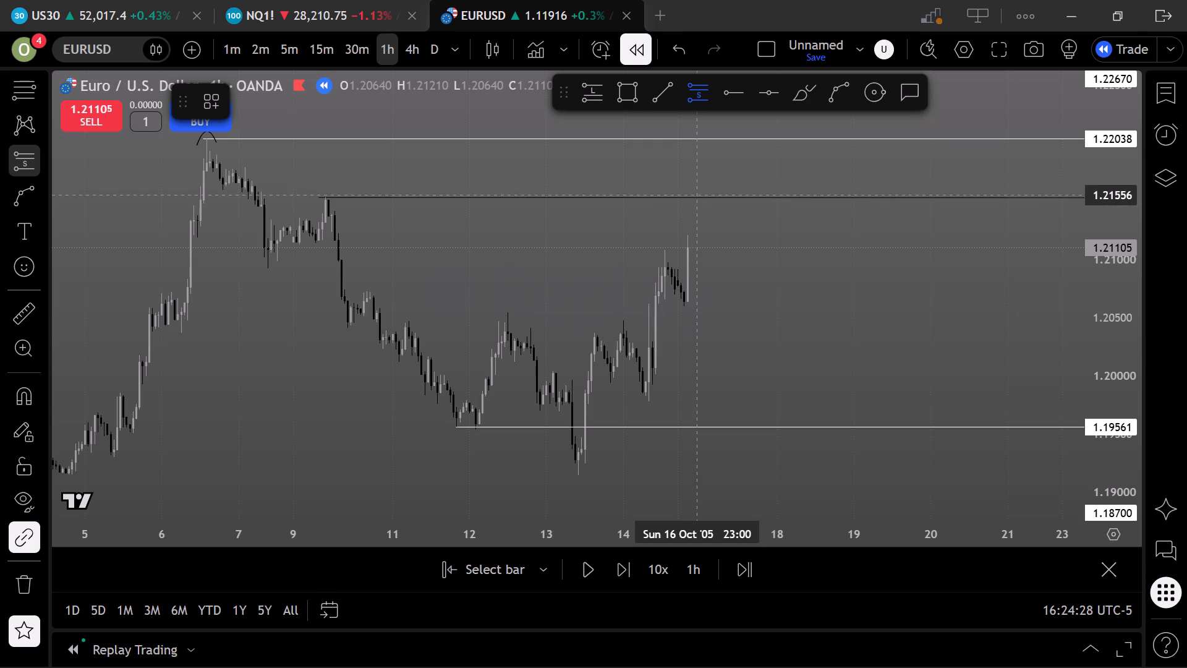
pyautogui.click(700, 197)
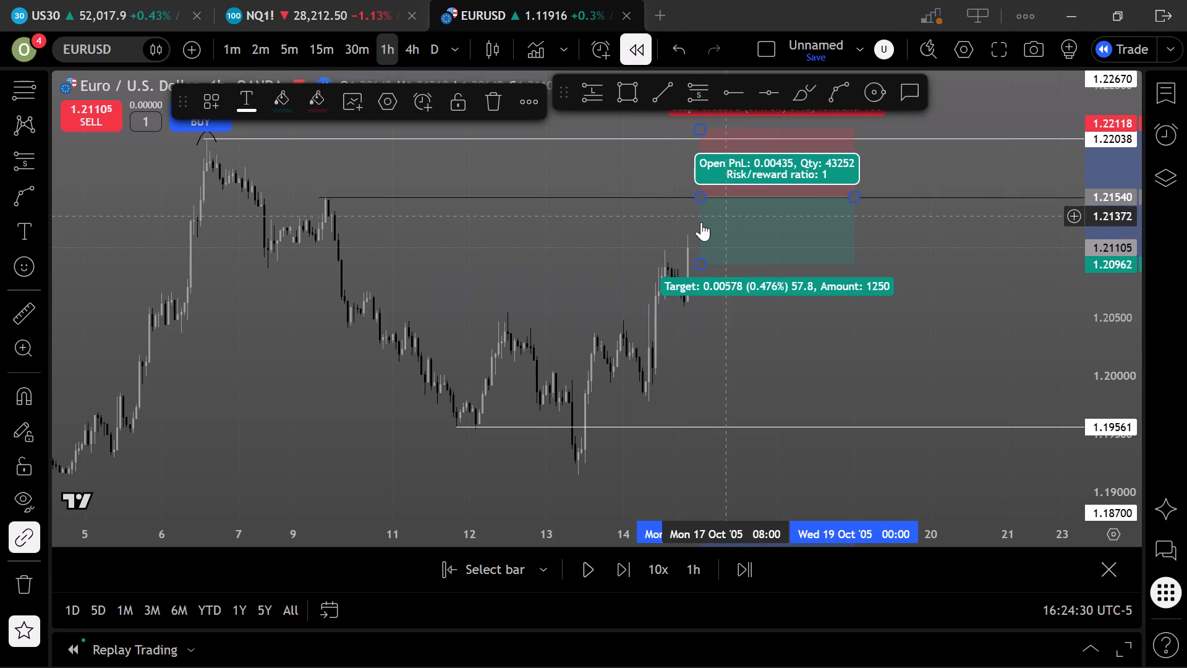
pyautogui.moveTo(624, 232); pyautogui.dragTo(630, 259)
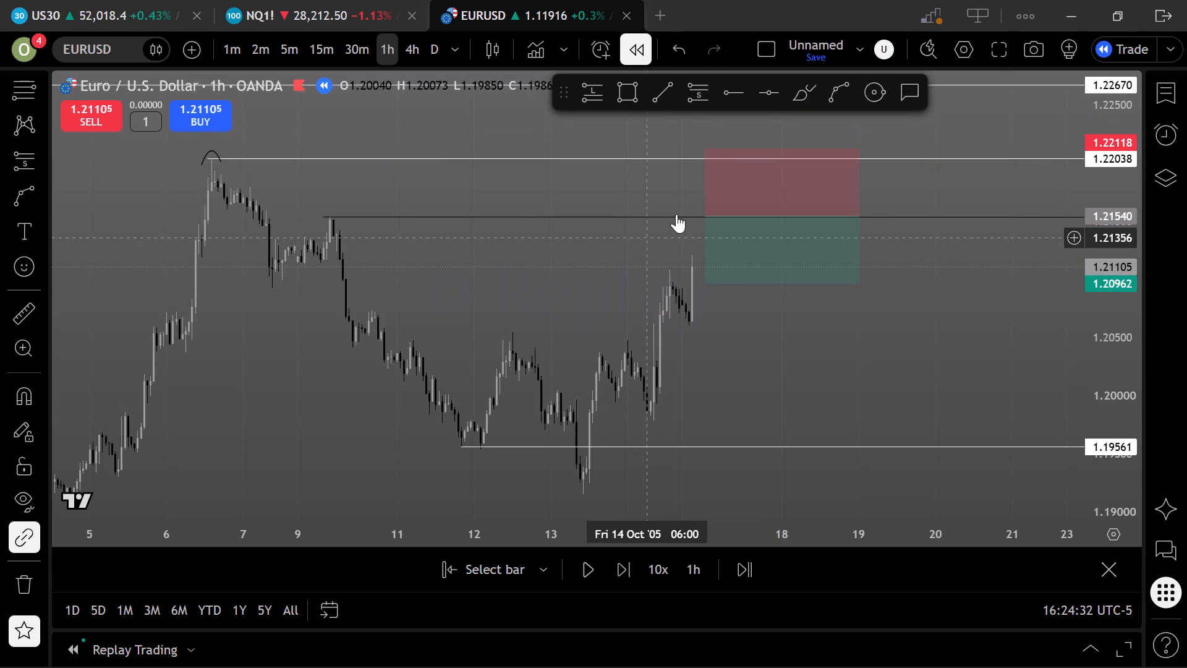
pyautogui.click(704, 148)
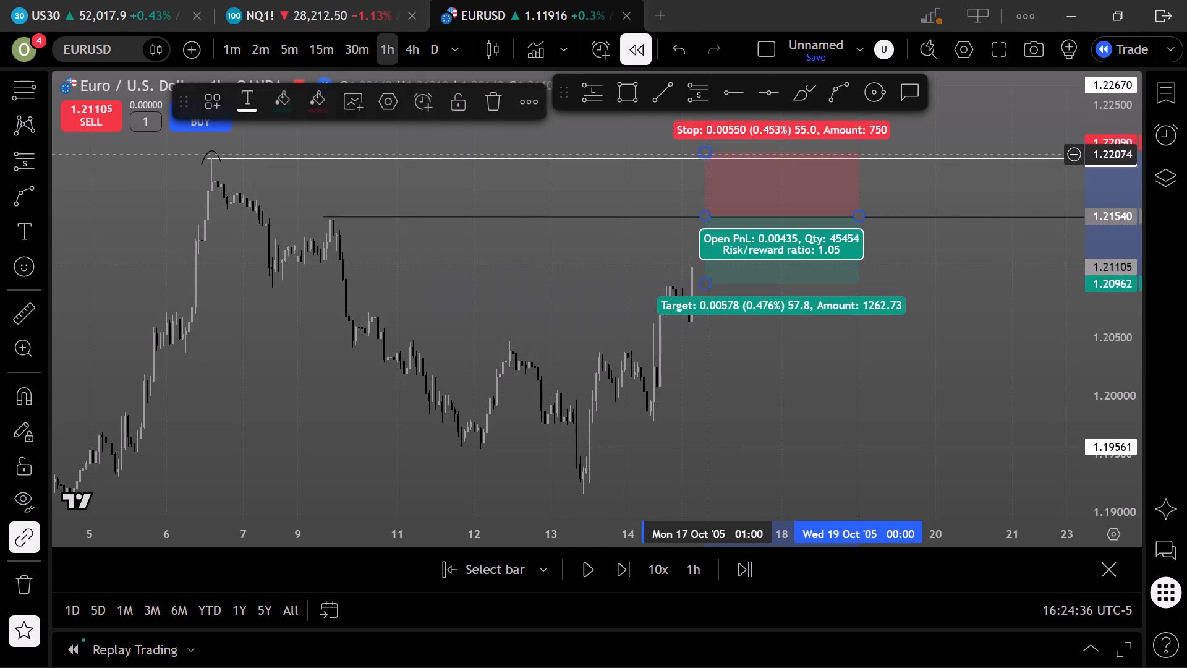
# Extend the short position's target down to 1.18709, just above the 1.18700 horizontal line.
pyautogui.moveTo(705, 283); pyautogui.dragTo(684, 397)
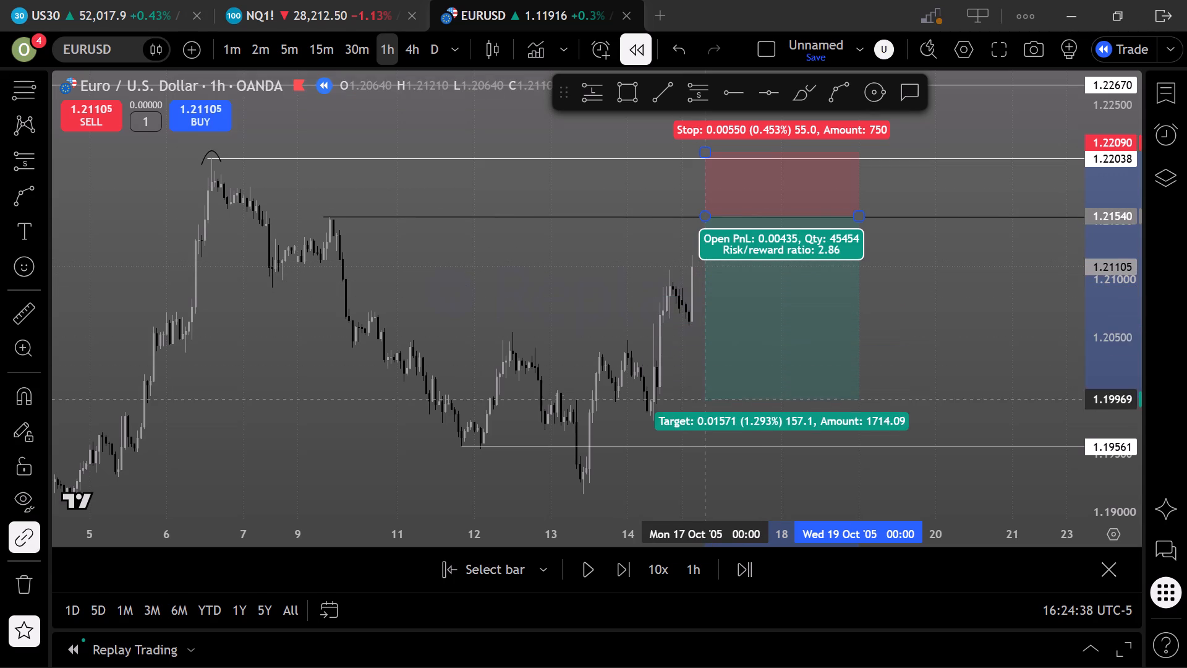
pyautogui.moveTo(638, 341); pyautogui.dragTo(621, 294)
pyautogui.moveTo(694, 356); pyautogui.dragTo(697, 364)
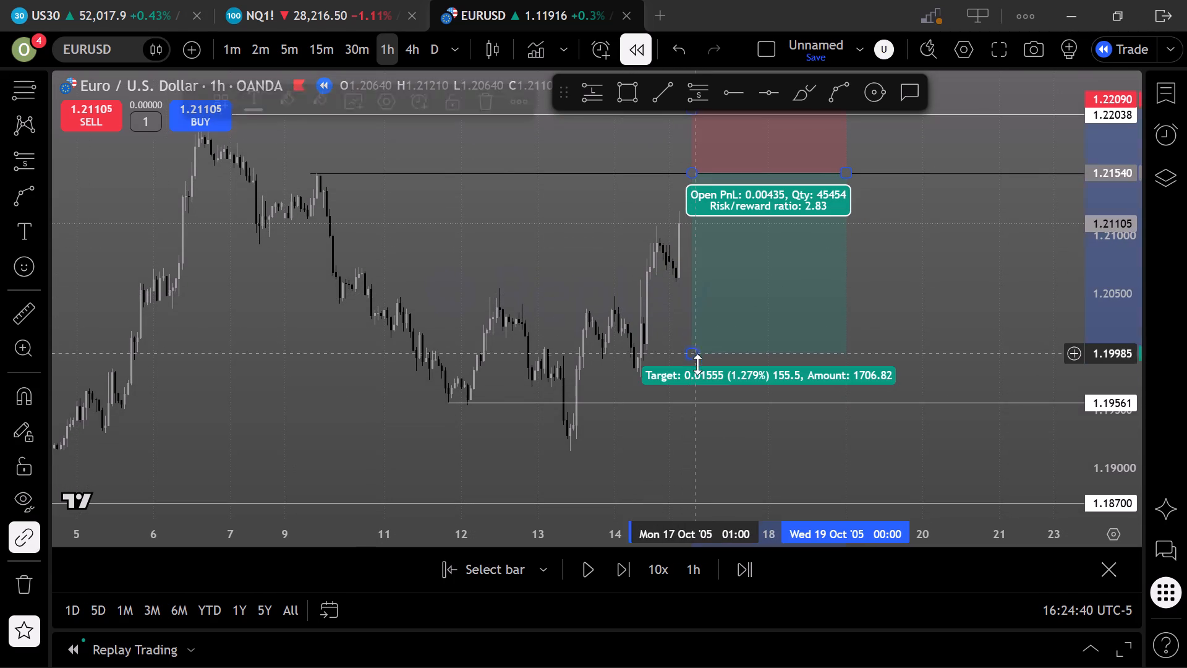
pyautogui.moveTo(697, 364); pyautogui.dragTo(691, 500)
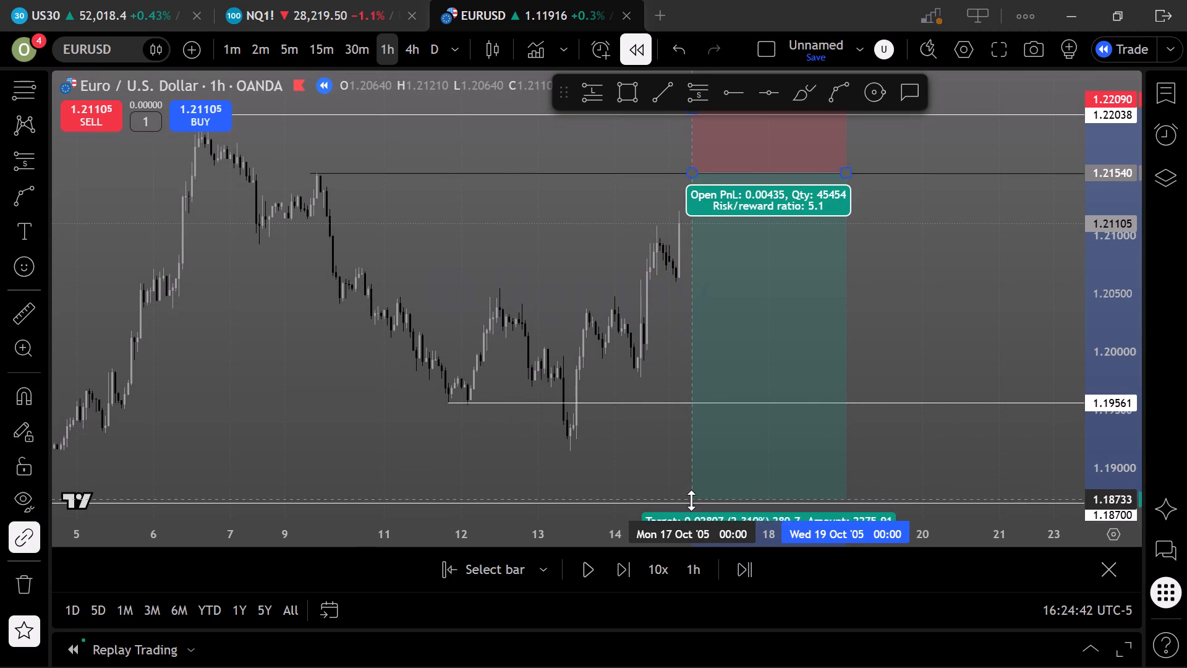
pyautogui.moveTo(691, 500); pyautogui.dragTo(691, 502)
pyautogui.click(586, 273)
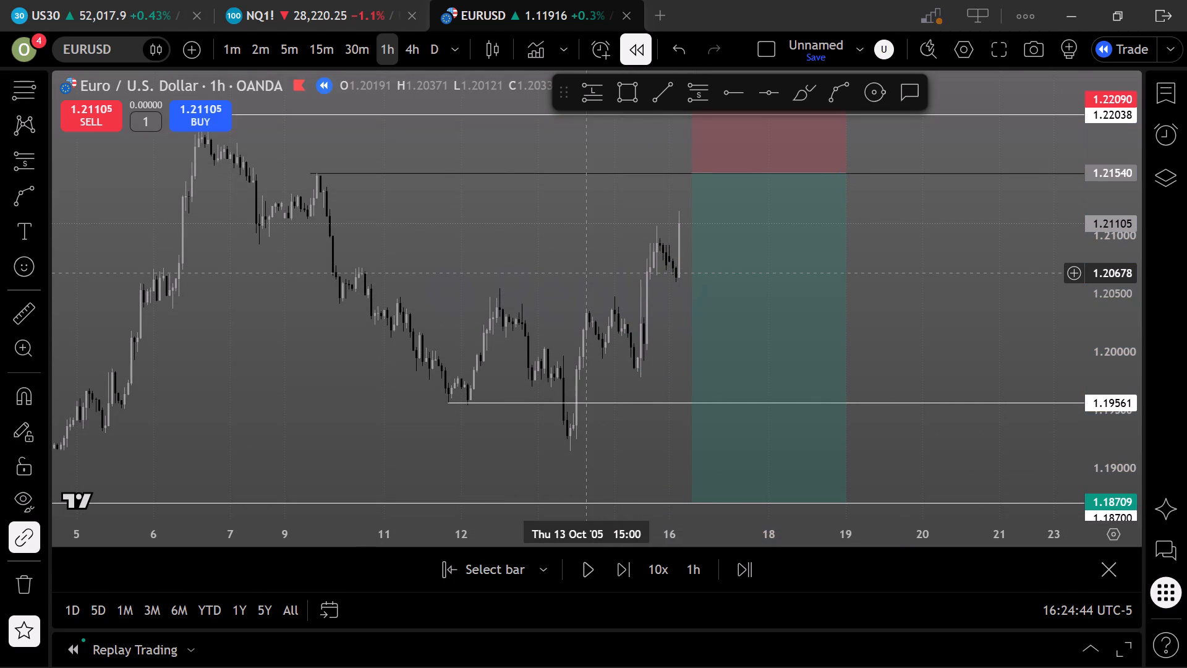
# Play the 1-hour replay forward in bursts, pausing on the 19 Oct '05 bars past the short position's end.
pyautogui.moveTo(586, 273); pyautogui.dragTo(561, 328)
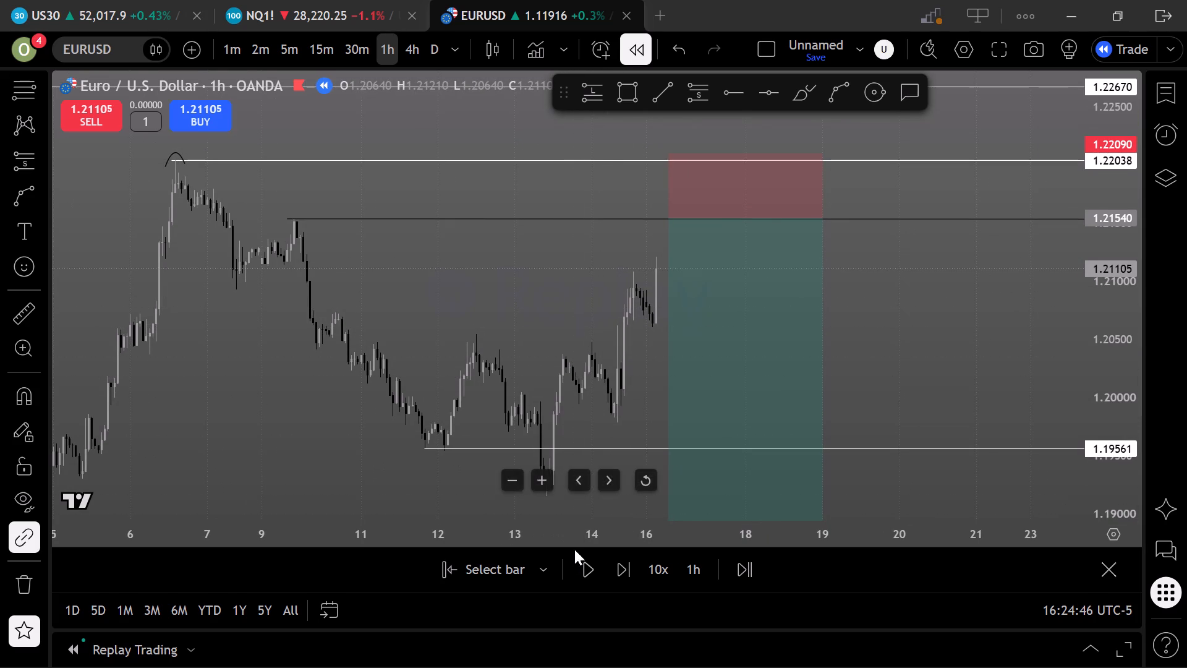
pyautogui.click(584, 567)
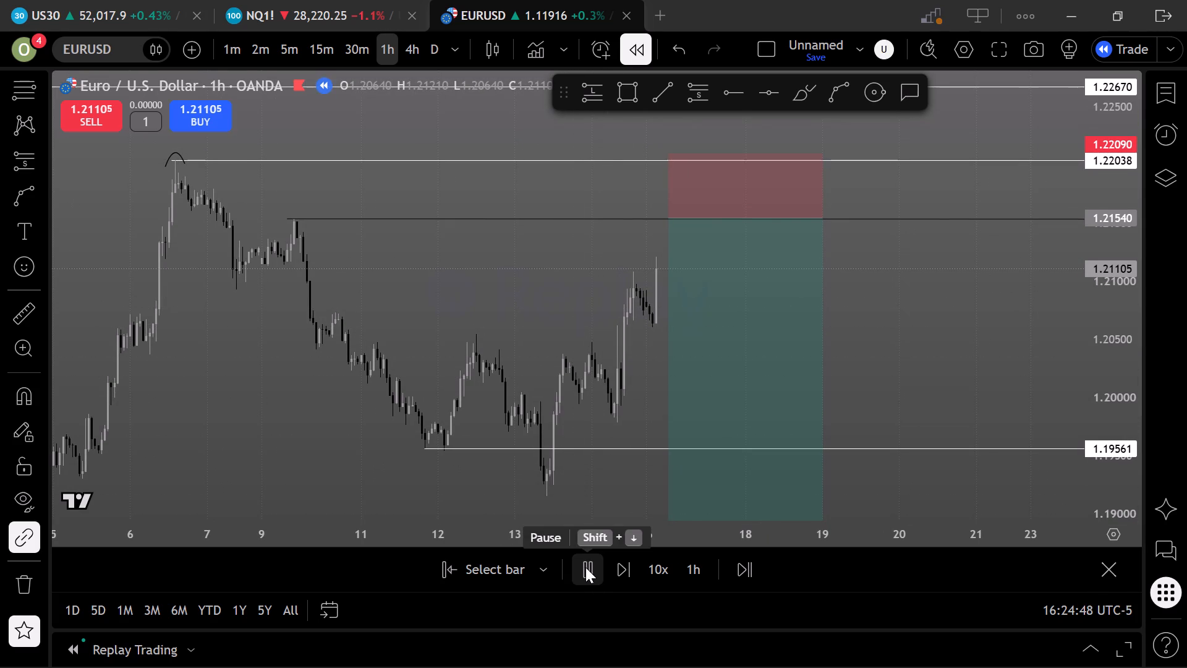
pyautogui.click(585, 567)
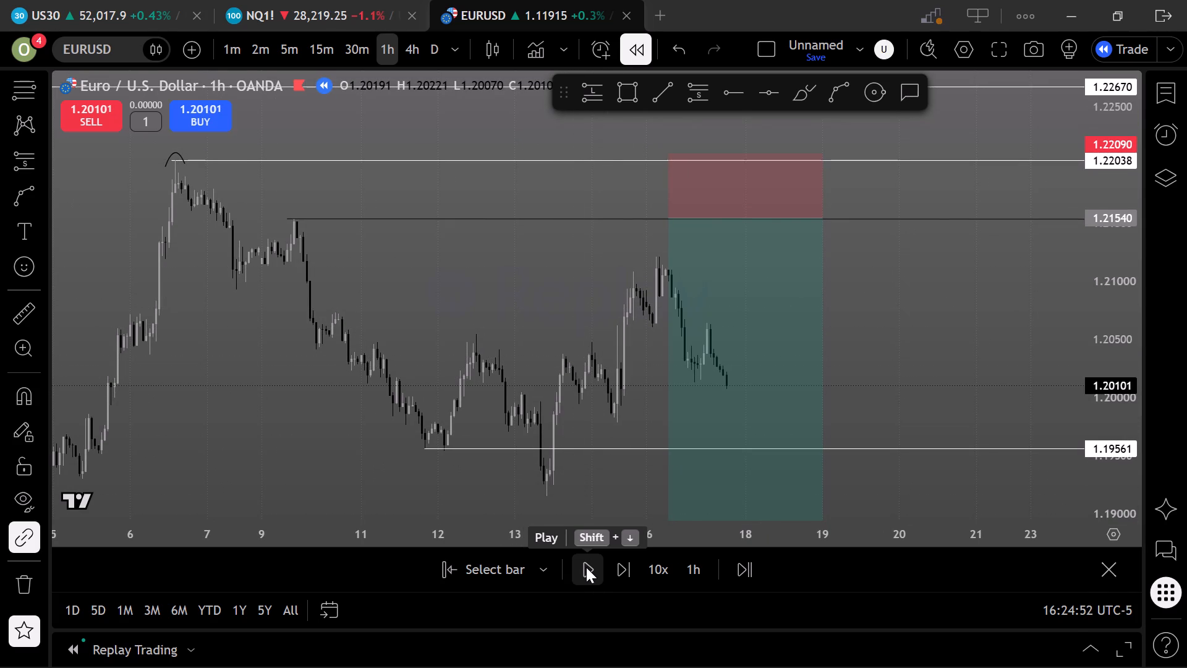
pyautogui.click(586, 567)
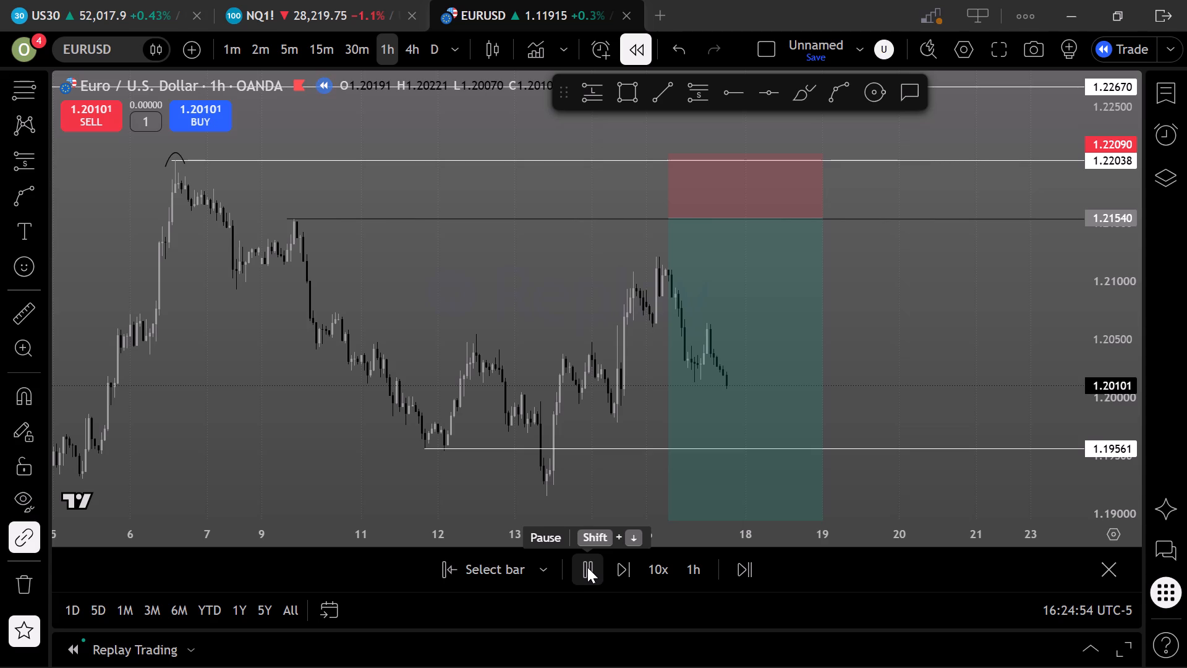
pyautogui.click(587, 567)
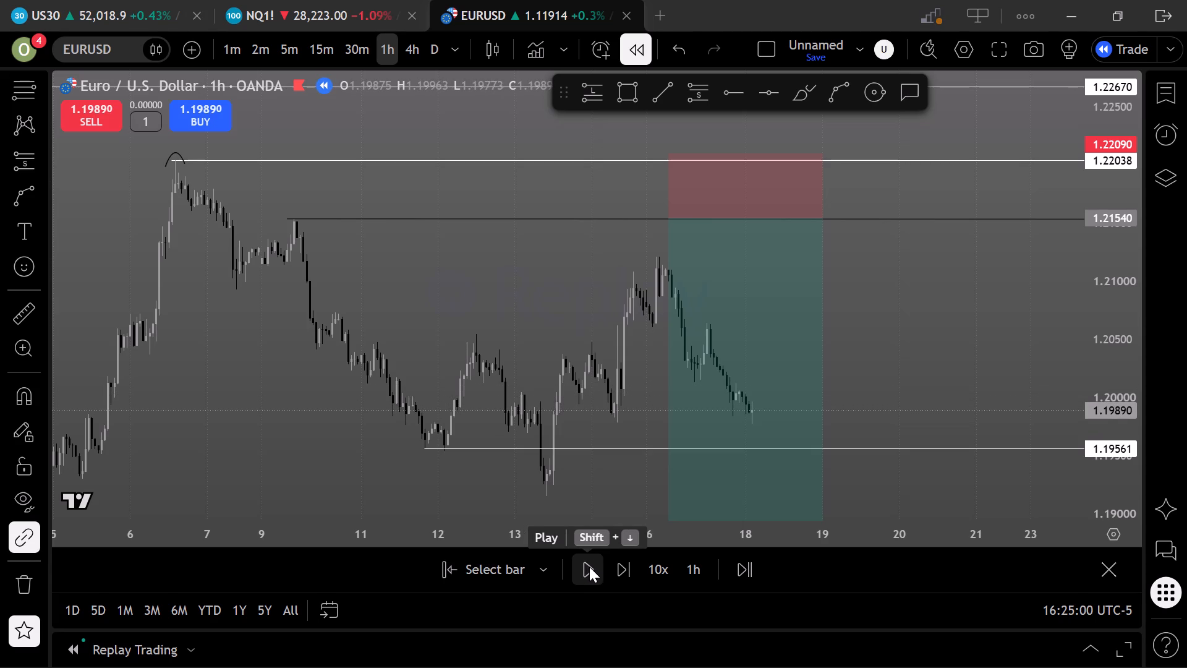
pyautogui.click(589, 567)
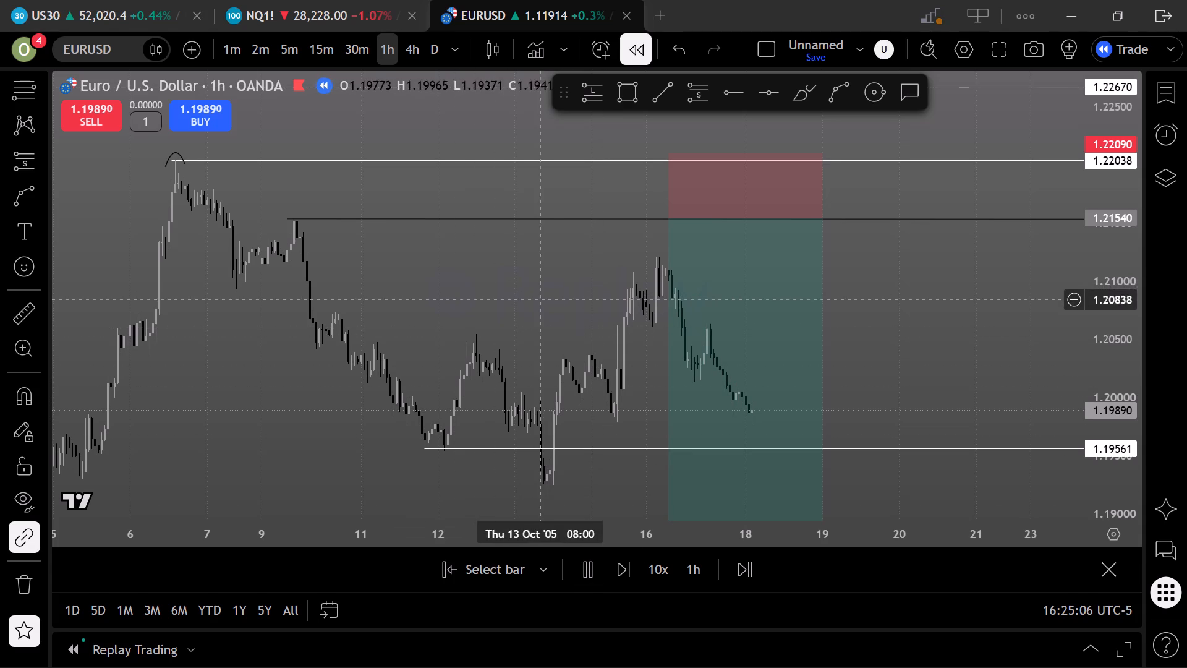
pyautogui.click(585, 570)
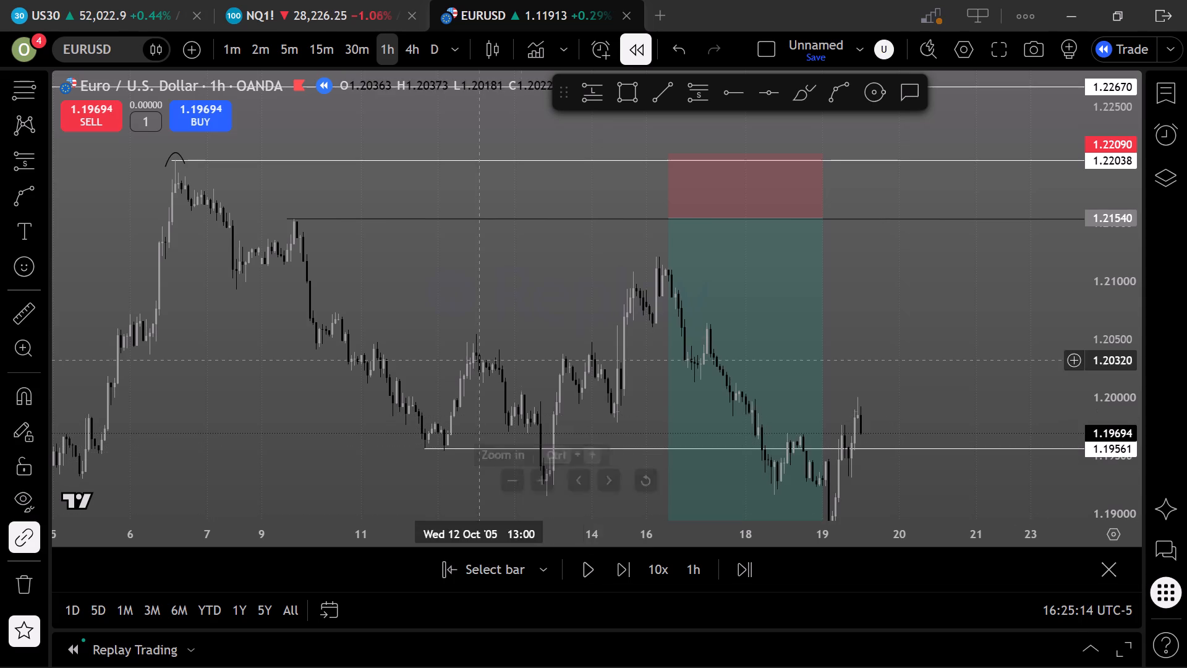
# Review how price moved through the short position between its entry, stop and target levels.
pyautogui.moveTo(536, 312); pyautogui.dragTo(481, 221)
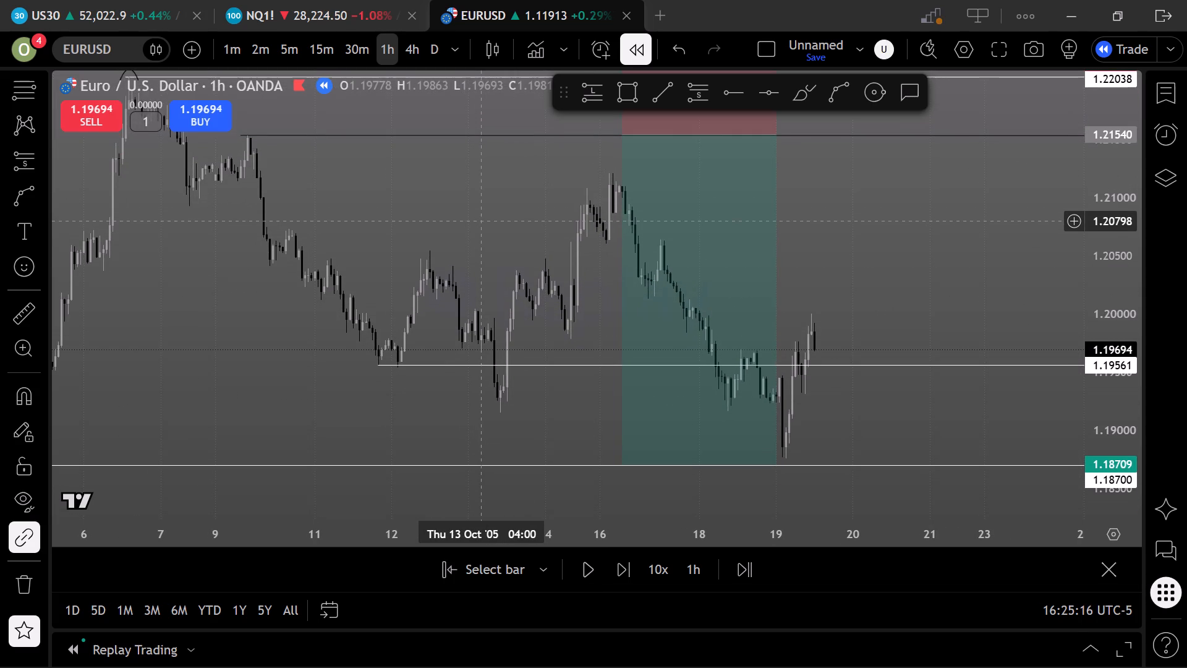
pyautogui.moveTo(481, 221); pyautogui.dragTo(452, 273)
pyautogui.moveTo(452, 273); pyautogui.dragTo(432, 289)
pyautogui.moveTo(432, 272); pyautogui.dragTo(396, 302)
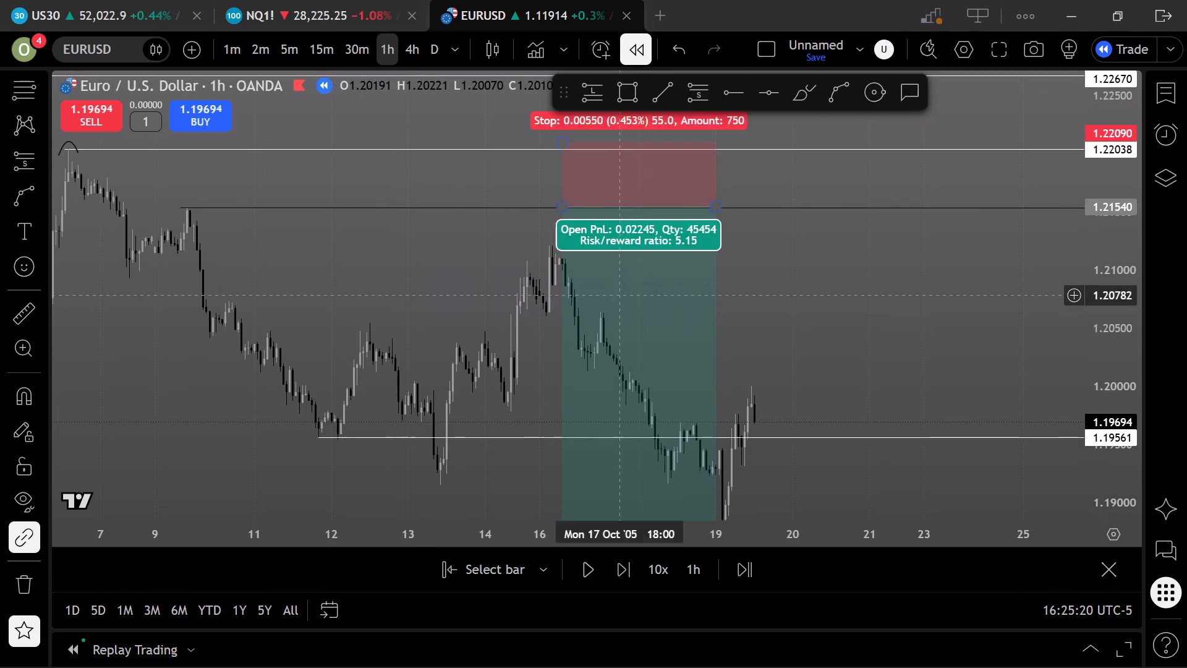
pyautogui.scroll(-5, 1104, 266)
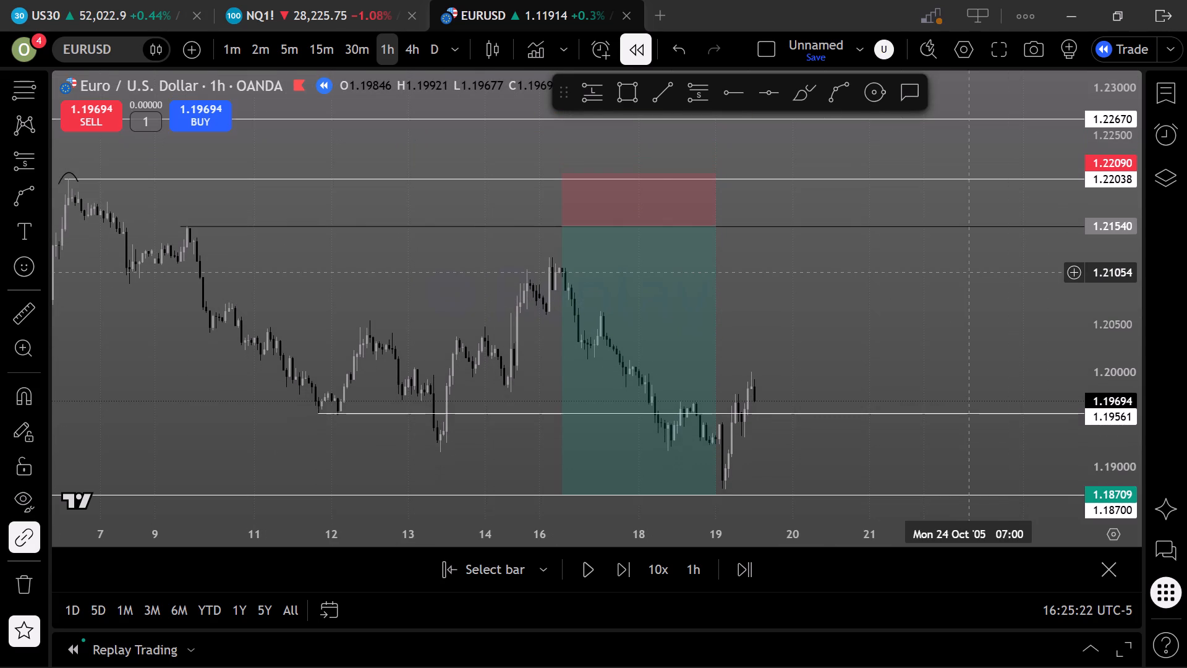
pyautogui.scroll(-2, 964, 275)
pyautogui.moveTo(961, 279); pyautogui.dragTo(835, 246)
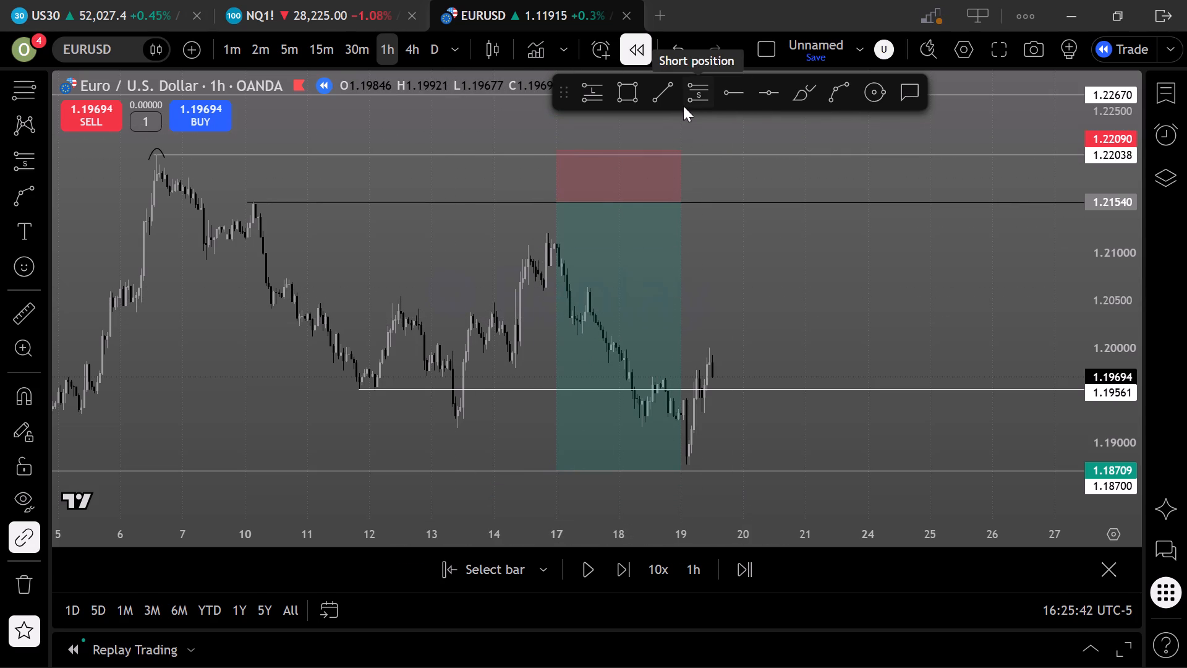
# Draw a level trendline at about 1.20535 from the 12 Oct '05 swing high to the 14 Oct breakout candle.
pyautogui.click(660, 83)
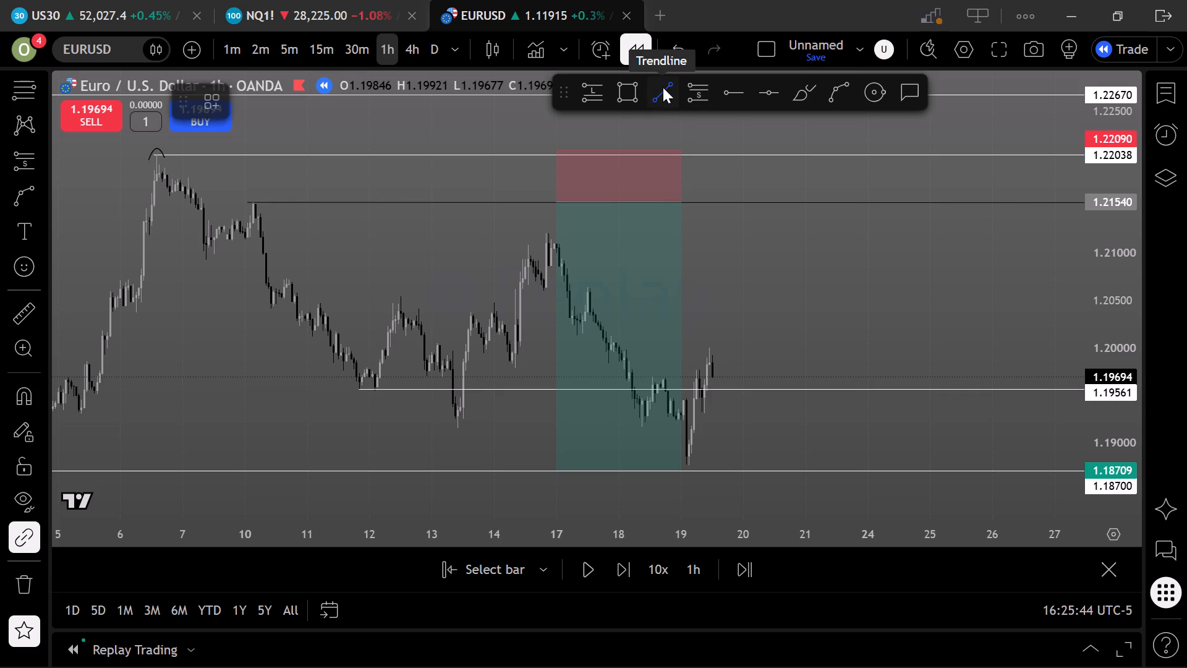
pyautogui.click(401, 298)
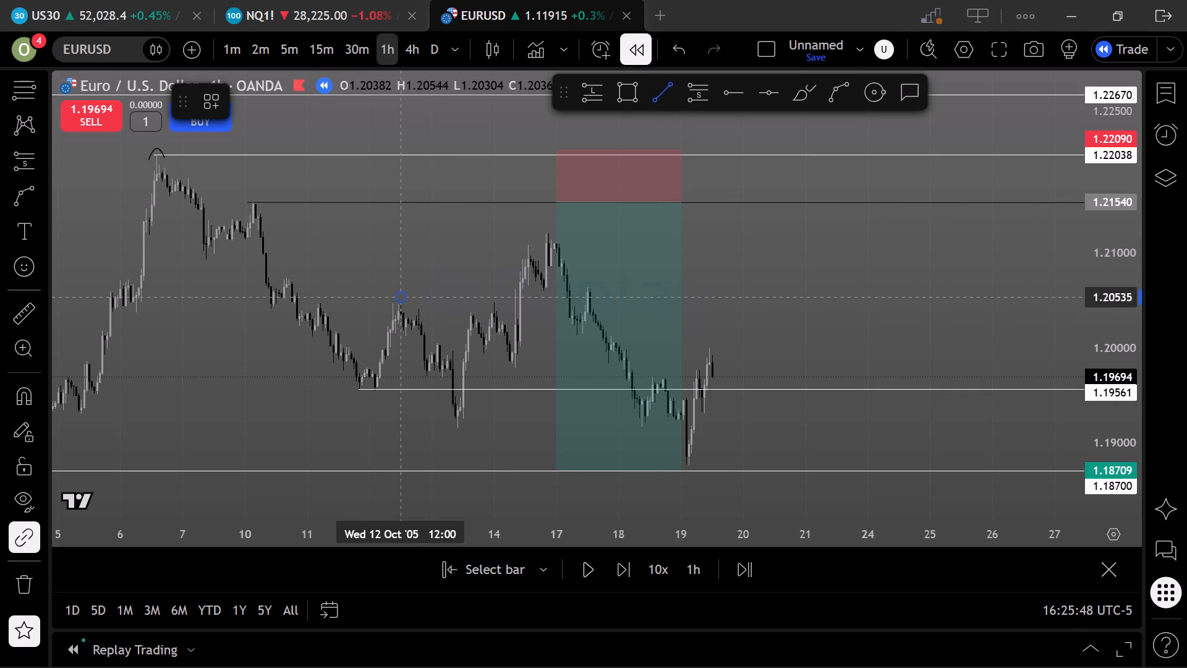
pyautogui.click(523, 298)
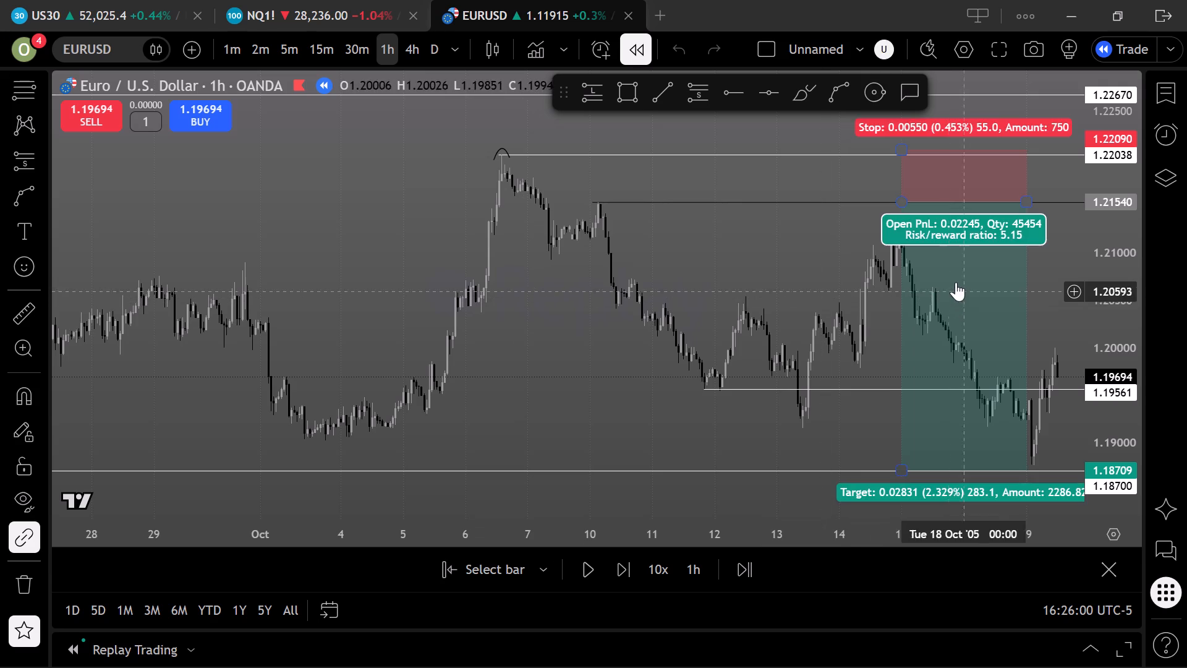
# Draw a level trendline at about 1.20564 from the 12 Oct '05 swing high to the 14 Oct breakout candle.
pyautogui.moveTo(839, 271); pyautogui.dragTo(569, 293)
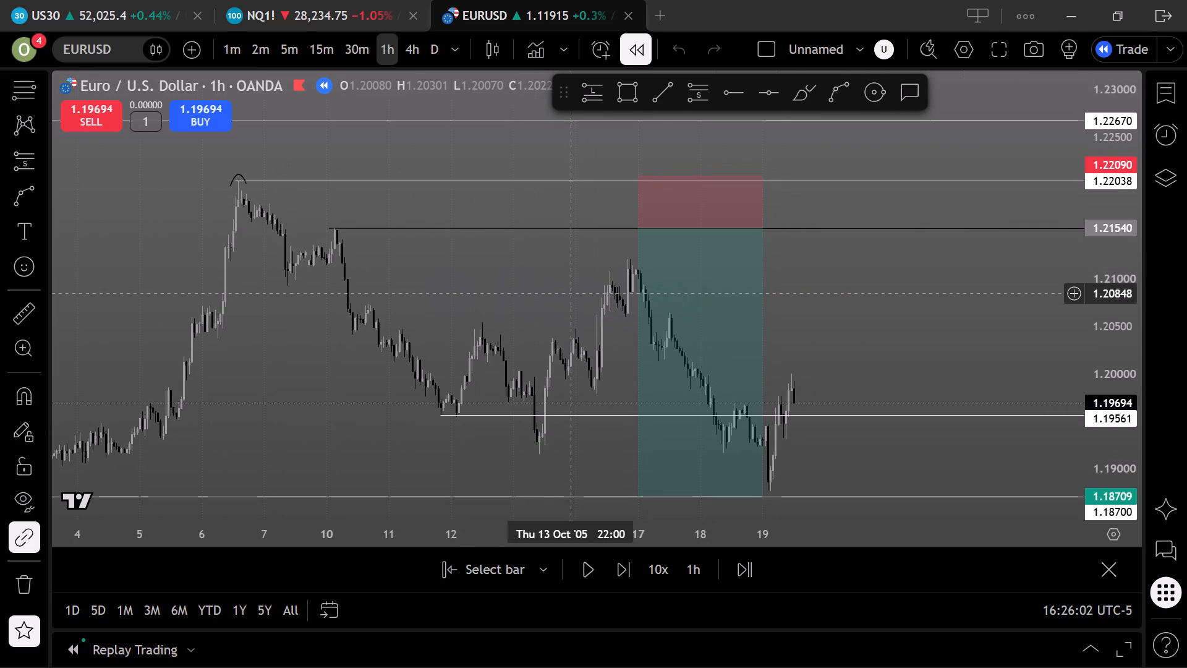
pyautogui.click(480, 291)
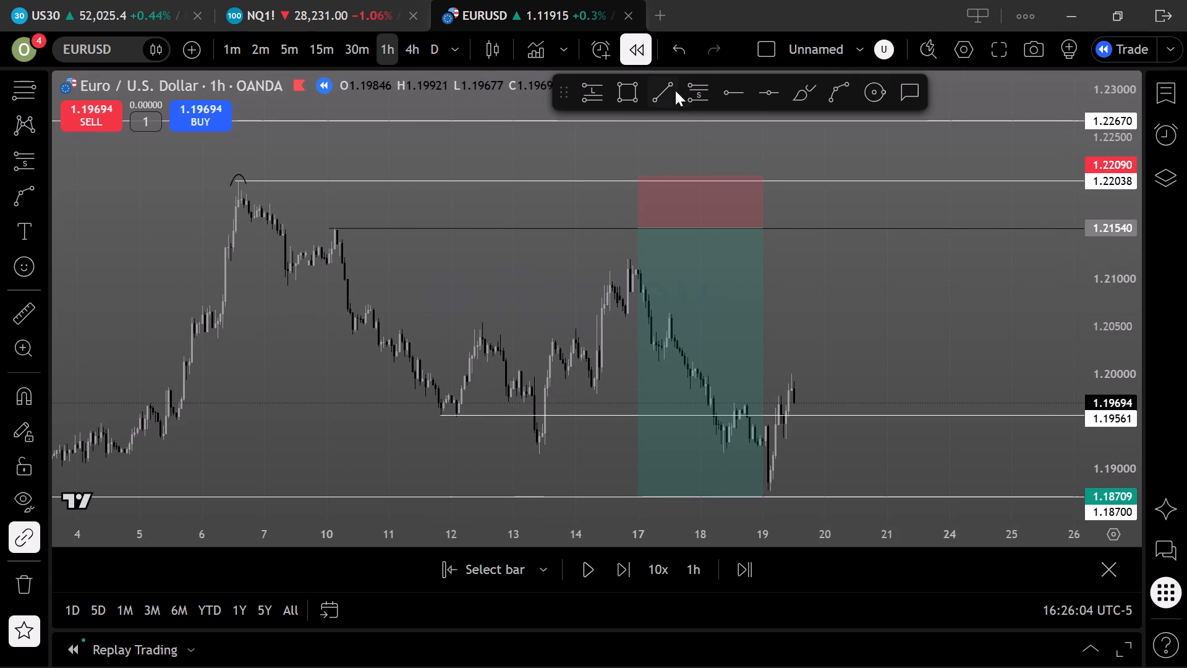
pyautogui.click(660, 90)
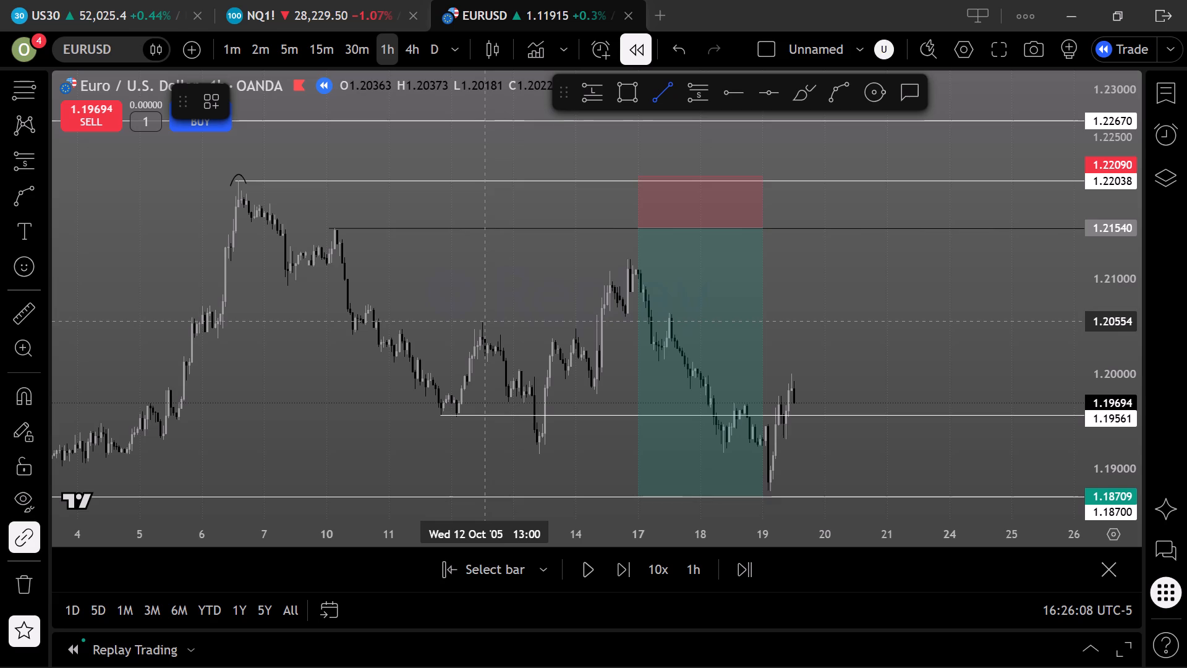
pyautogui.click(482, 320)
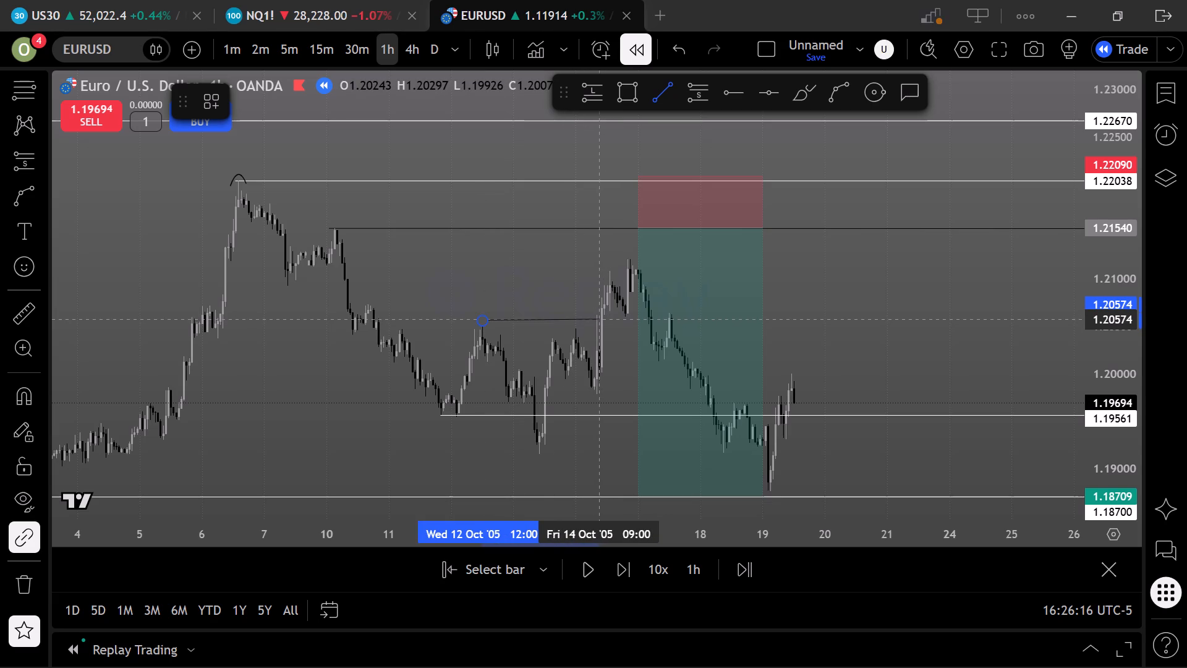
pyautogui.click(600, 320)
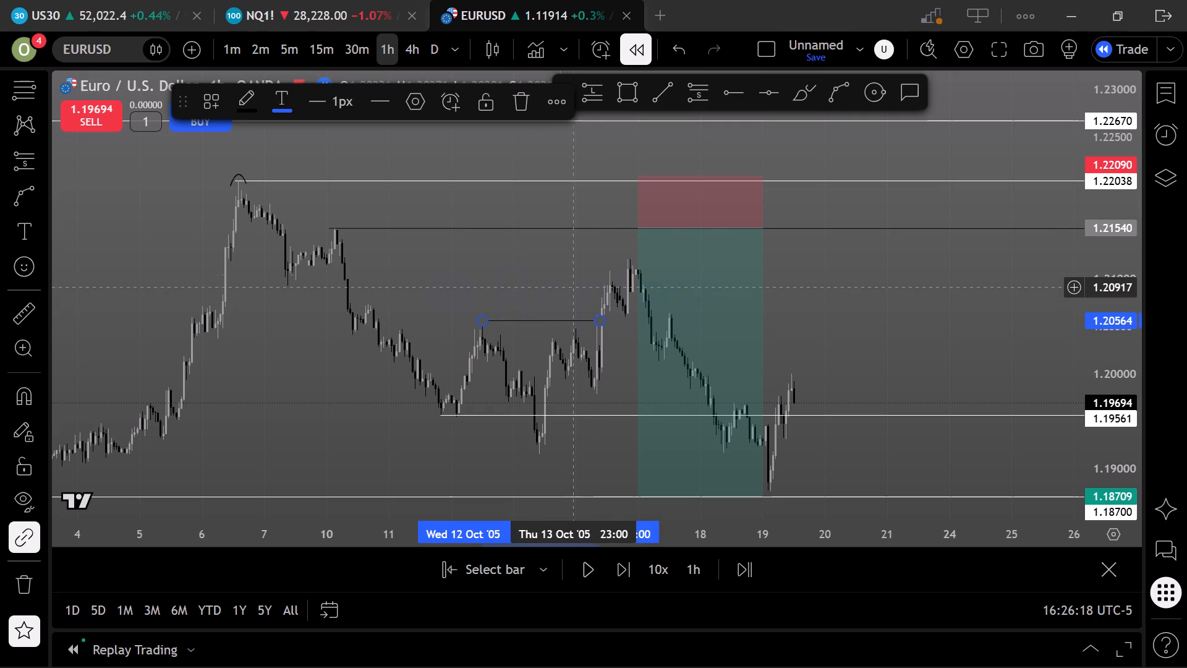
pyautogui.click(551, 268)
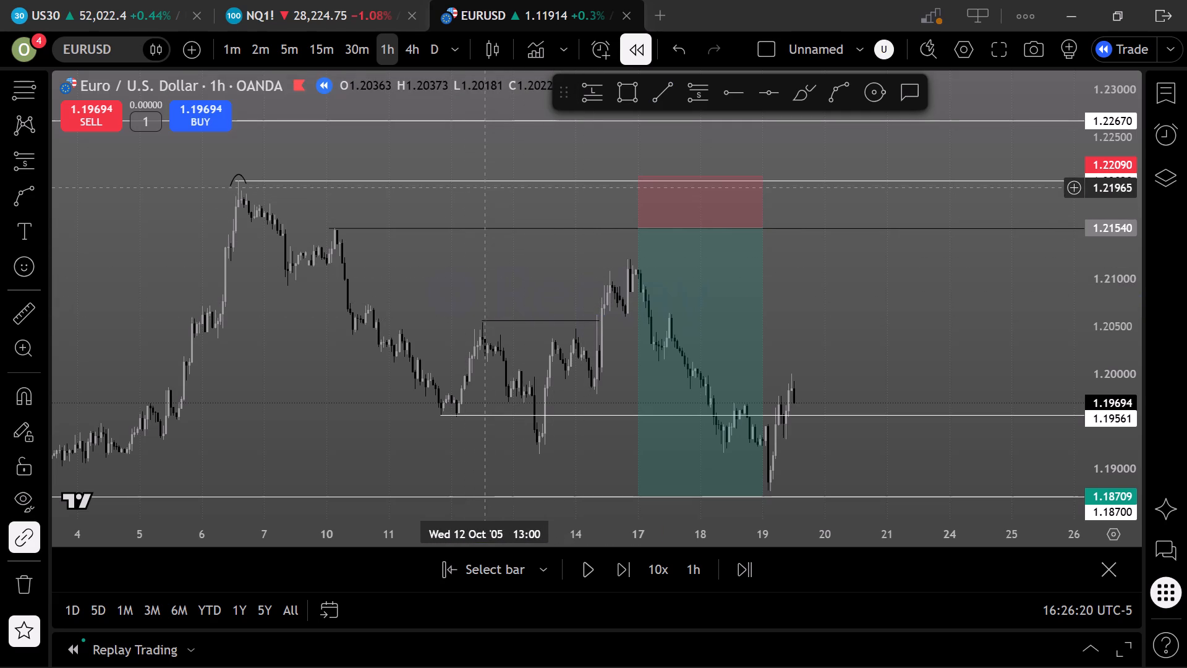
# Delete the horizontal ray at 1.22038 from the 6 Oct '05 swing high.
pyautogui.click(489, 182)
pyautogui.click(521, 111)
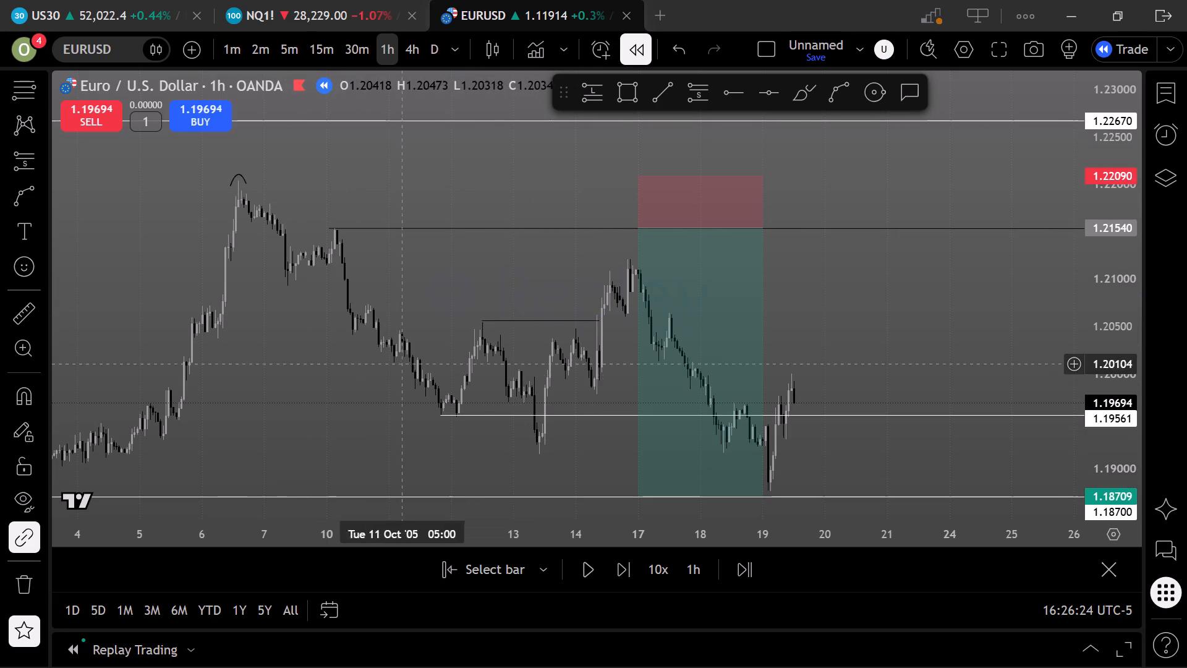
# Delete the horizontal rays at about 1.1955, 1.2151, 1.2267 and 1.25893.
pyautogui.click(488, 416)
pyautogui.click(523, 99)
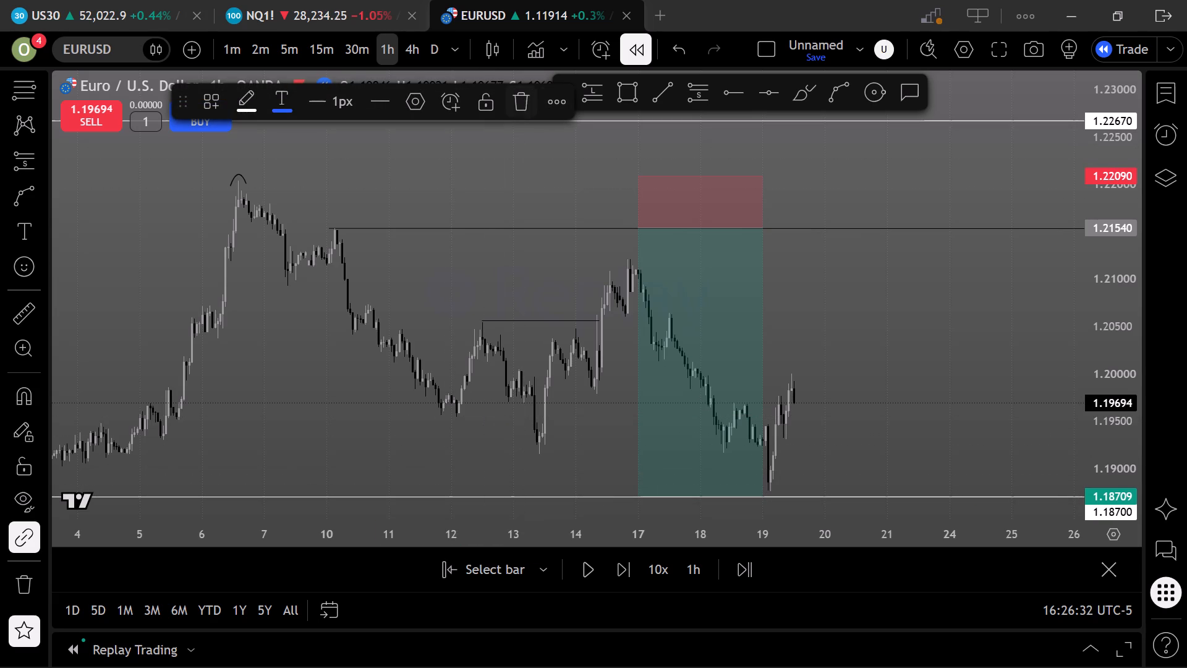
pyautogui.click(488, 230)
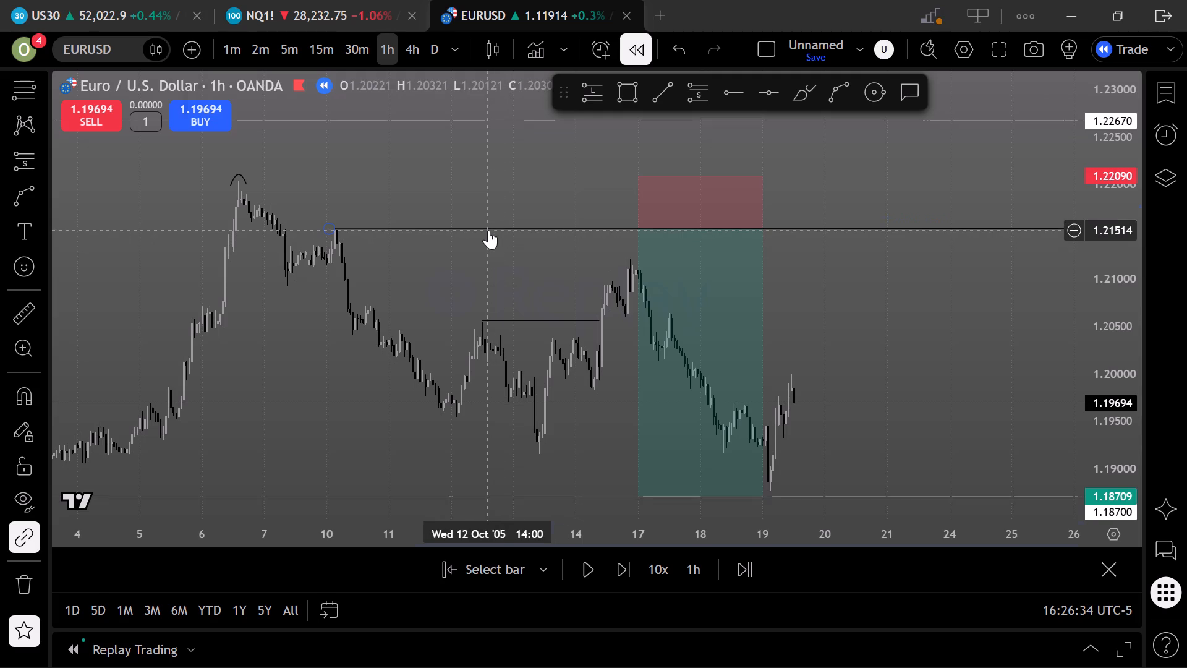
pyautogui.click(517, 98)
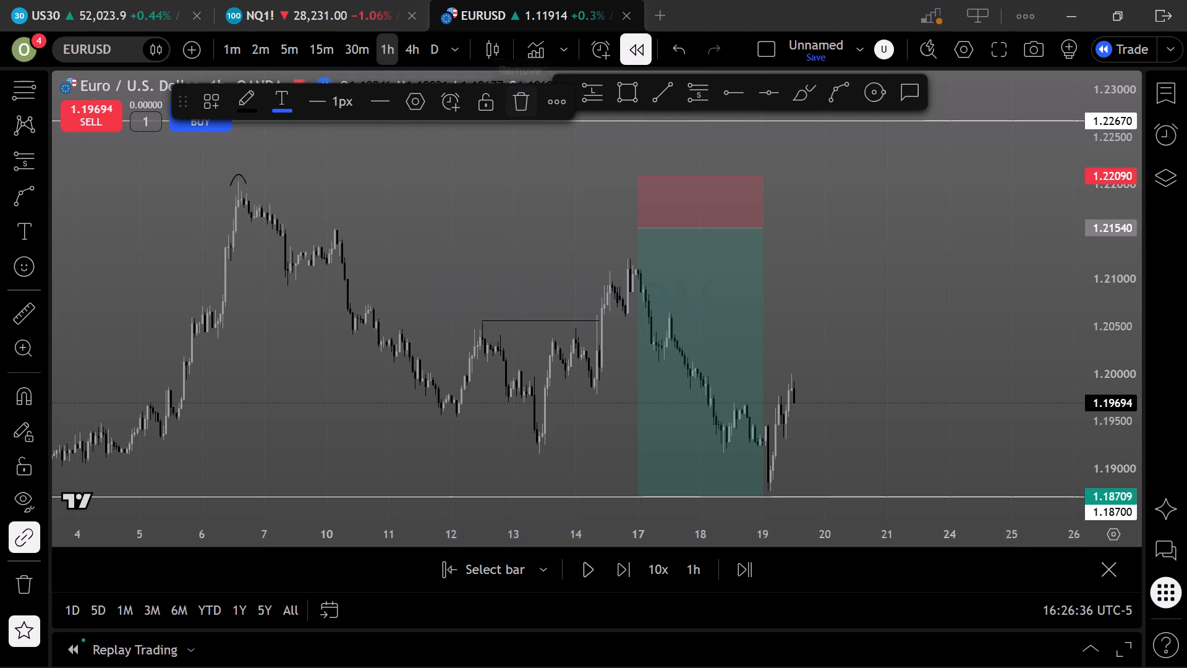
pyautogui.click(508, 121)
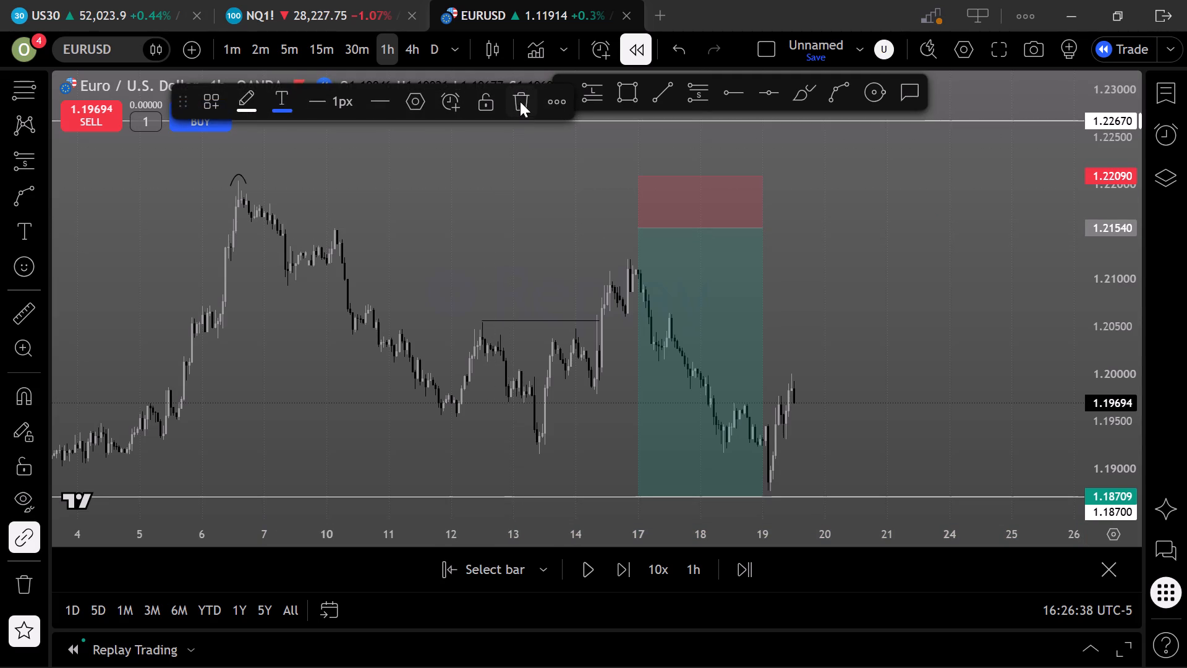
pyautogui.click(520, 101)
pyautogui.scroll(-20, 516, 131)
pyautogui.scroll(-1, 516, 131)
pyautogui.moveTo(538, 167); pyautogui.dragTo(515, 347)
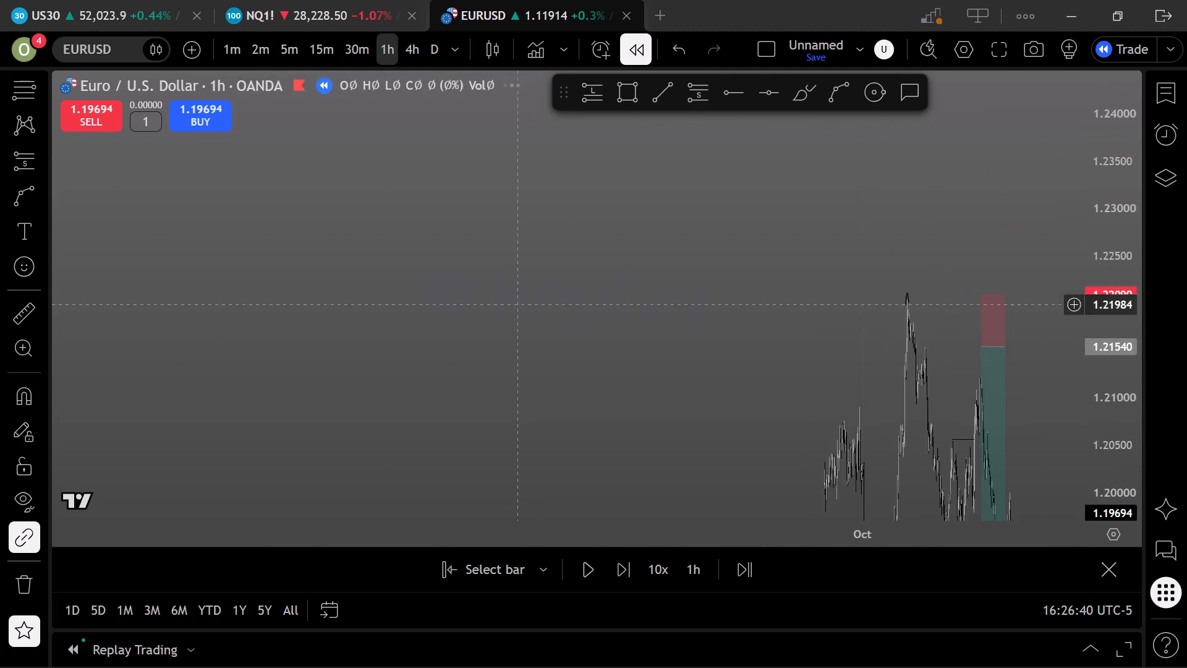
pyautogui.moveTo(515, 347); pyautogui.dragTo(546, 541)
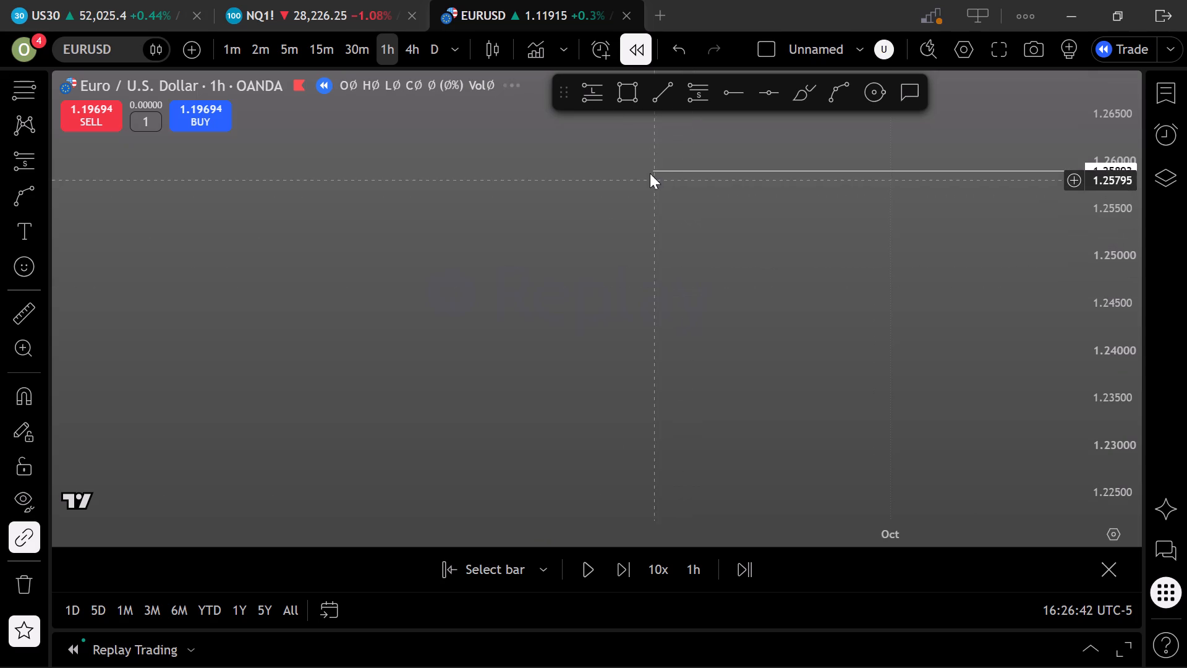
pyautogui.click(649, 171)
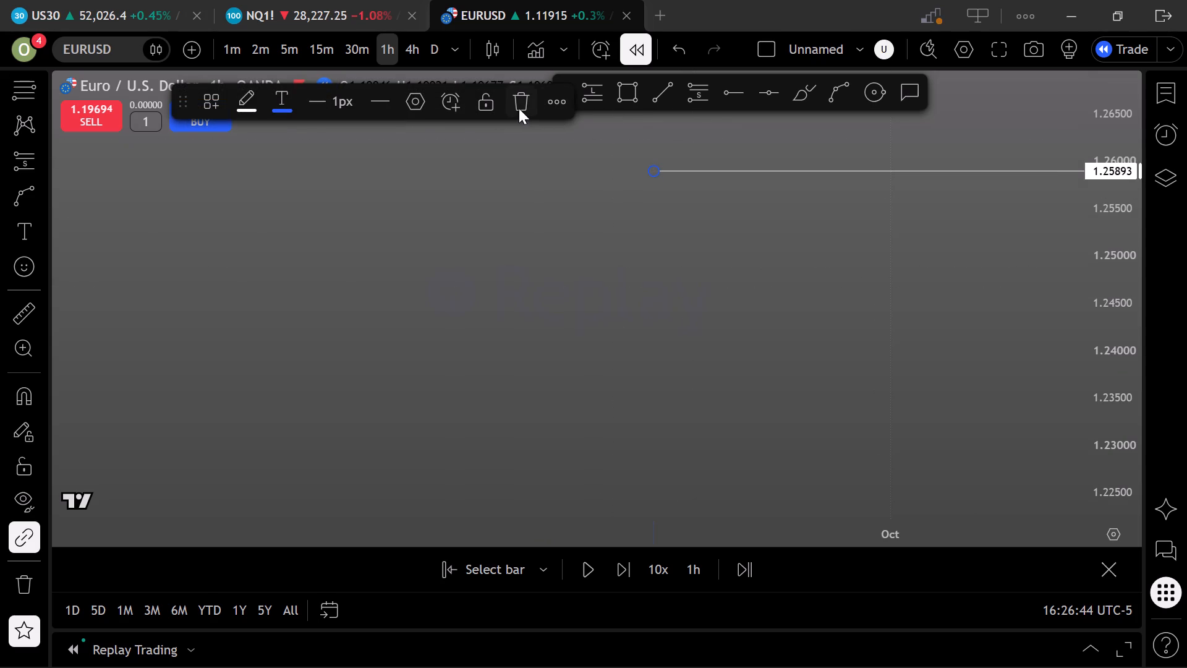
pyautogui.click(519, 108)
# Draw a rectangle zone between 1.20946 and 1.21514 over the 7–10 Oct '05 consolidation and extend it to about 26 Oct.
pyautogui.moveTo(743, 322); pyautogui.dragTo(555, 116)
pyautogui.moveTo(628, 286); pyautogui.dragTo(532, 147)
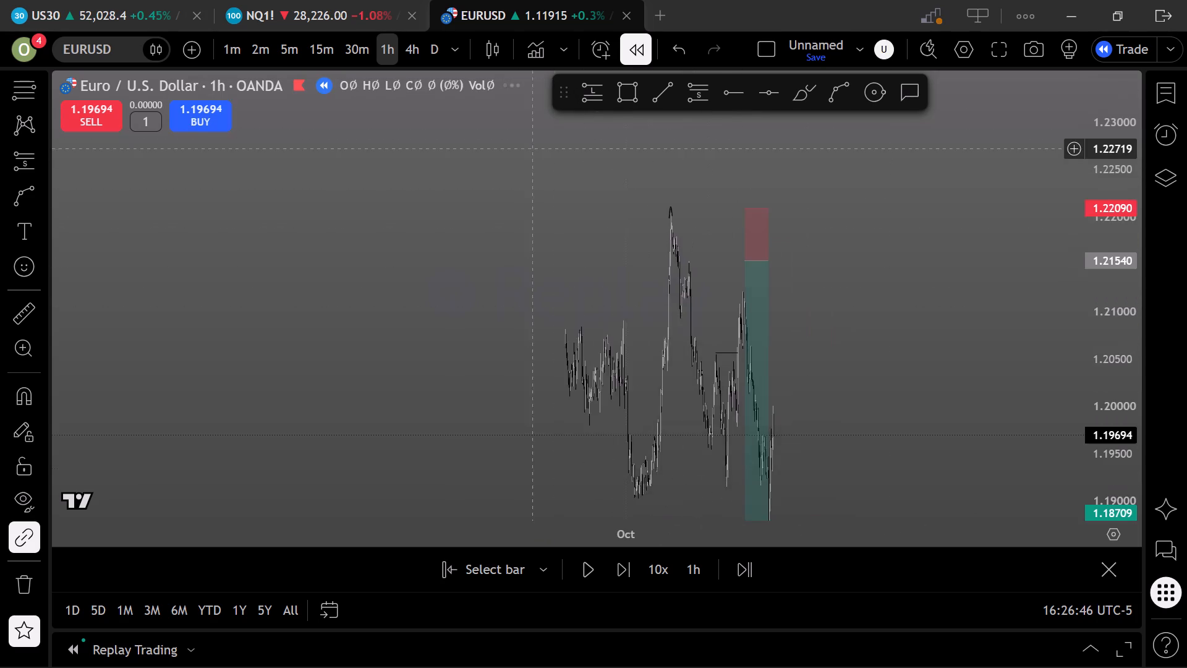
pyautogui.scroll(7, 578, 224)
pyautogui.moveTo(608, 265); pyautogui.dragTo(732, 263)
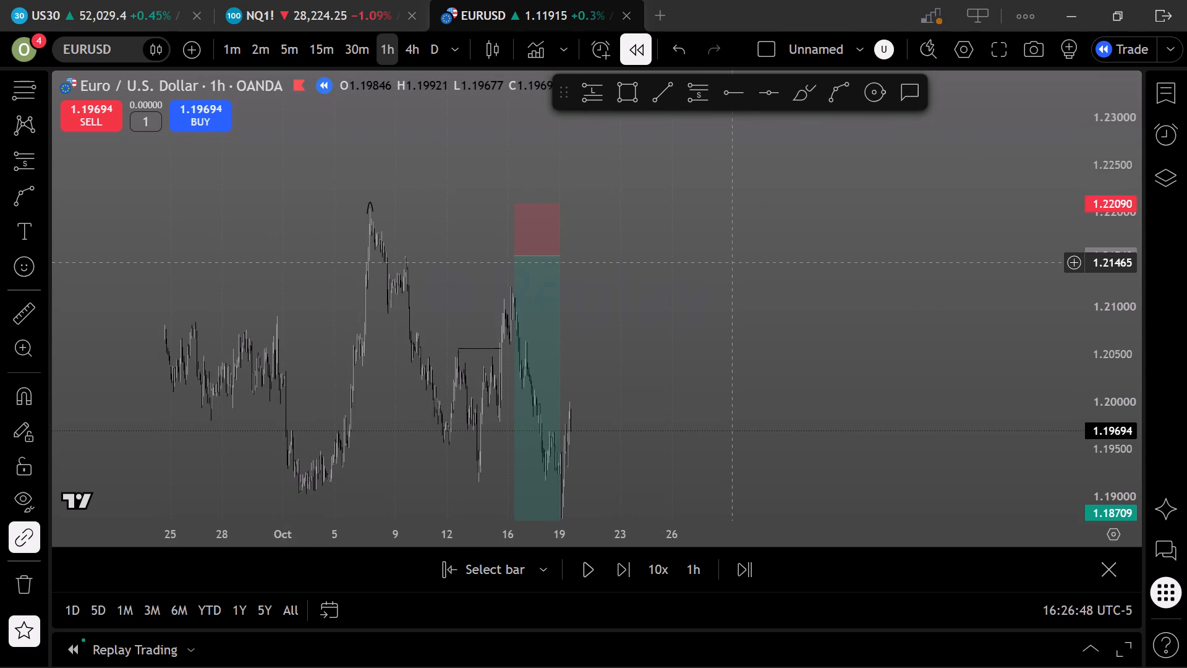
pyautogui.scroll(3, 741, 285)
pyautogui.moveTo(666, 294); pyautogui.dragTo(849, 329)
pyautogui.scroll(2, 814, 336)
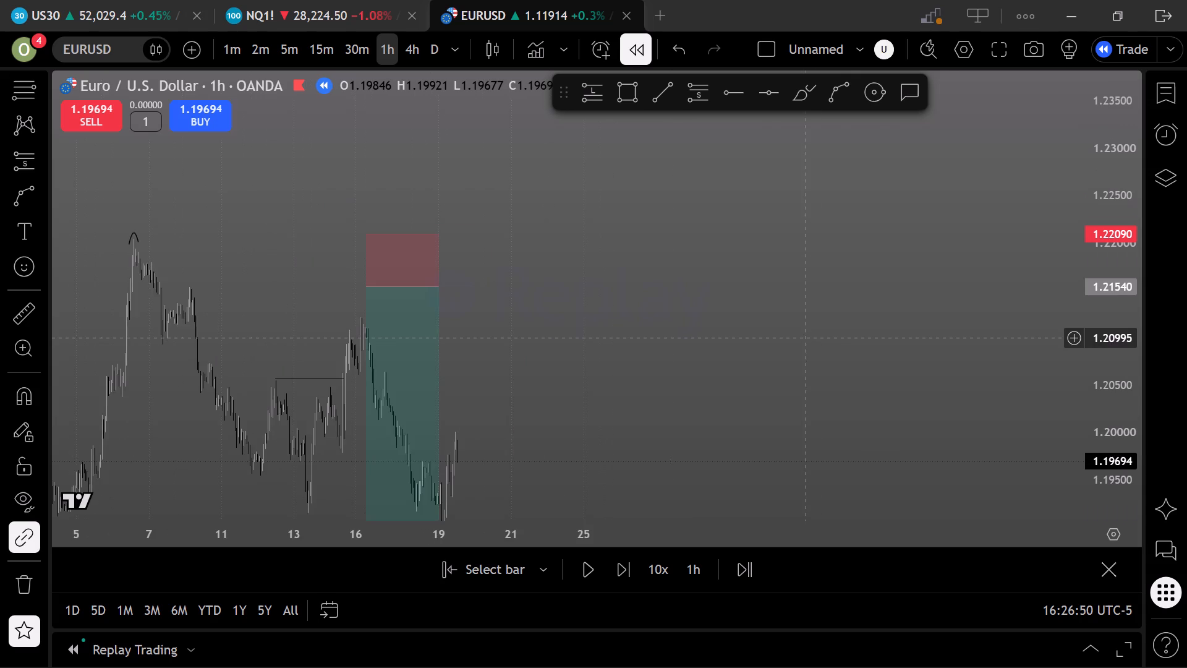
pyautogui.scroll(3, 802, 339)
pyautogui.moveTo(679, 332); pyautogui.dragTo(931, 252)
pyautogui.scroll(1, 852, 278)
pyautogui.moveTo(755, 277); pyautogui.dragTo(780, 277)
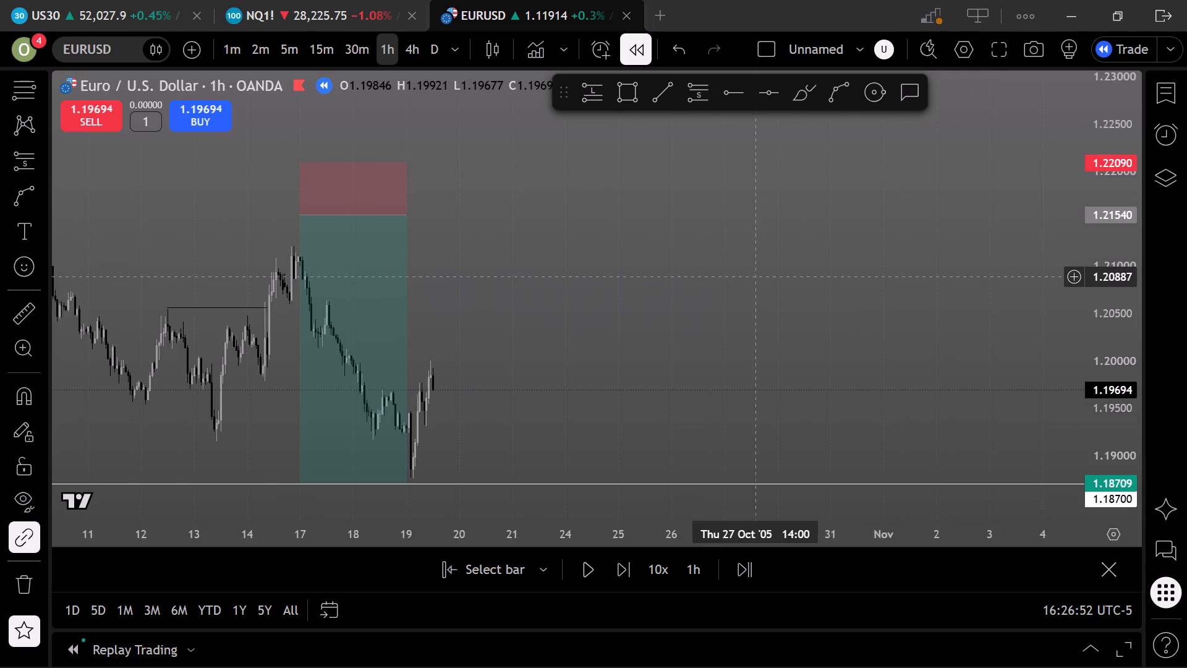
pyautogui.moveTo(780, 277); pyautogui.dragTo(1065, 318)
pyautogui.scroll(2, 995, 299)
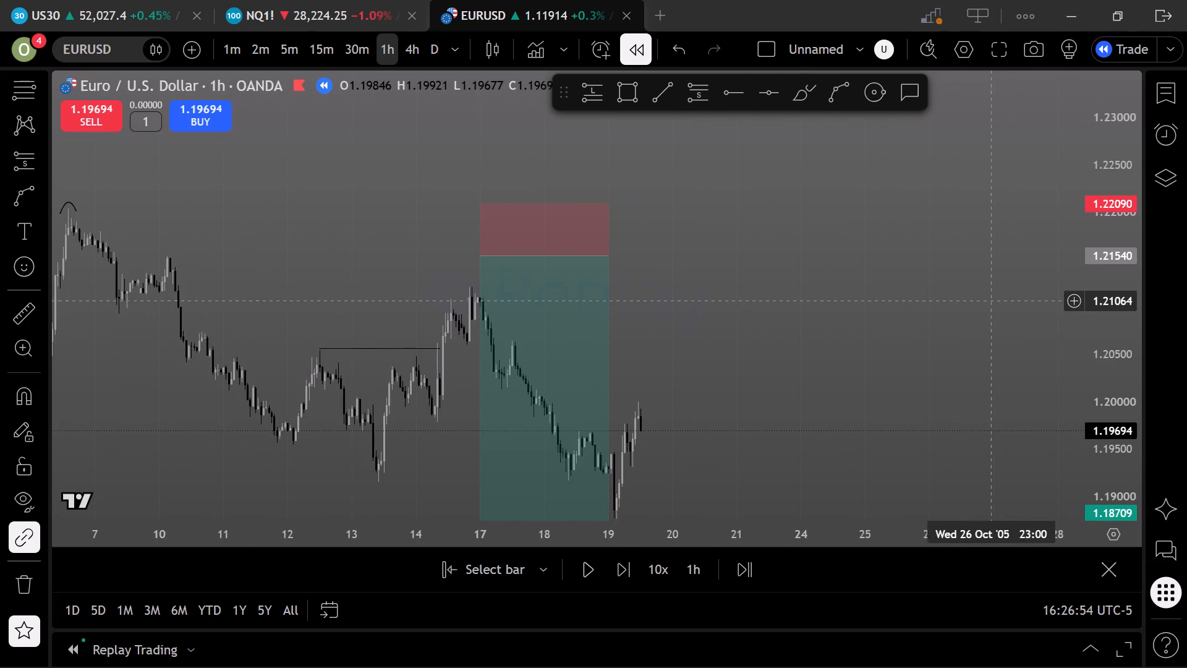
pyautogui.moveTo(953, 314); pyautogui.dragTo(1083, 273)
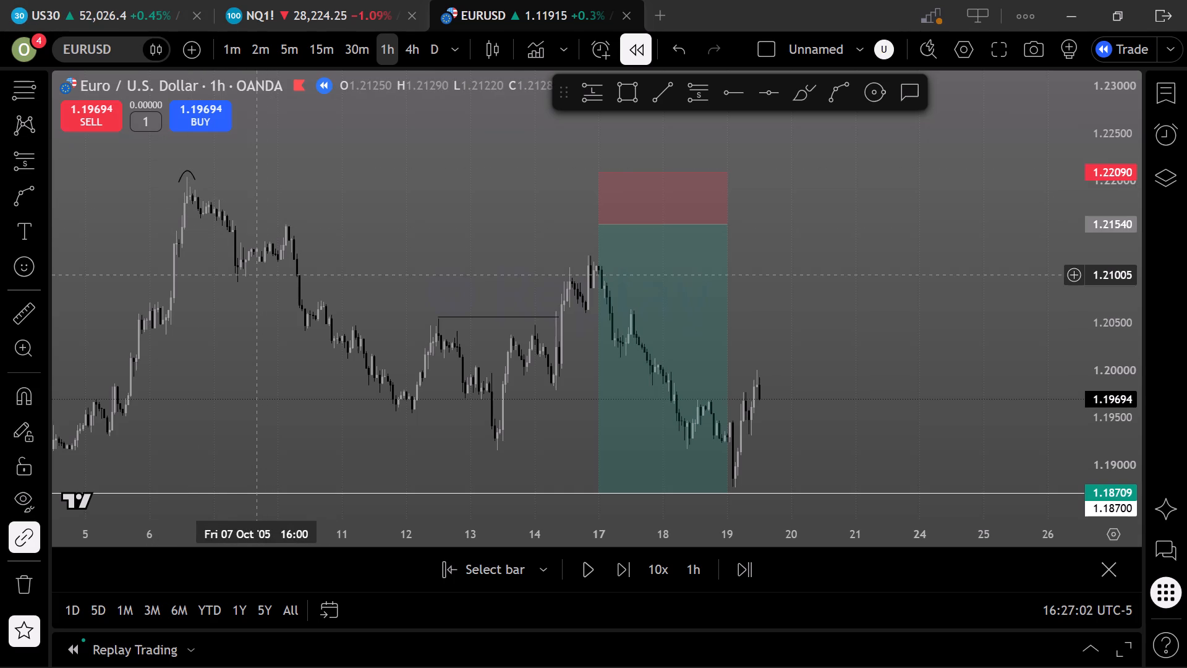
pyautogui.click(628, 96)
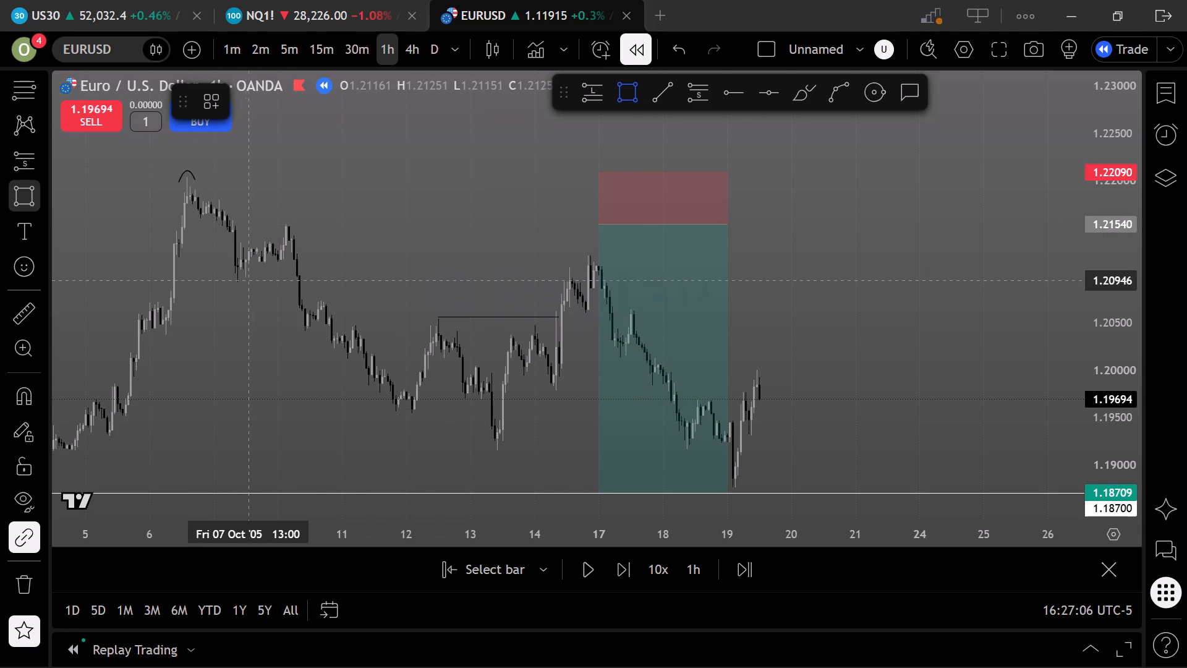
pyautogui.click(238, 281)
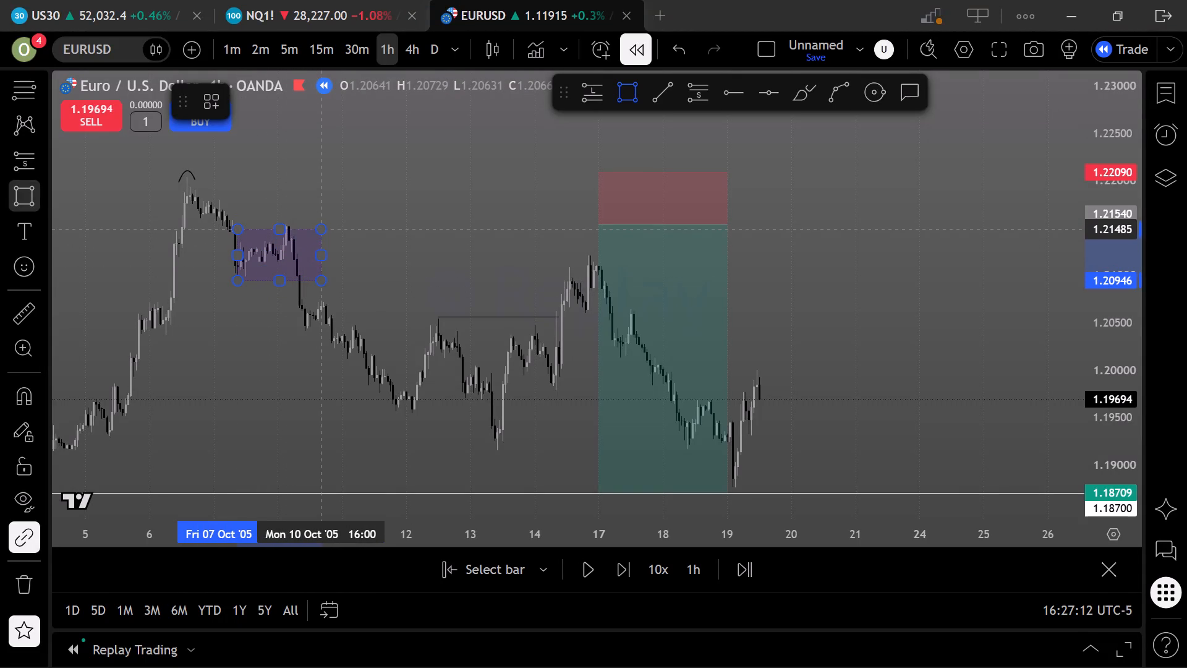
pyautogui.click(324, 227)
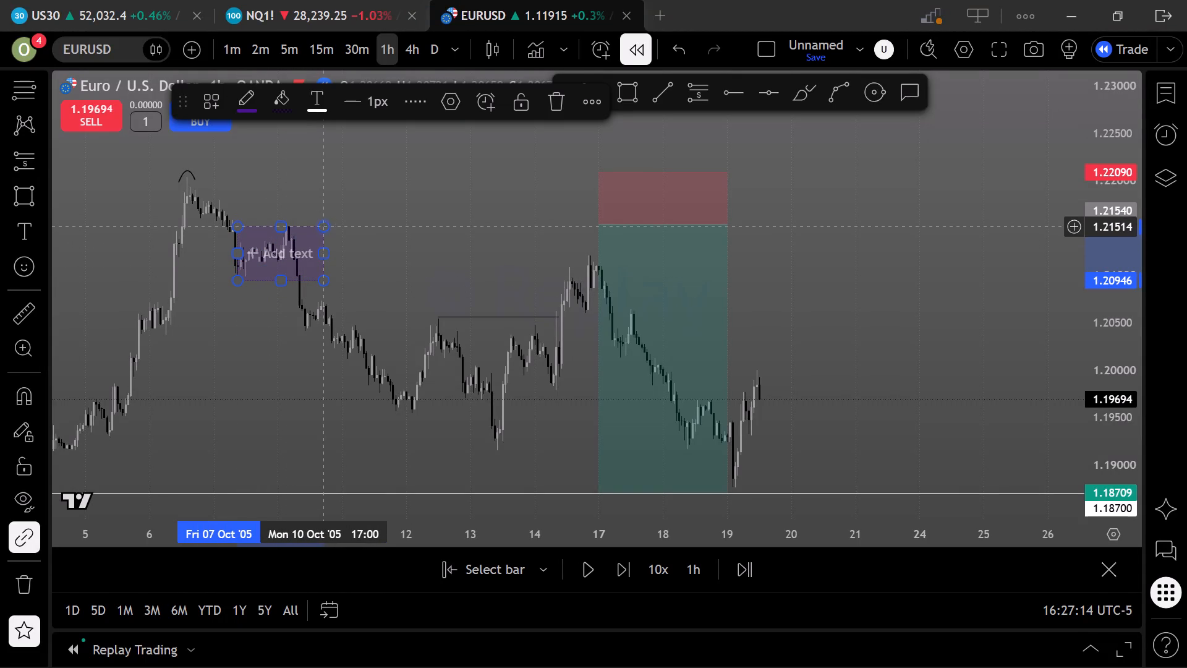
pyautogui.moveTo(322, 253); pyautogui.dragTo(1154, 342)
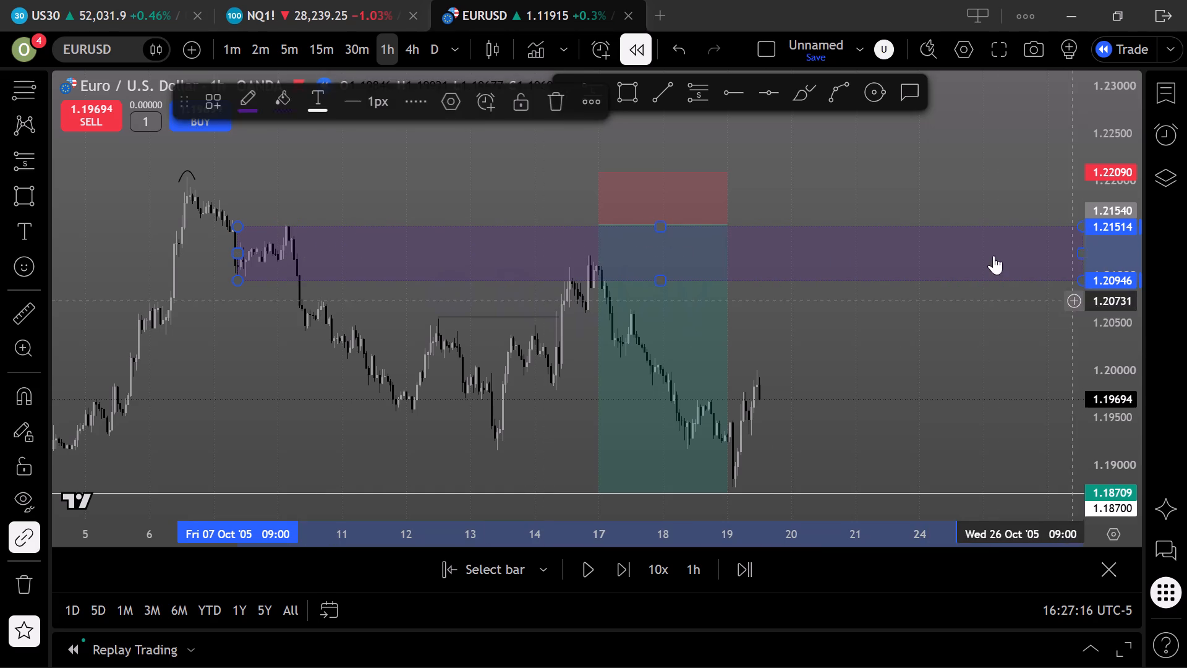
pyautogui.click(959, 205)
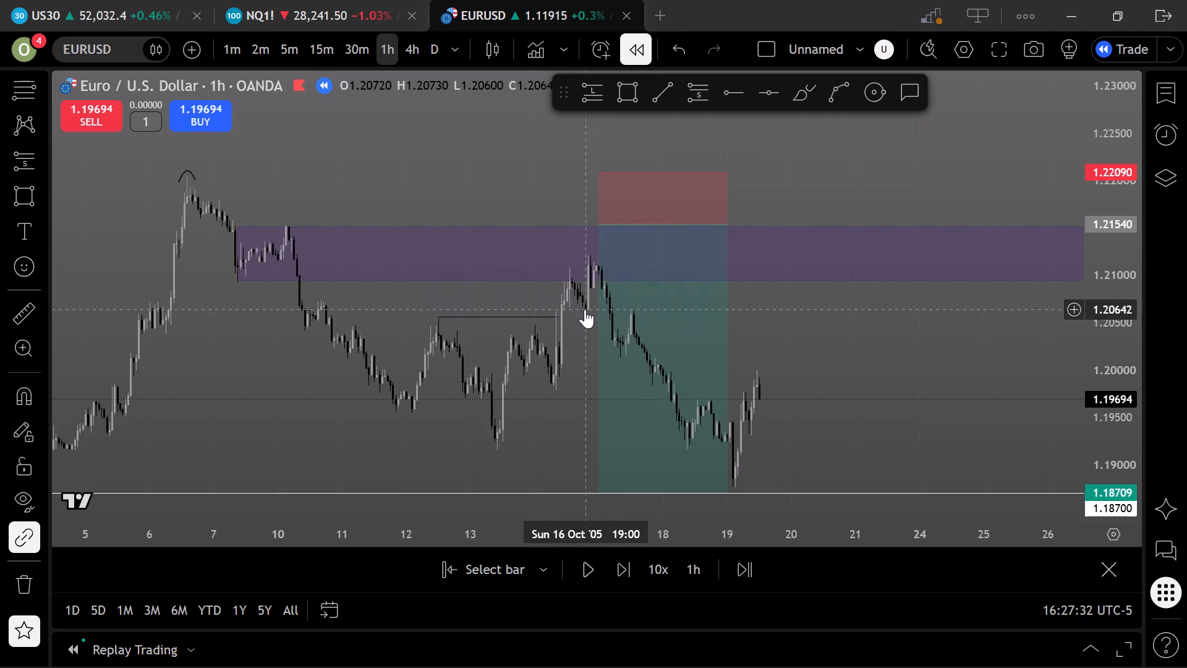
# Move the short position's entry to 1.20926 at 14 Oct '05 13:00 and lower its stop to 1.21622.
pyautogui.scroll(7, 585, 309)
pyautogui.moveTo(486, 325); pyautogui.dragTo(840, 311)
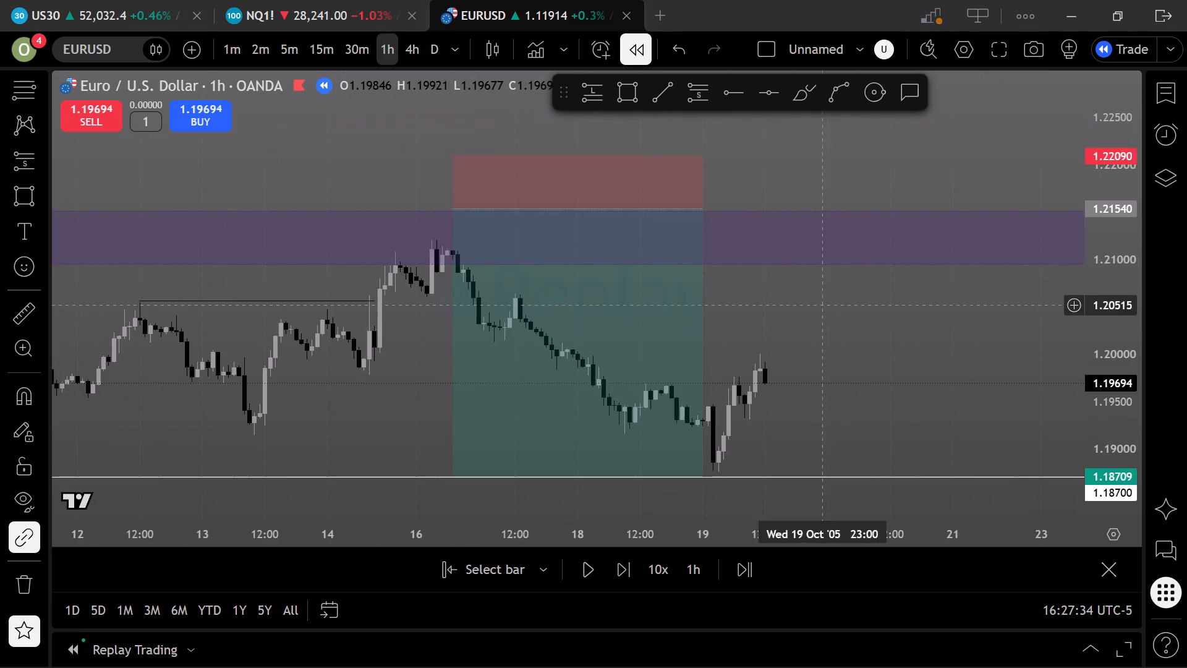
pyautogui.moveTo(840, 311); pyautogui.dragTo(841, 311)
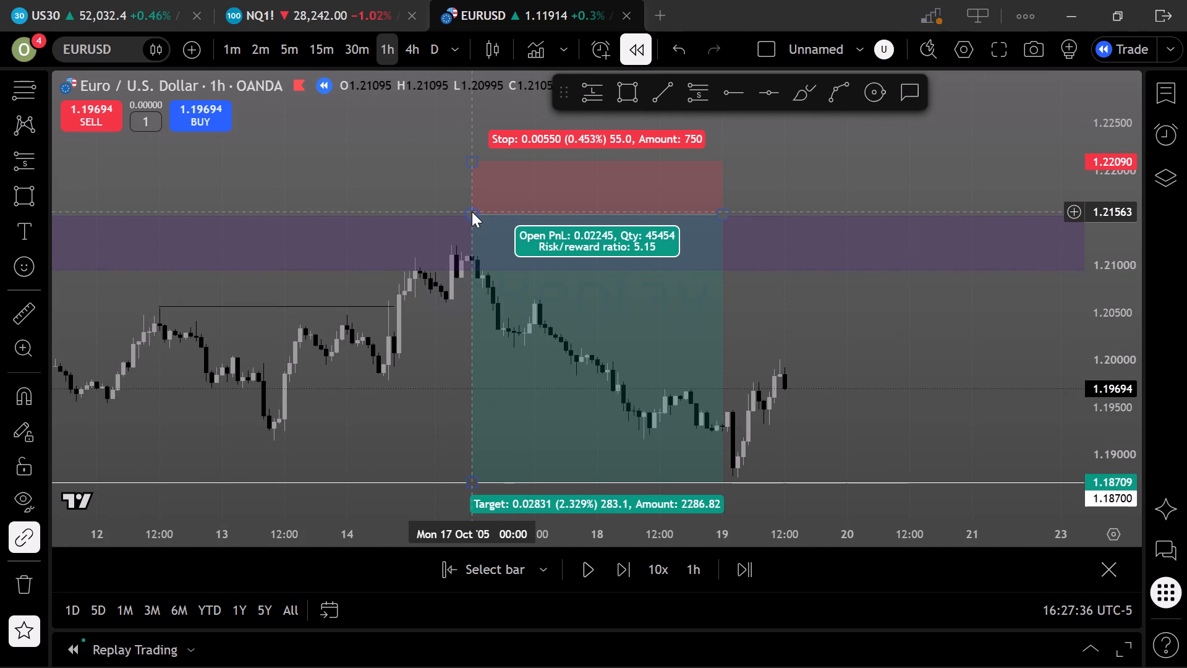
pyautogui.moveTo(469, 208); pyautogui.dragTo(475, 242)
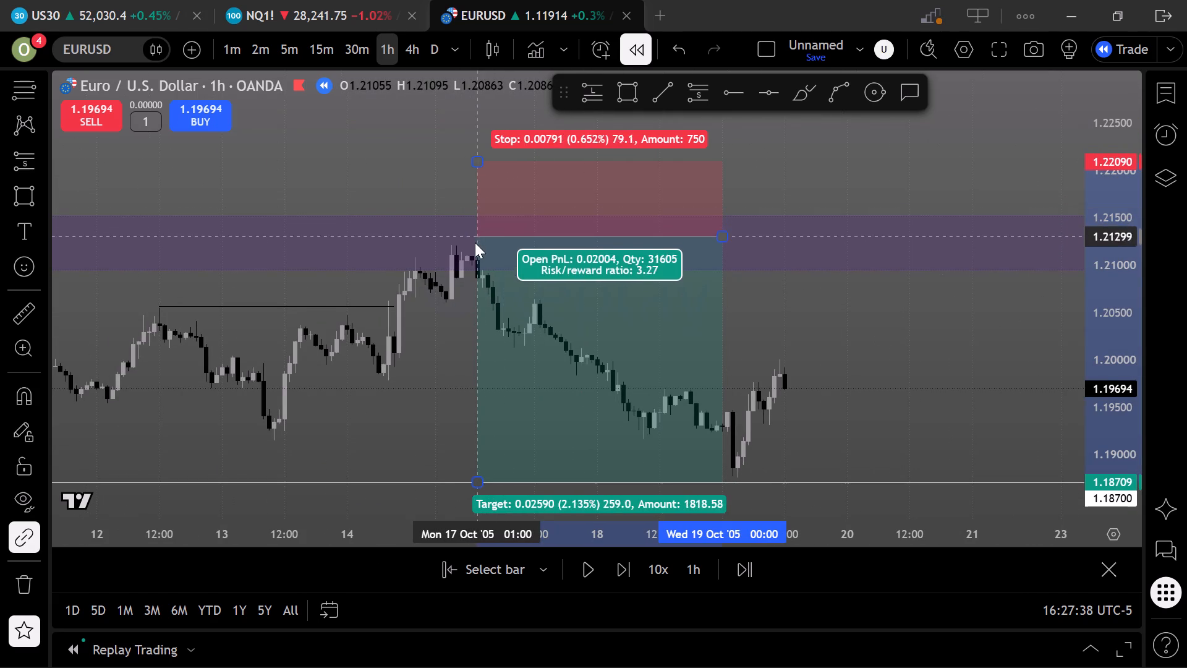
pyautogui.moveTo(475, 242); pyautogui.dragTo(430, 267)
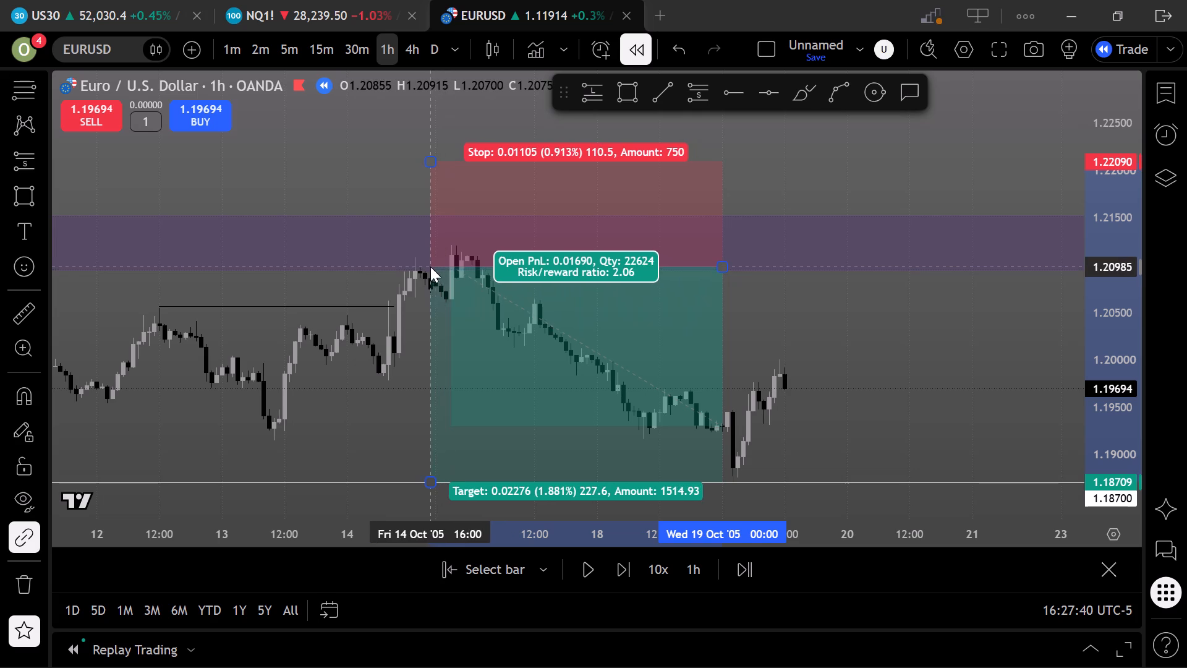
pyautogui.moveTo(430, 267); pyautogui.dragTo(413, 272)
pyautogui.moveTo(417, 163); pyautogui.dragTo(430, 206)
pyautogui.scroll(-6, 416, 189)
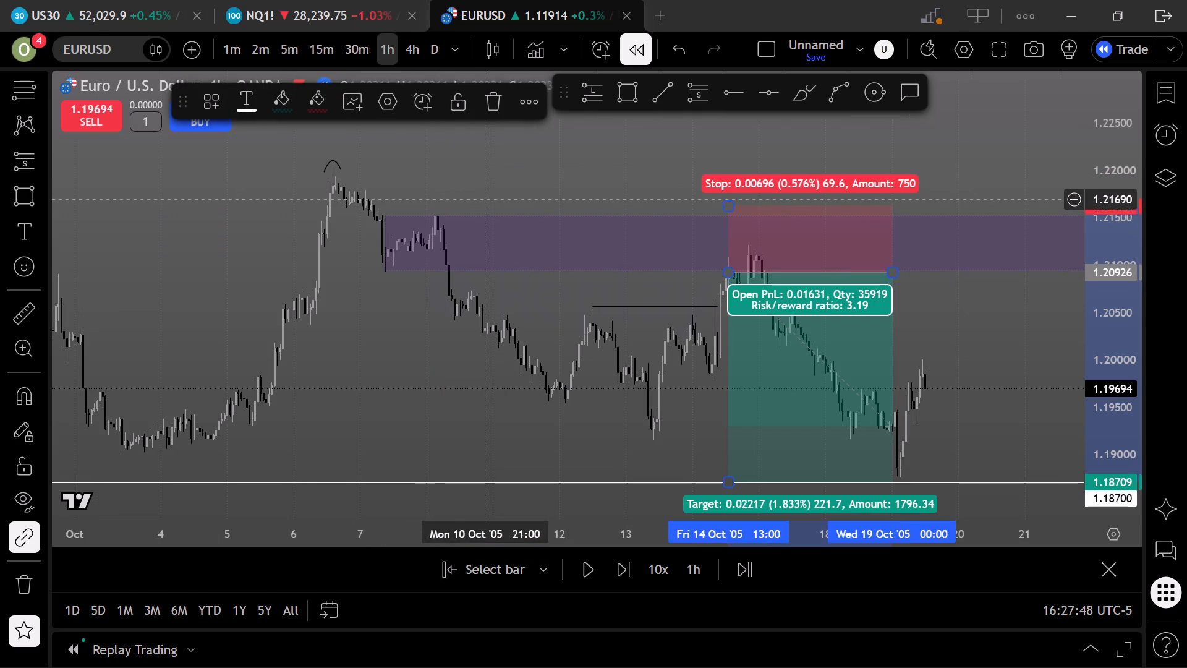
pyautogui.scroll(2, 477, 202)
pyautogui.moveTo(443, 187); pyautogui.dragTo(485, 200)
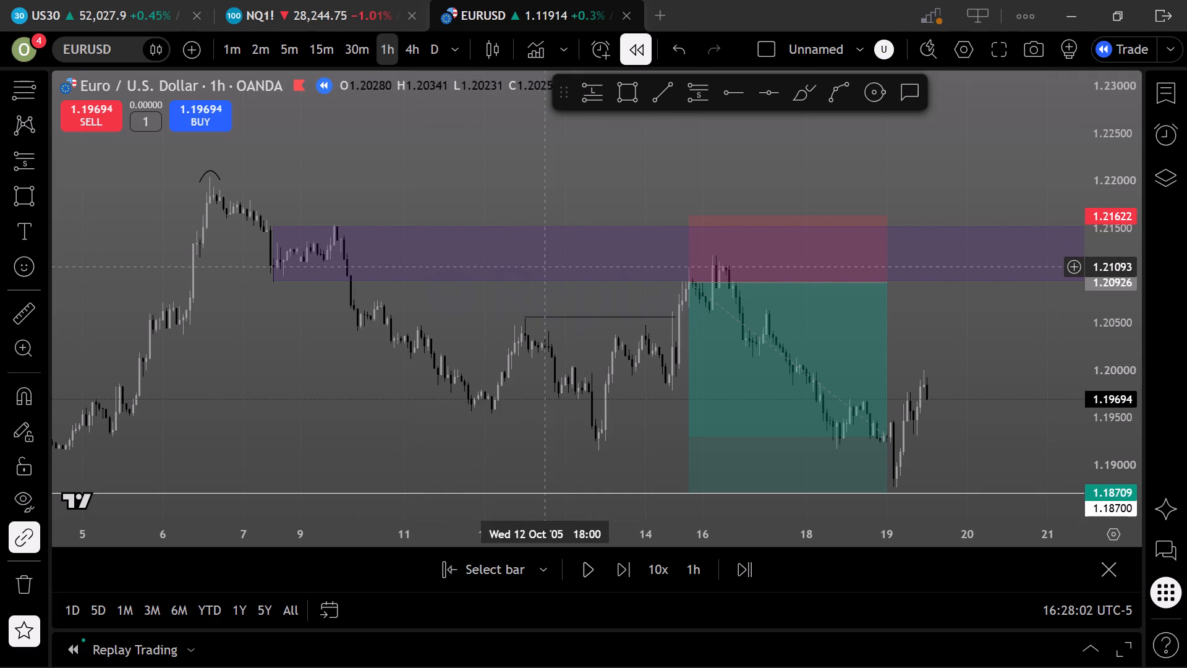
# Remove all drawings from the EURUSD chart, including the locked ones.
pyautogui.scroll(-4, 534, 269)
pyautogui.moveTo(560, 323); pyautogui.dragTo(284, 294)
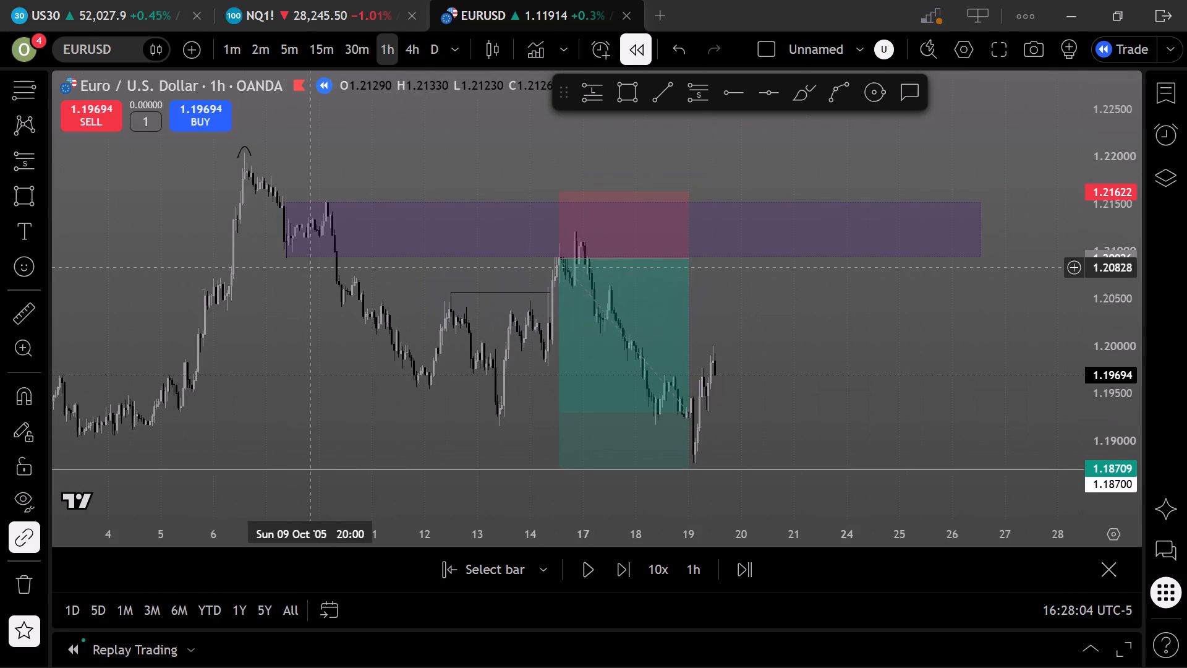
pyautogui.click(423, 203)
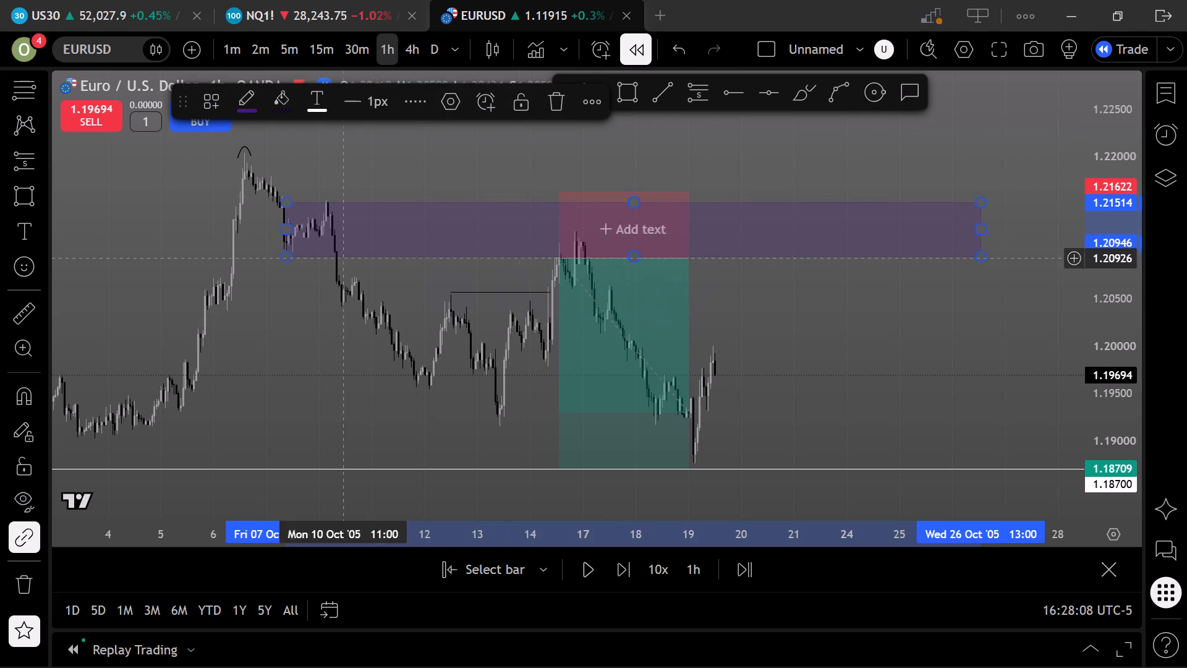
pyautogui.scroll(-5, 48, 443)
pyautogui.scroll(-6, 9, 504)
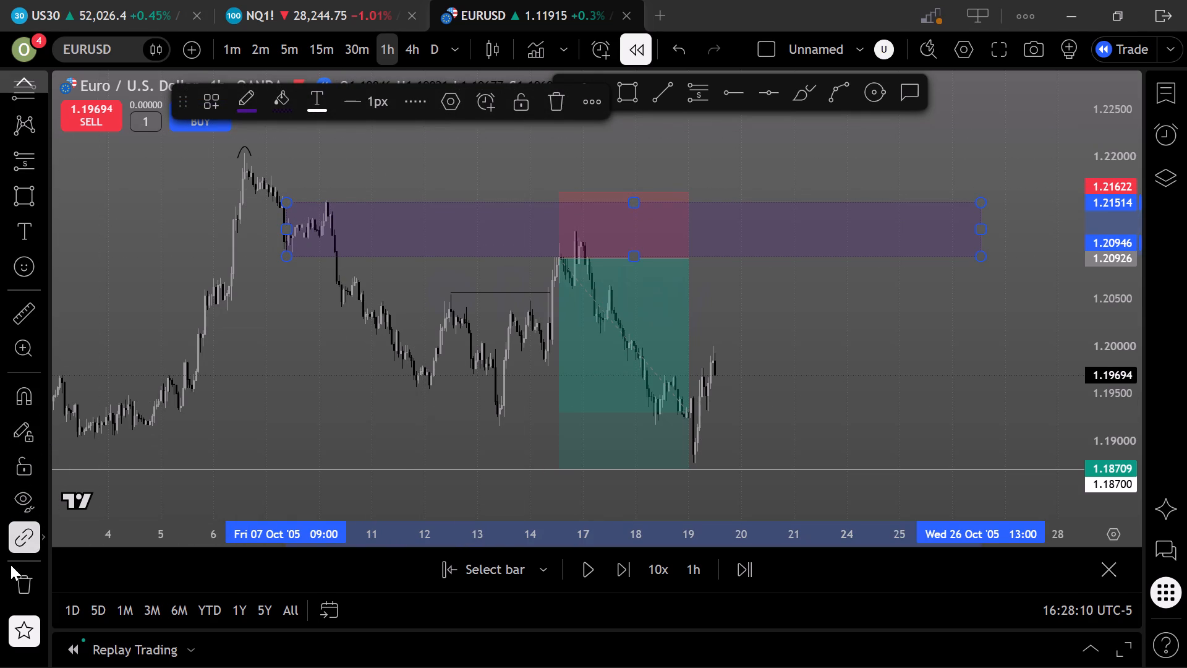
pyautogui.click(15, 588)
pyautogui.click(123, 547)
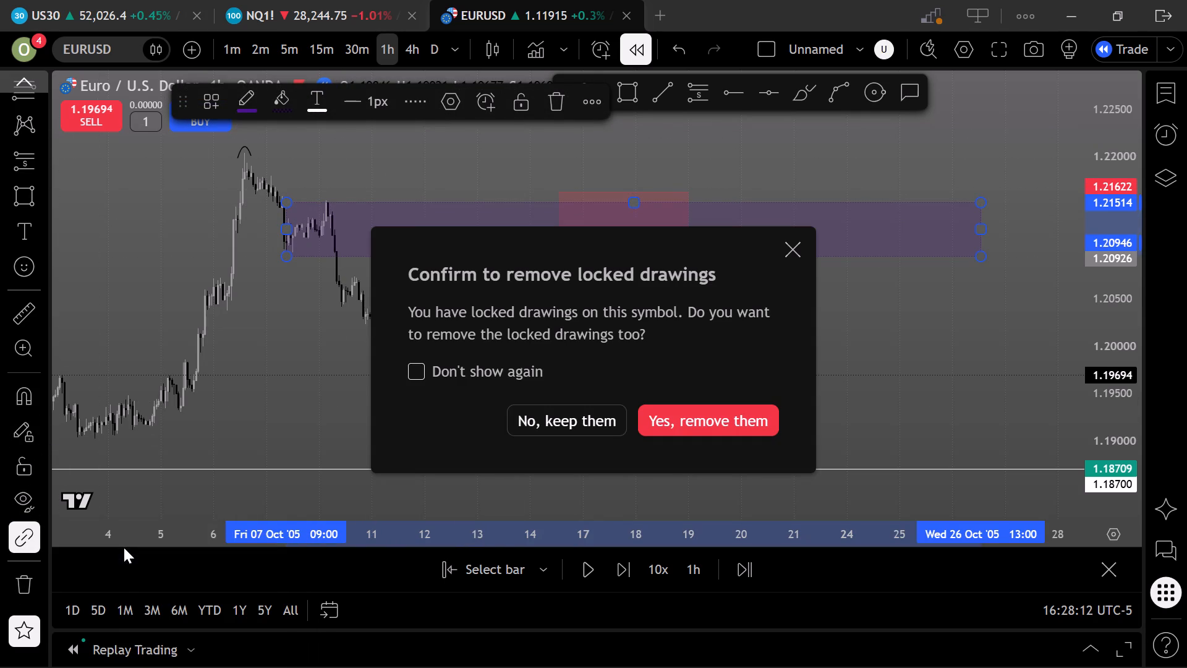
pyautogui.click(679, 423)
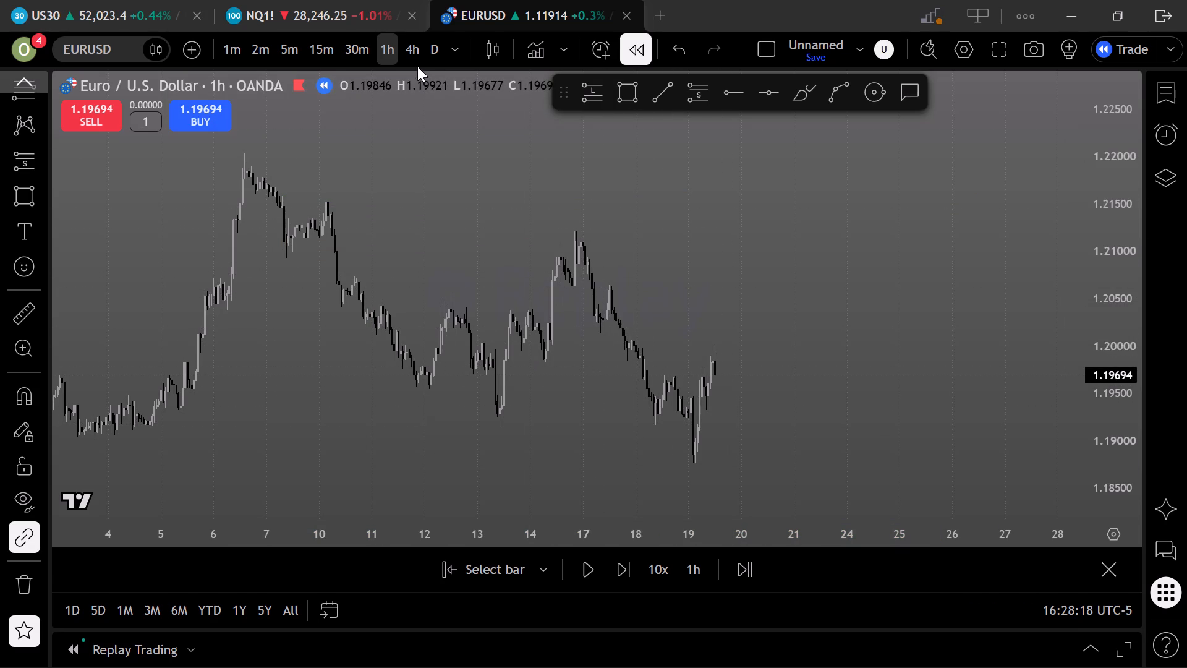
# Switch the EURUSD chart to the daily timeframe.
pyautogui.click(433, 50)
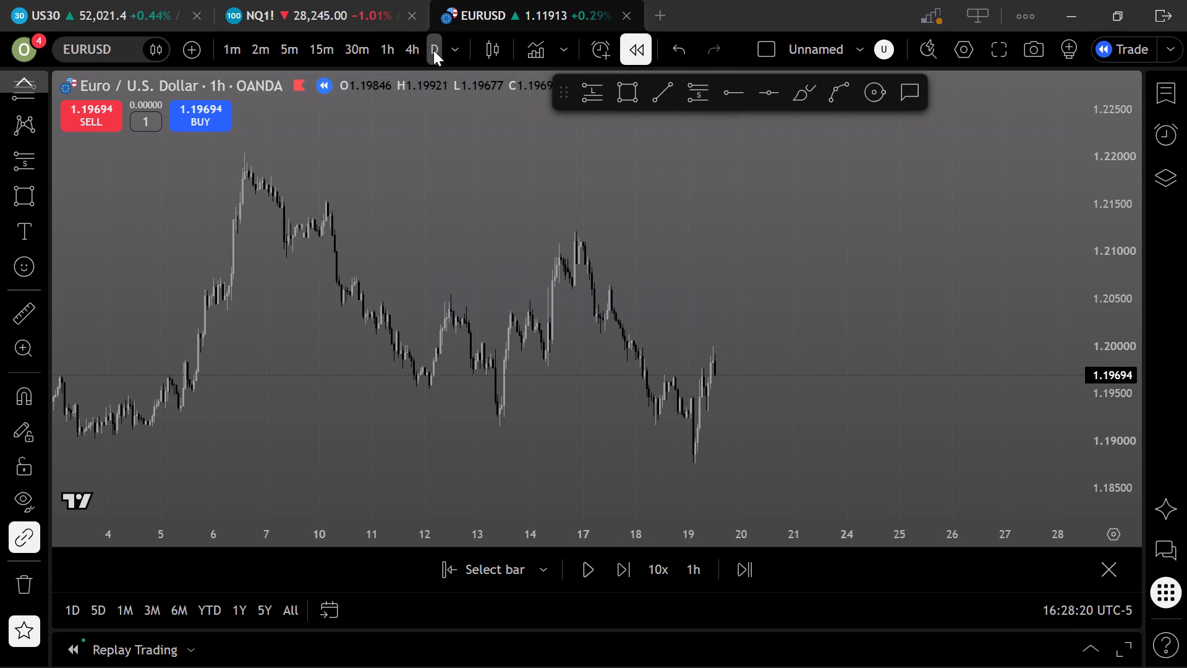
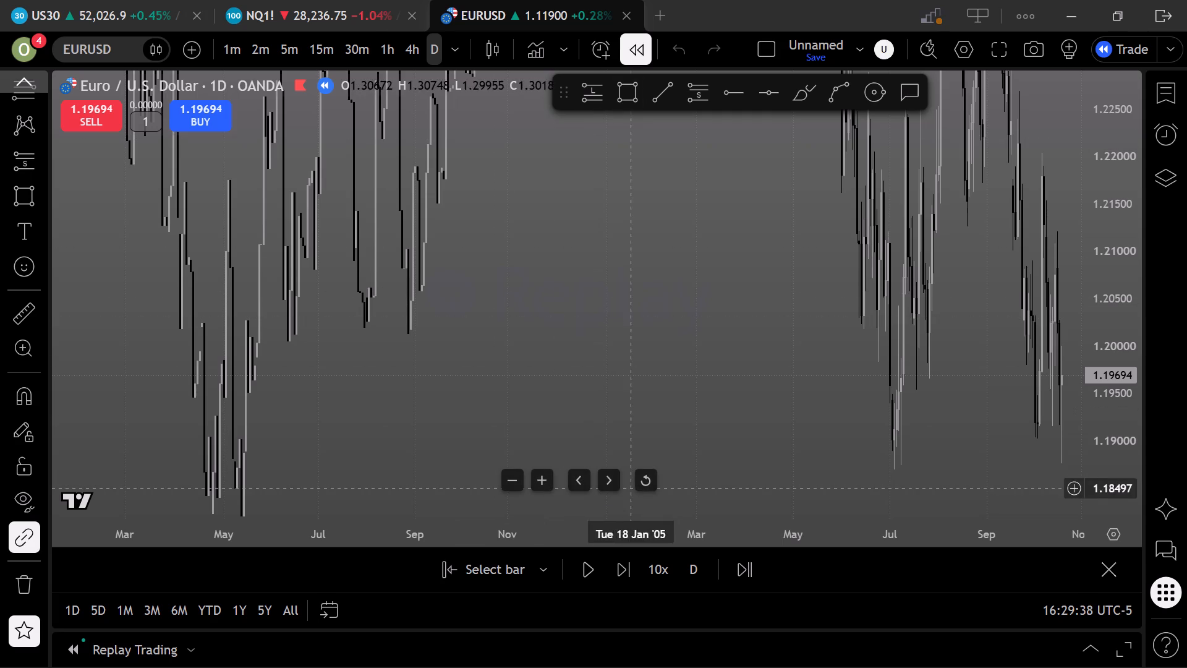
# Turn on magnet snapping and draw a horizontal trend line at 1.18687 from the 5 Jul '05 low to about 7 Dec '05.
pyautogui.click(644, 486)
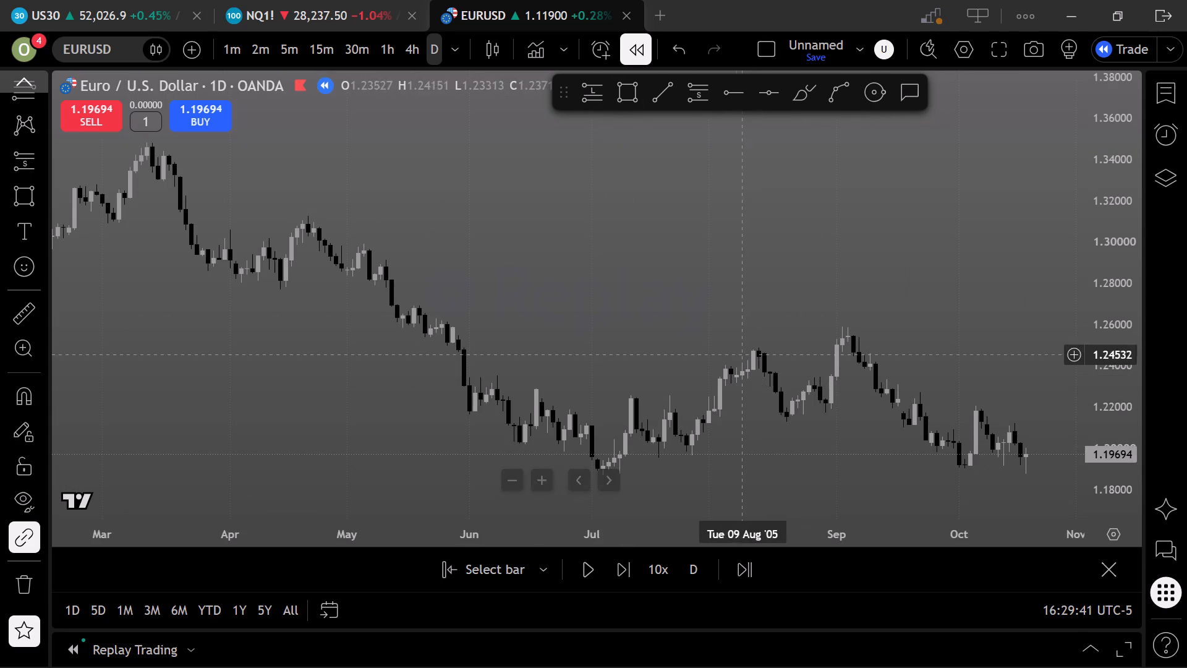
pyautogui.moveTo(729, 308); pyautogui.dragTo(694, 255)
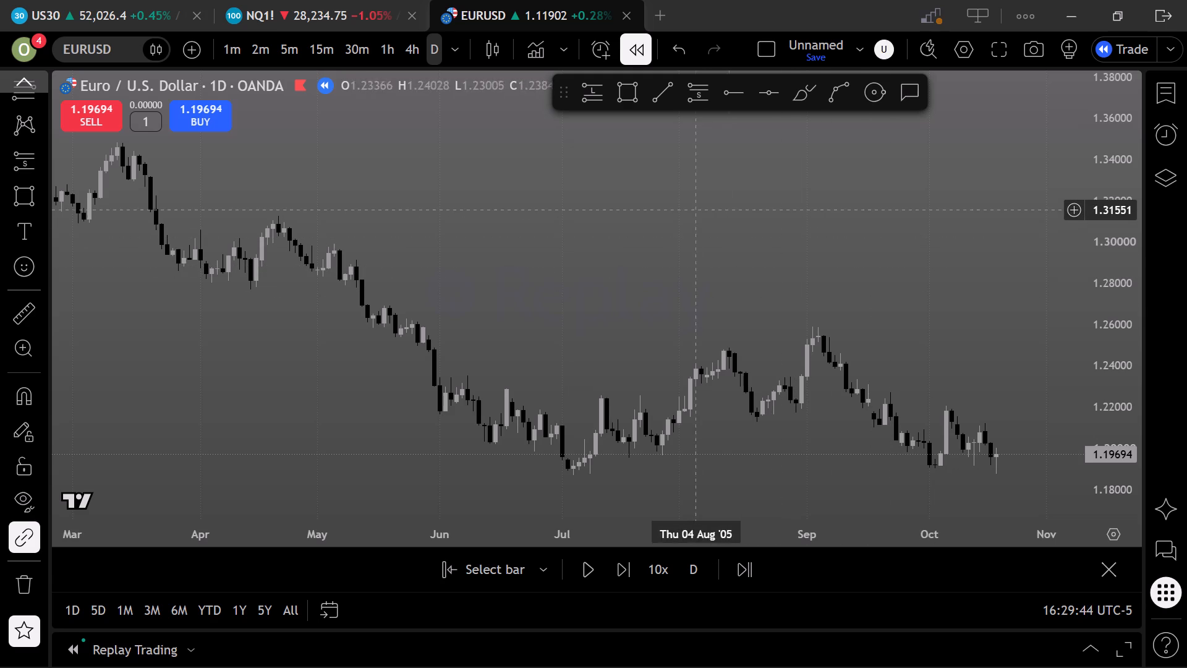
pyautogui.moveTo(653, 306); pyautogui.dragTo(625, 286)
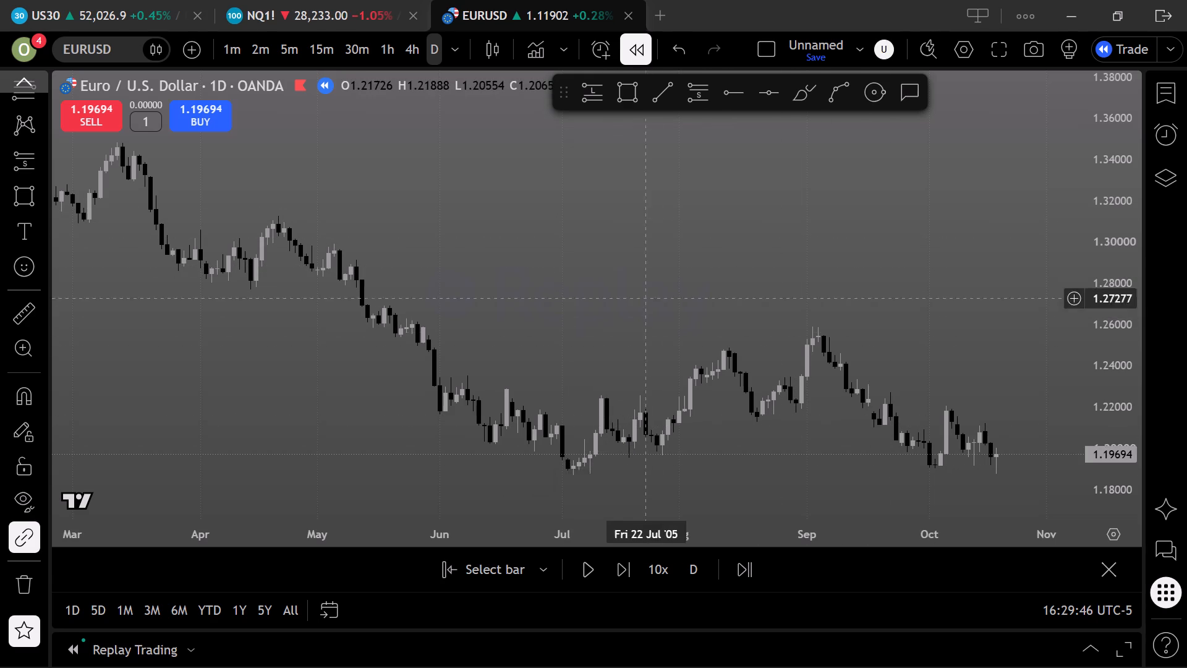
pyautogui.moveTo(625, 286); pyautogui.dragTo(520, 238)
pyautogui.moveTo(552, 228); pyautogui.dragTo(377, 173)
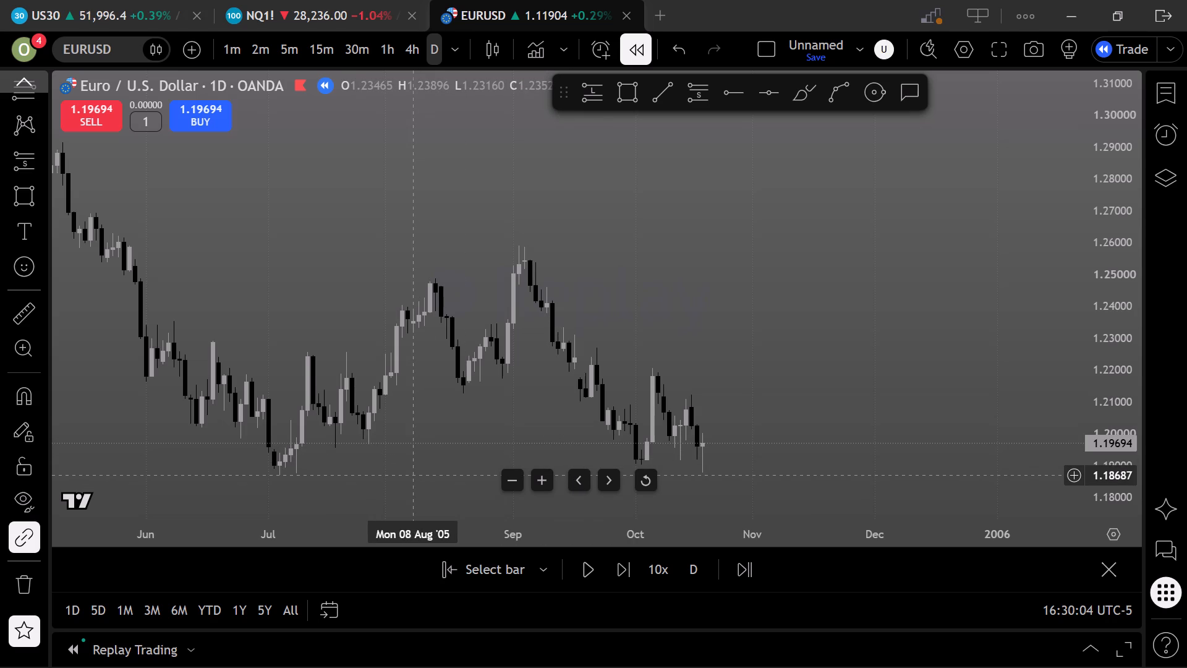
pyautogui.click(31, 399)
pyautogui.click(663, 90)
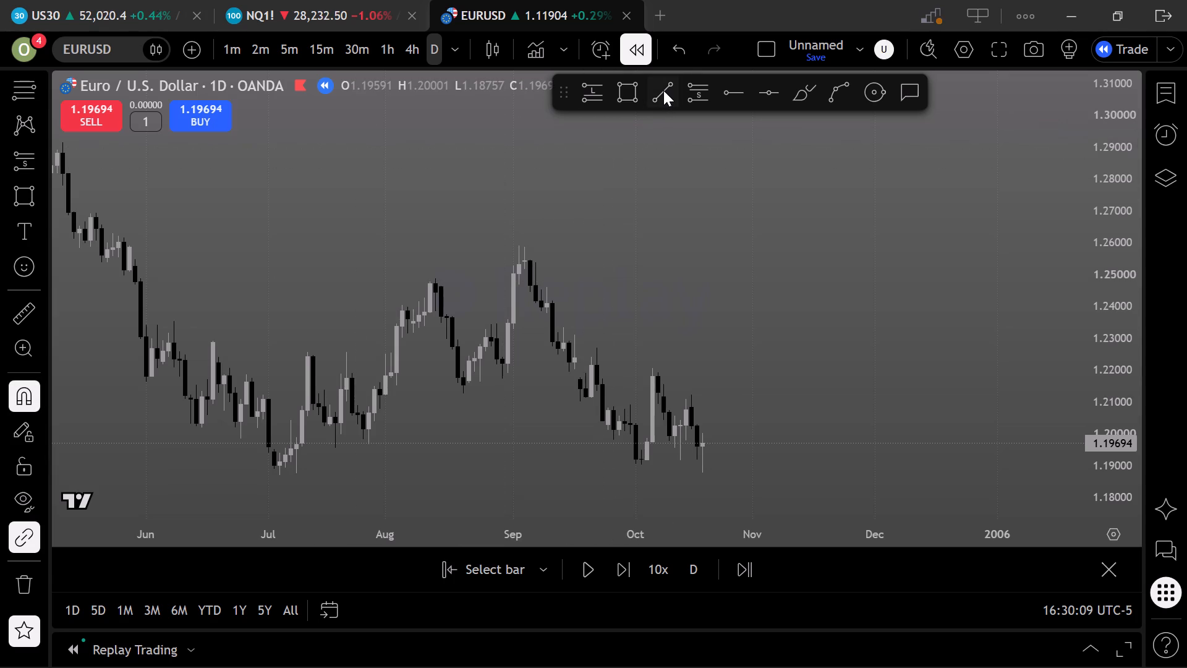
pyautogui.click(278, 479)
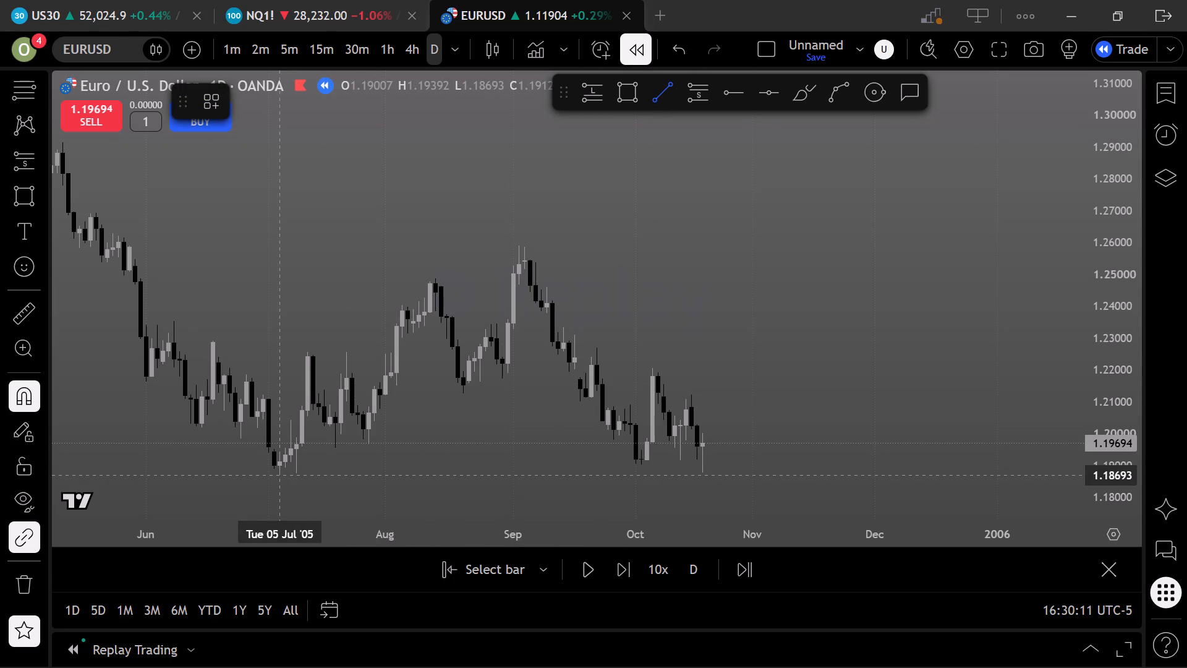
pyautogui.click(903, 475)
pyautogui.click(872, 411)
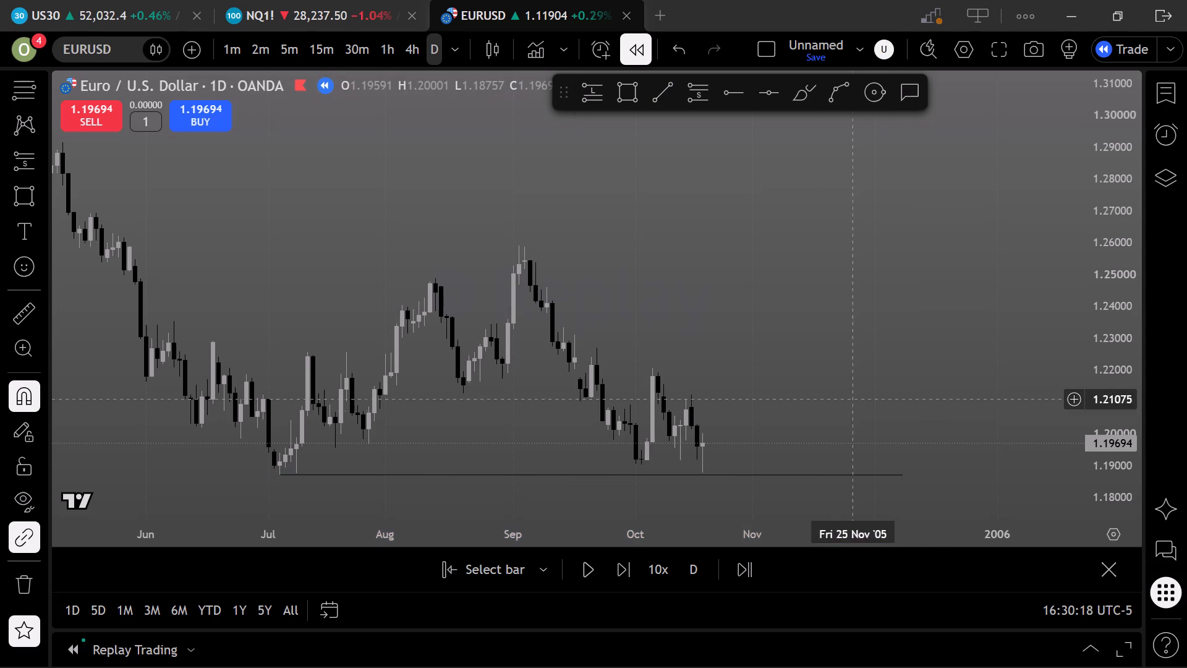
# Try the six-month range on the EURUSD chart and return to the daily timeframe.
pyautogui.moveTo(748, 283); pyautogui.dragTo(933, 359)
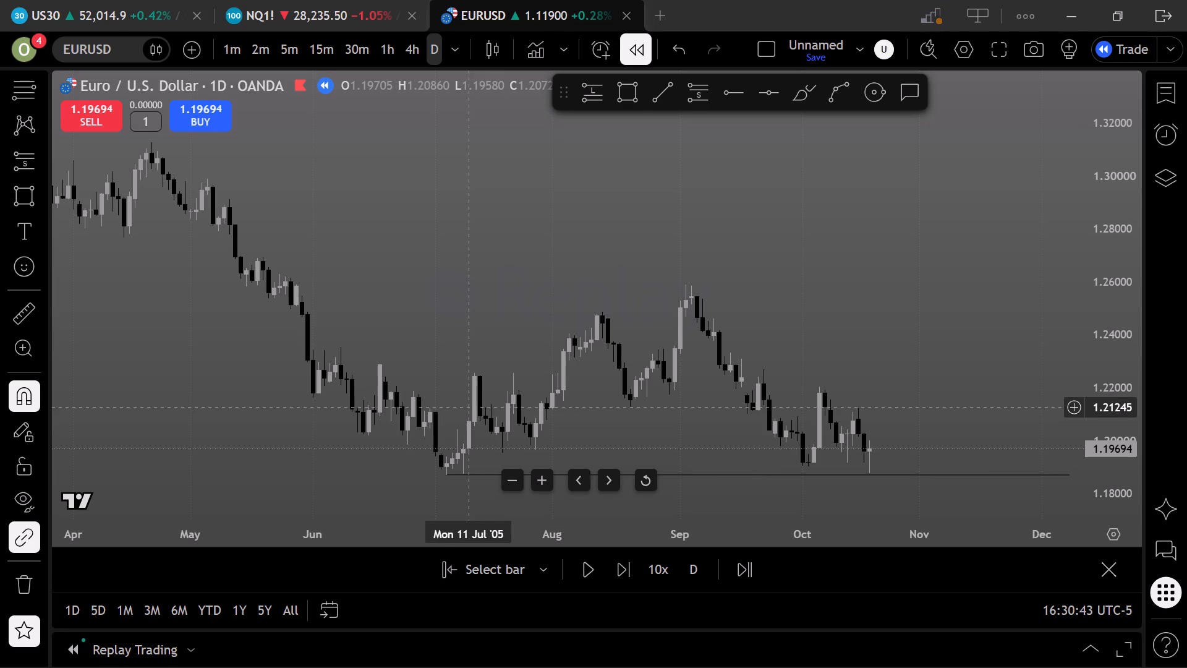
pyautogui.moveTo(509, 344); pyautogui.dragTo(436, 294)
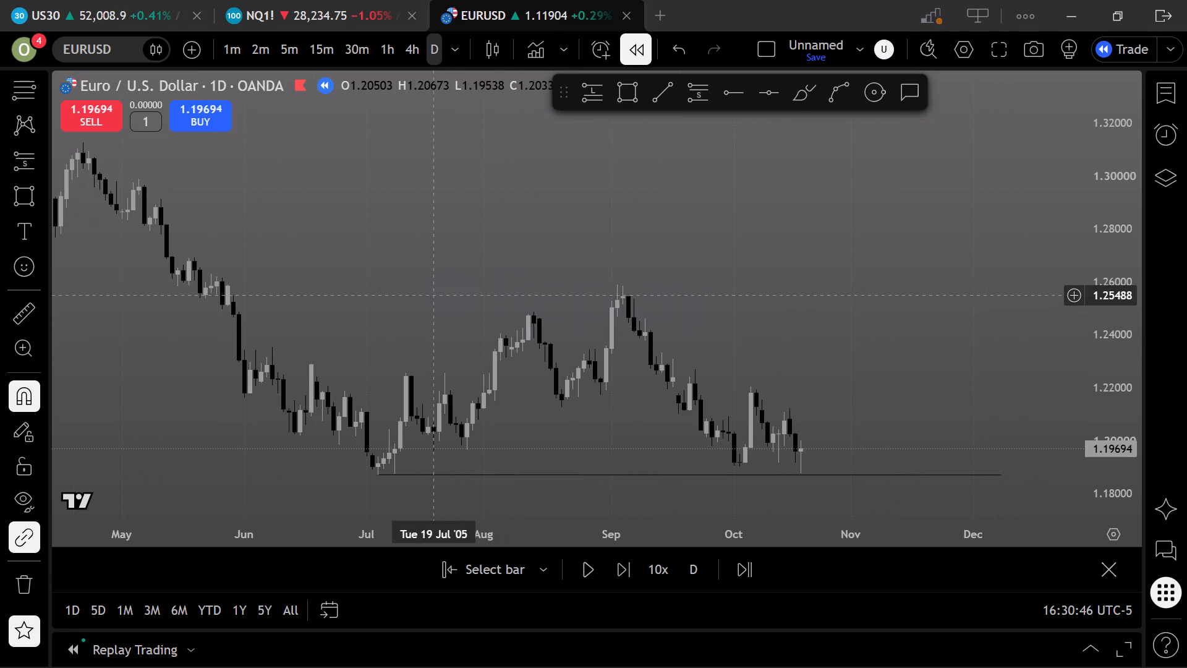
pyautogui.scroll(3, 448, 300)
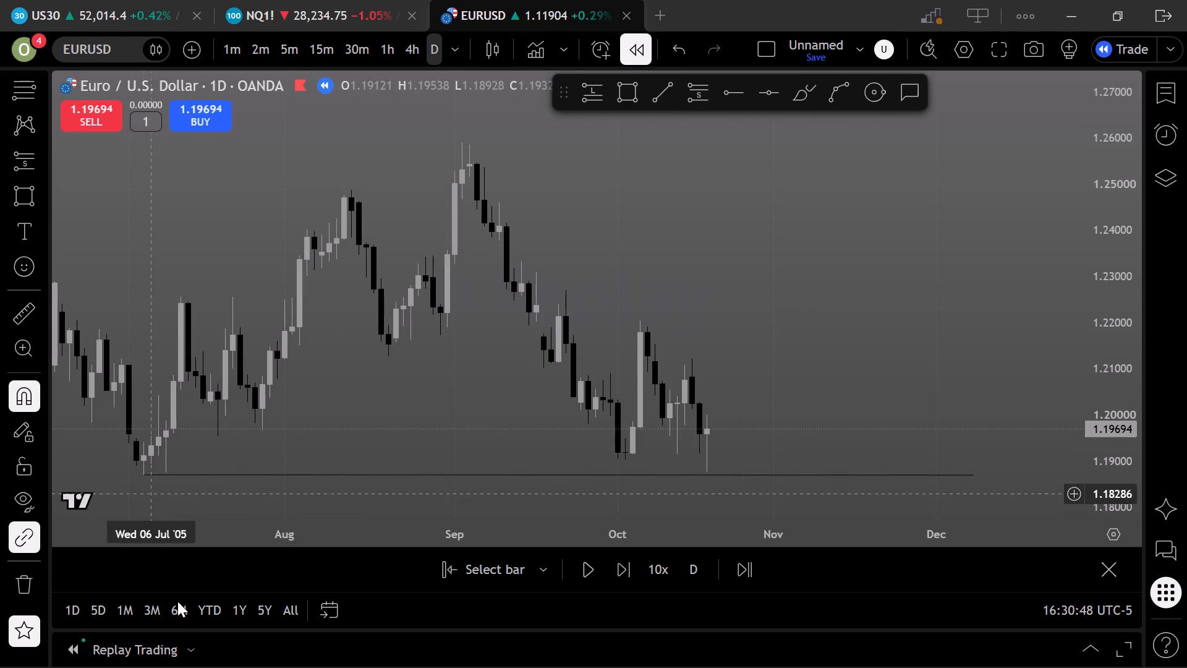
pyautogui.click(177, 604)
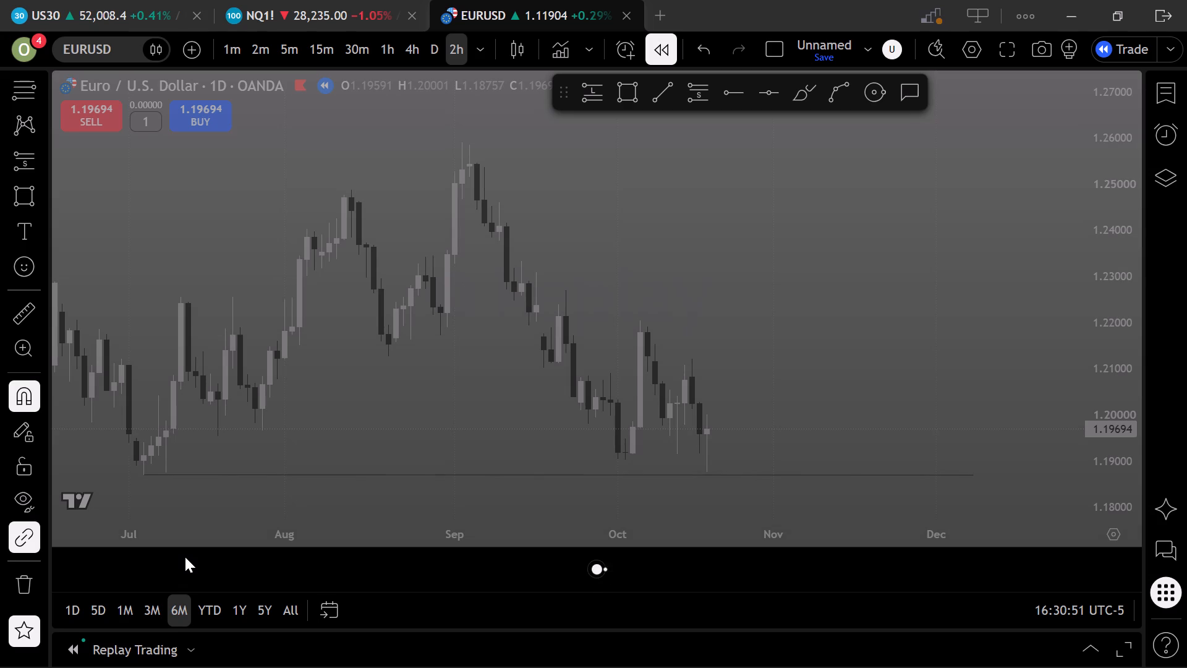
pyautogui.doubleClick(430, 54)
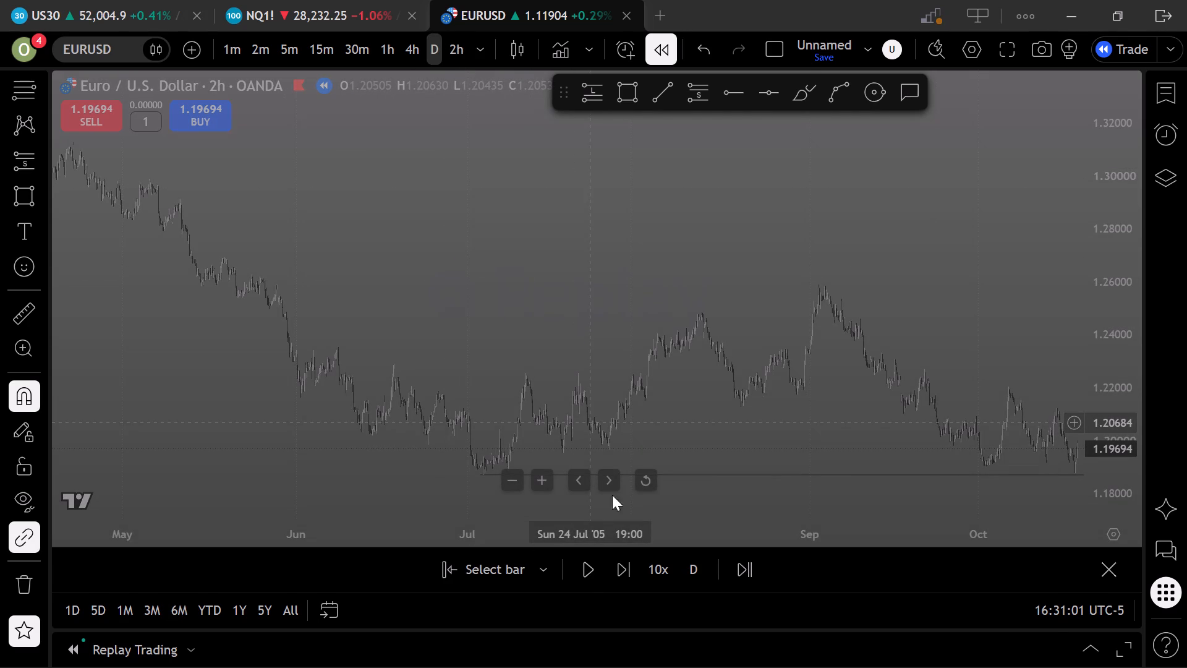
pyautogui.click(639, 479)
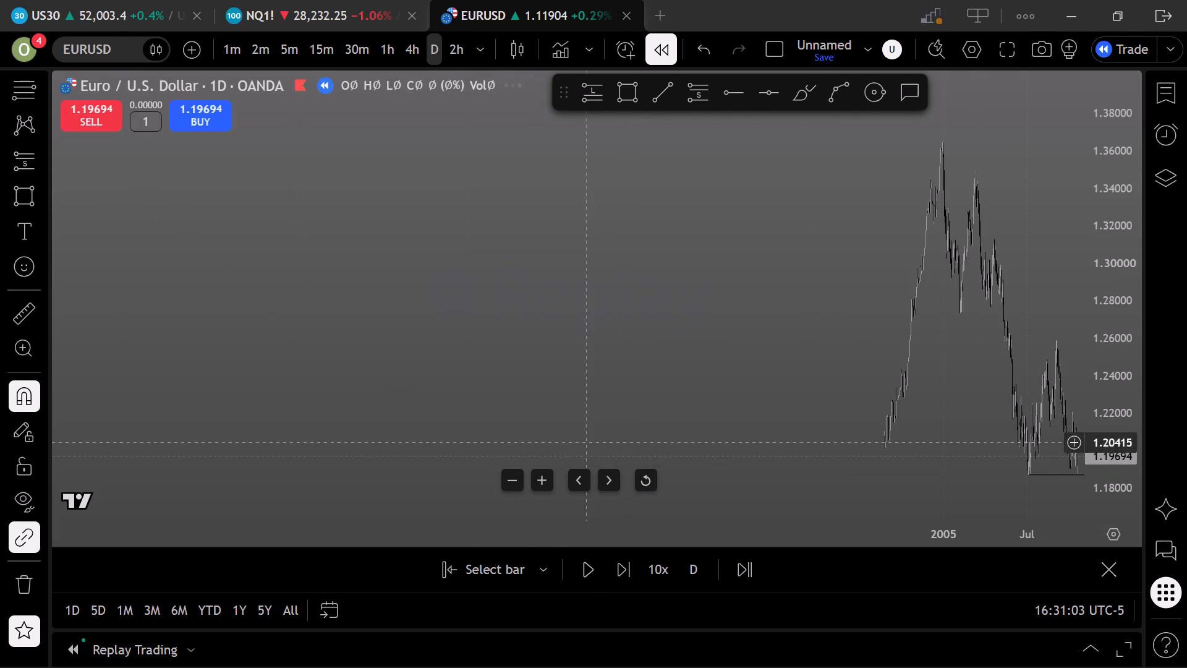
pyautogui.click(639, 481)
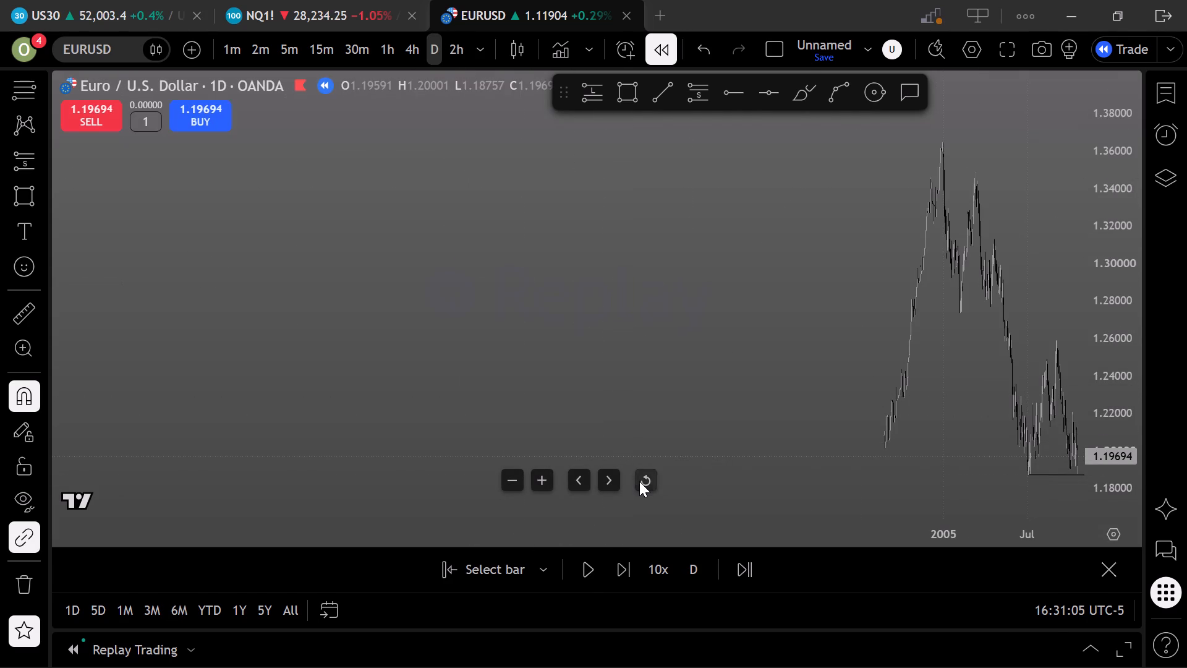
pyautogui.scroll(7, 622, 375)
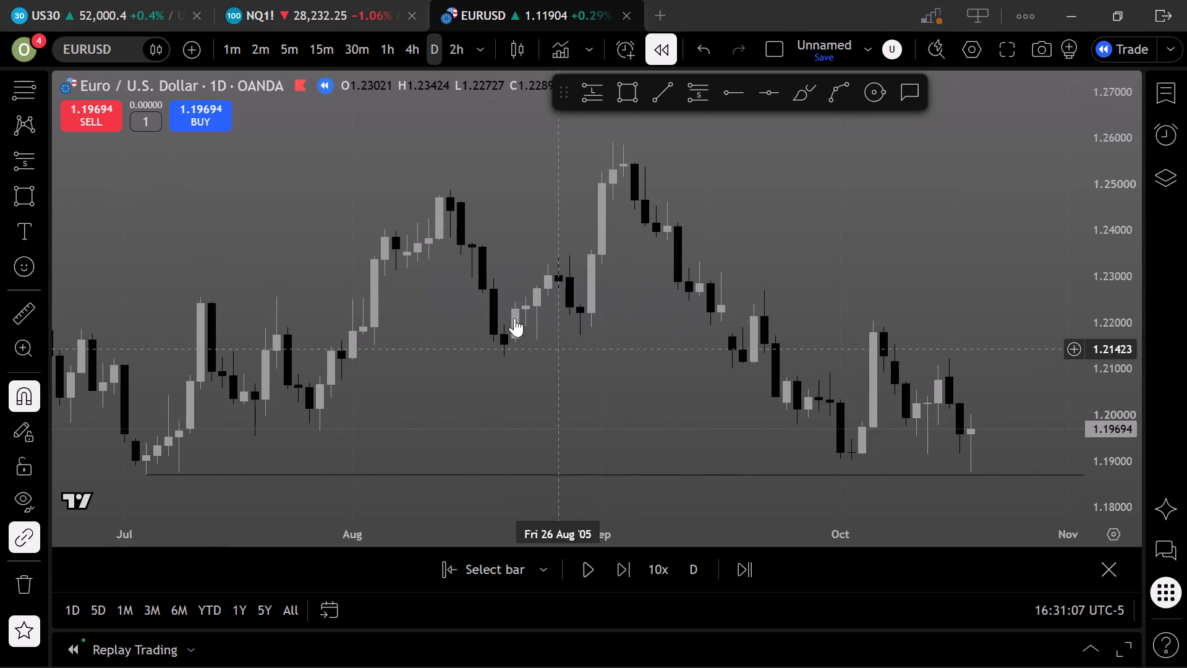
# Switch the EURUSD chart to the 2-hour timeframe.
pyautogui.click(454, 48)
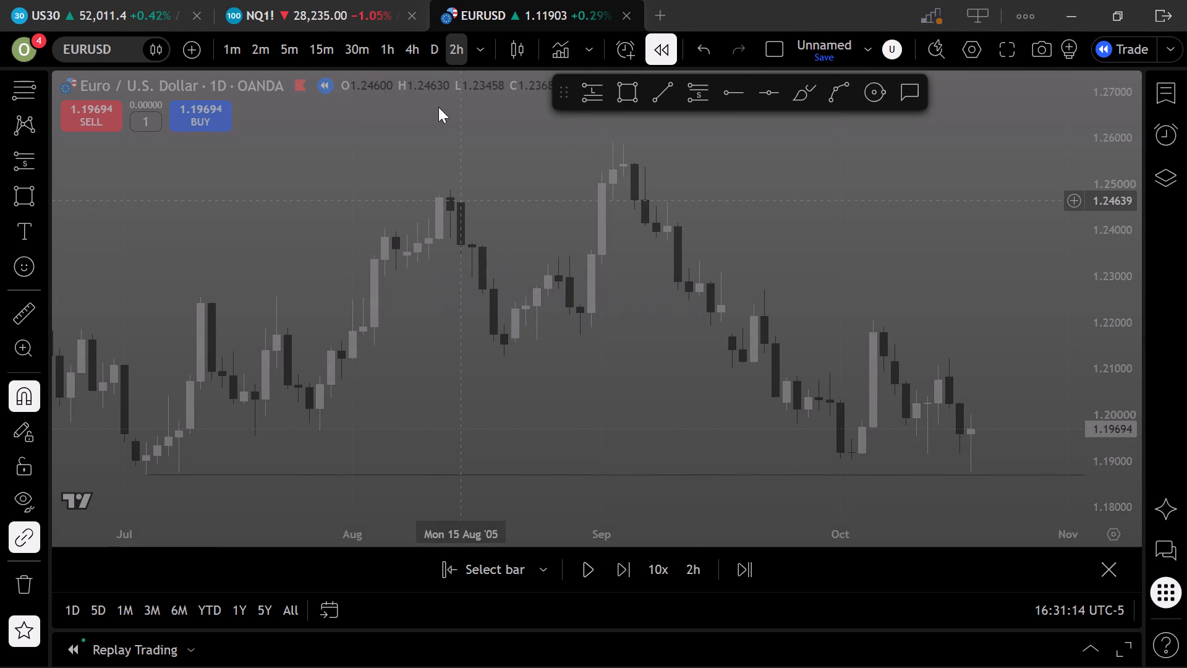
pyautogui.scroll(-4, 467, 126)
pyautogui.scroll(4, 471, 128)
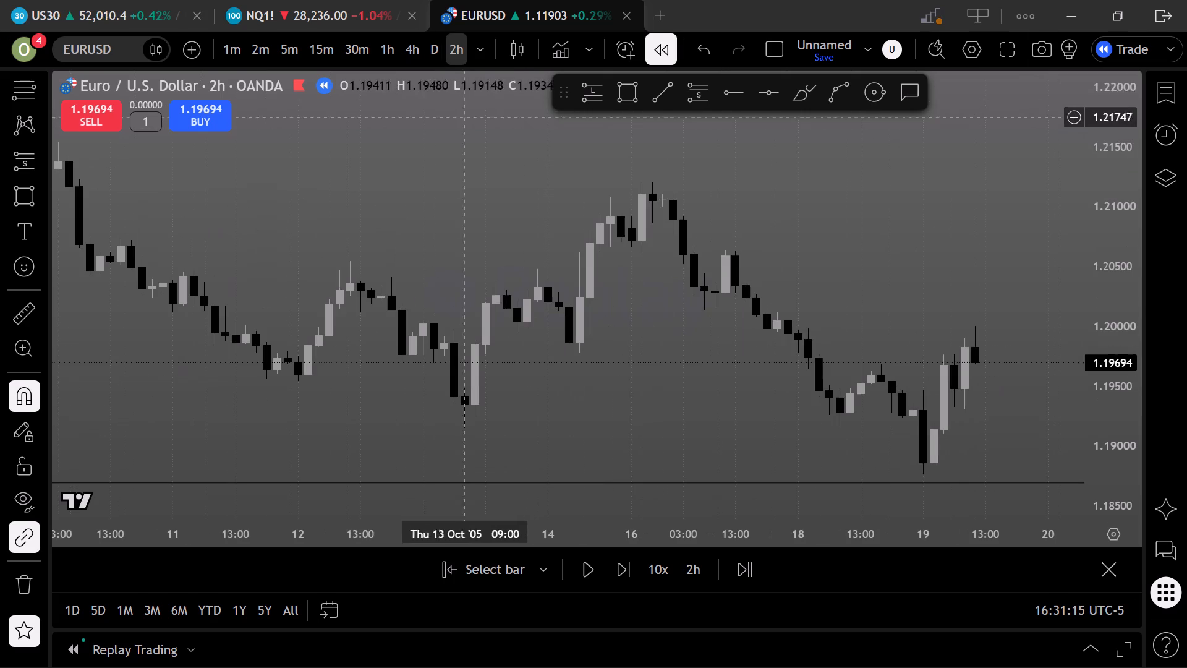
# Add the 2-hour interval to the favorite timeframes.
pyautogui.moveTo(449, 50); pyautogui.dragTo(424, 51)
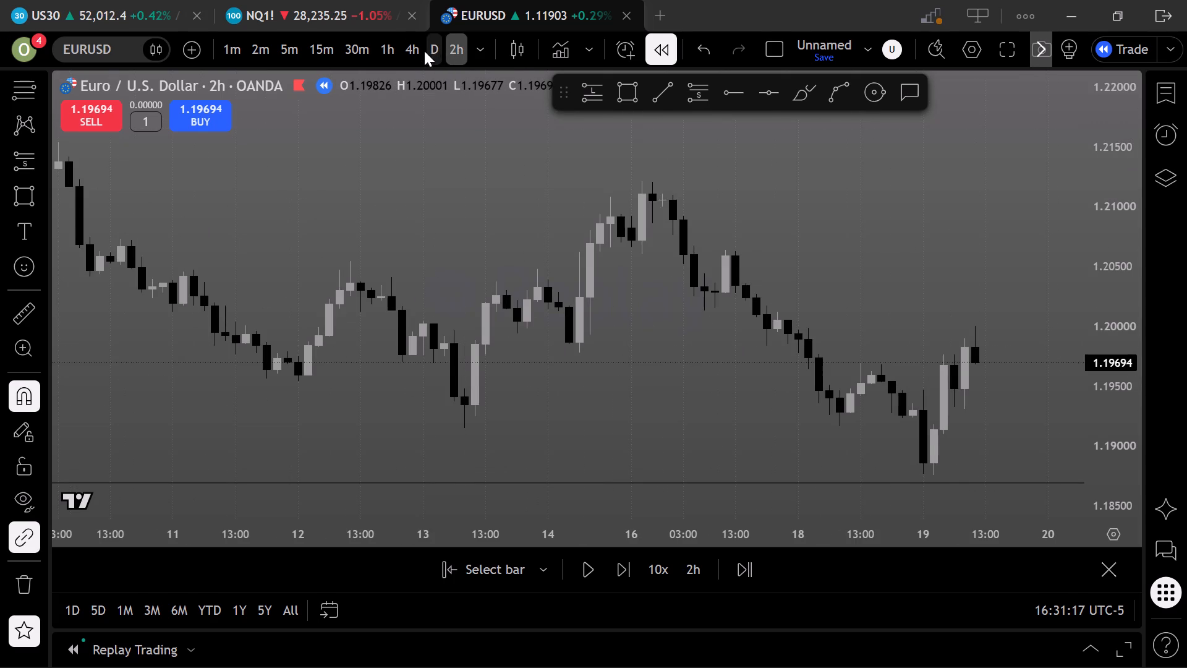
pyautogui.moveTo(424, 51); pyautogui.dragTo(412, 52)
pyautogui.moveTo(454, 51); pyautogui.dragTo(401, 58)
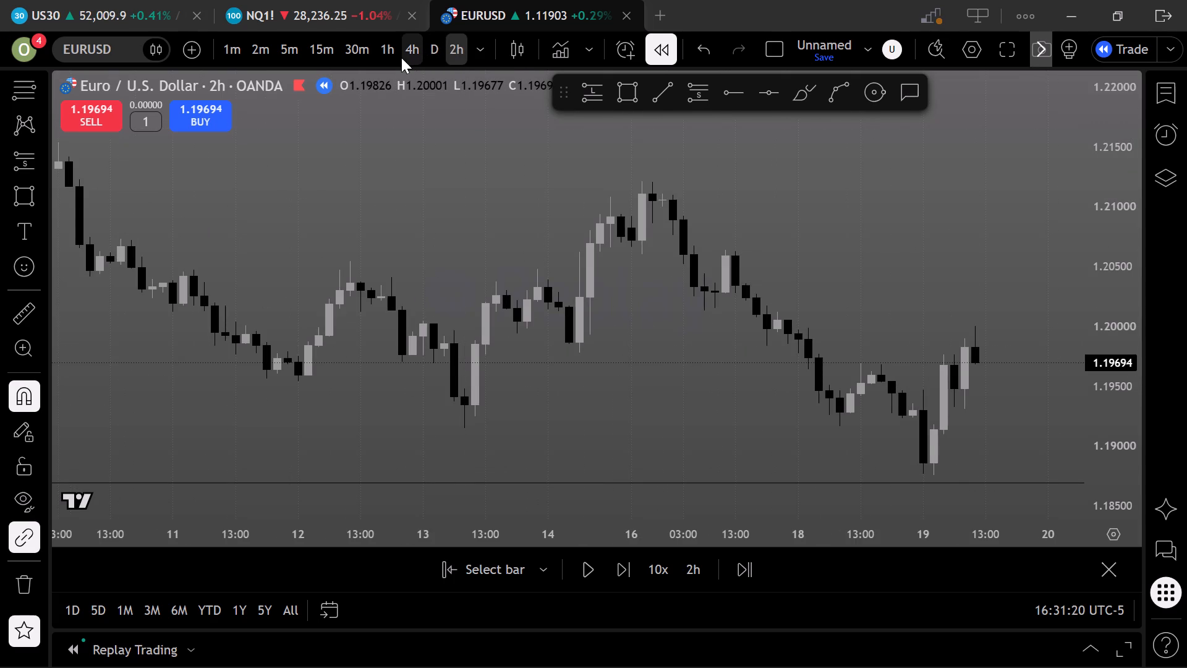
pyautogui.click(478, 51)
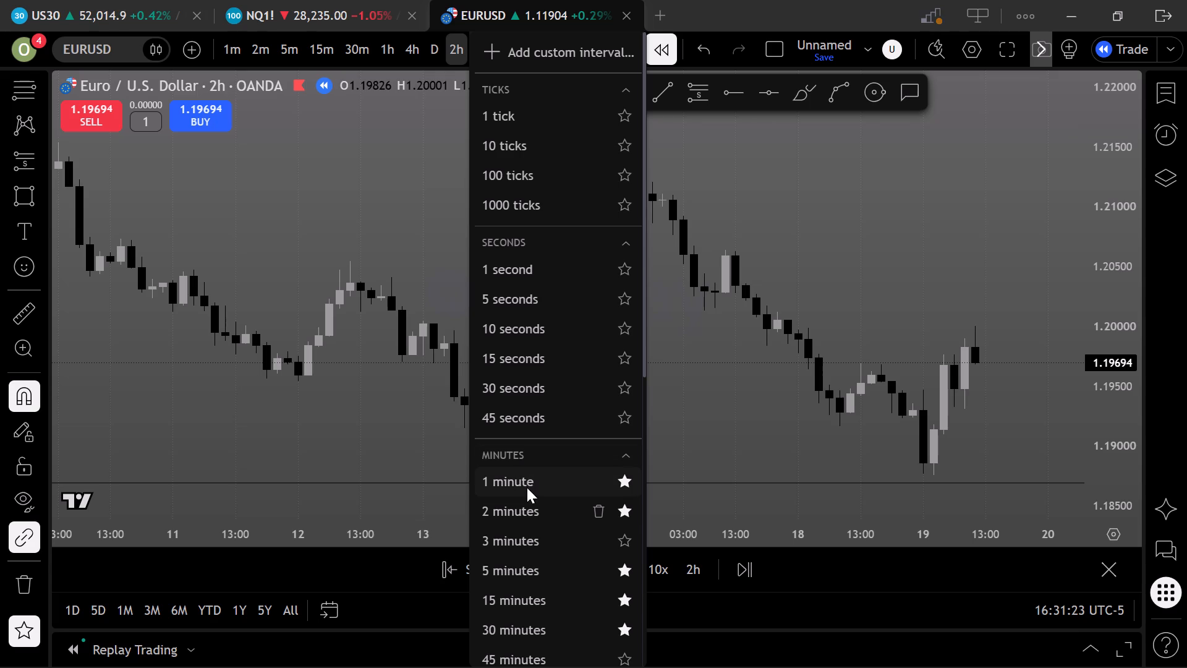
pyautogui.scroll(-3, 545, 508)
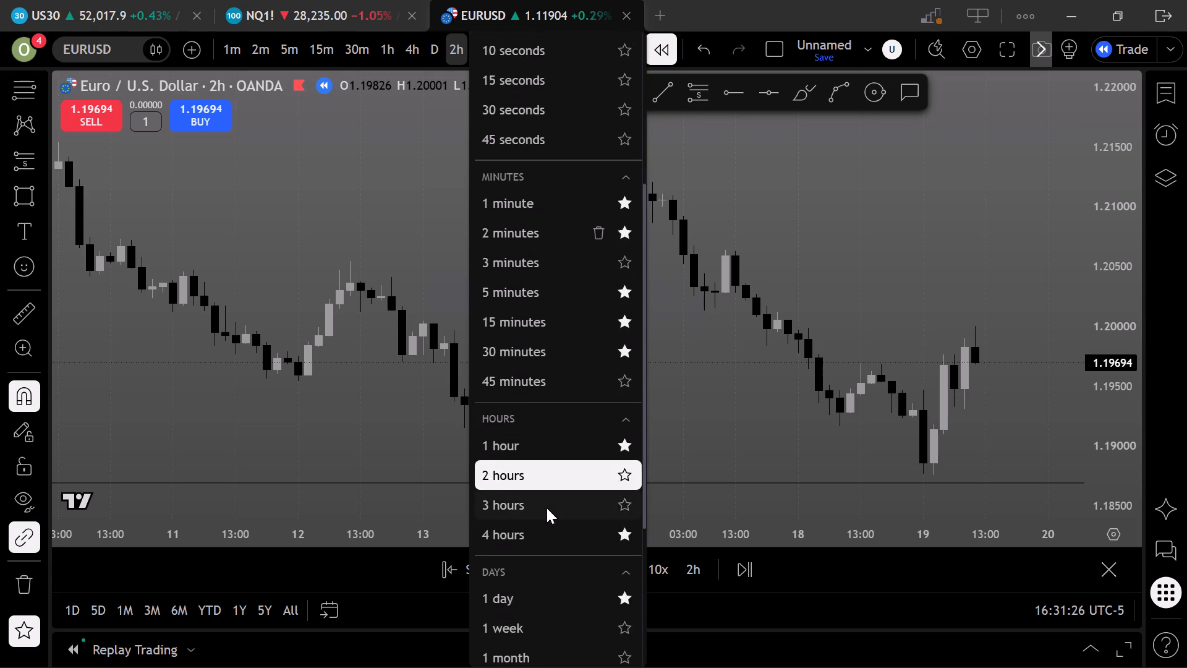
pyautogui.scroll(-1, 547, 508)
pyautogui.click(625, 382)
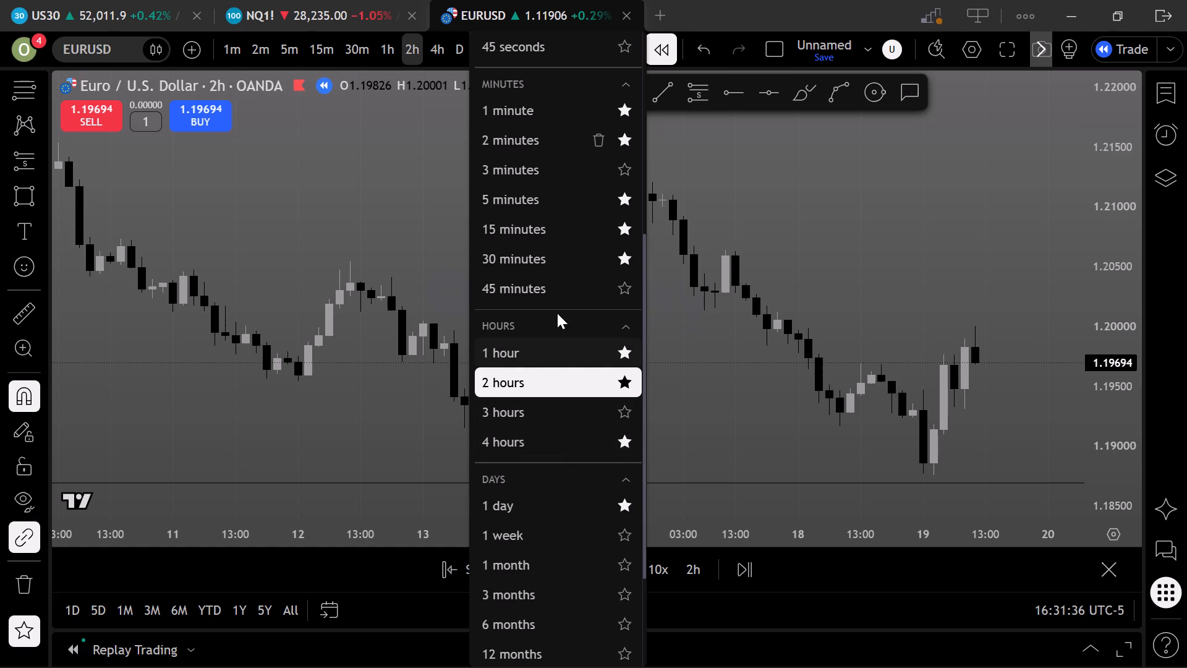
pyautogui.moveTo(498, 349); pyautogui.dragTo(459, 417)
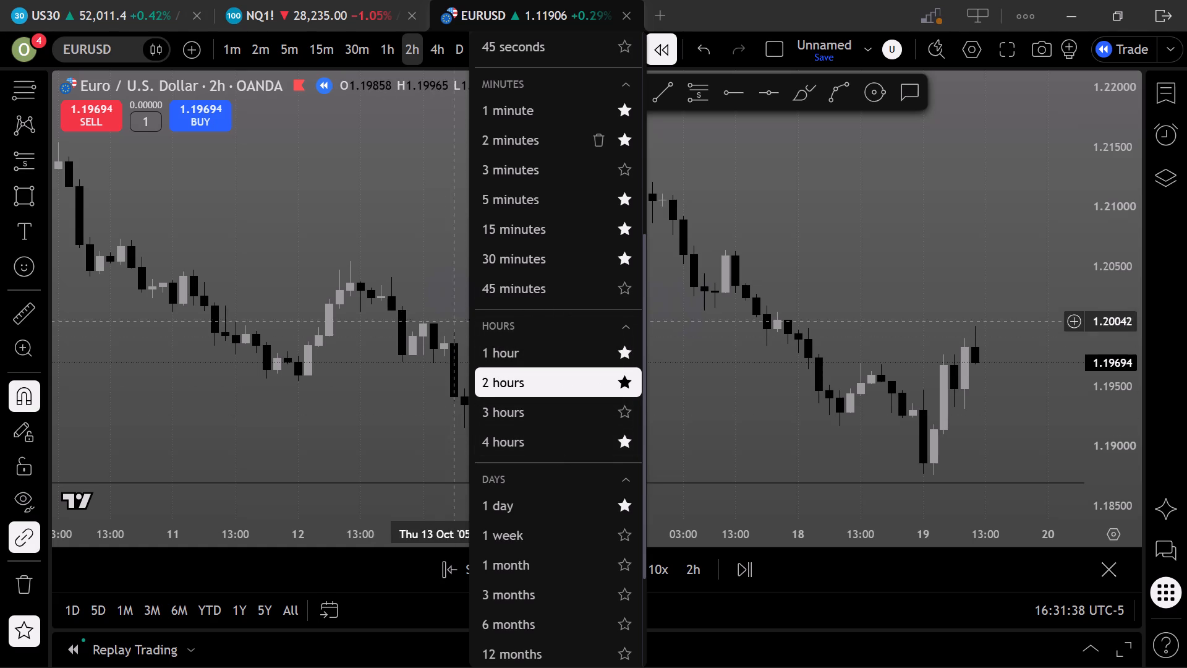
pyautogui.scroll(3, 527, 280)
pyautogui.scroll(-2, 525, 293)
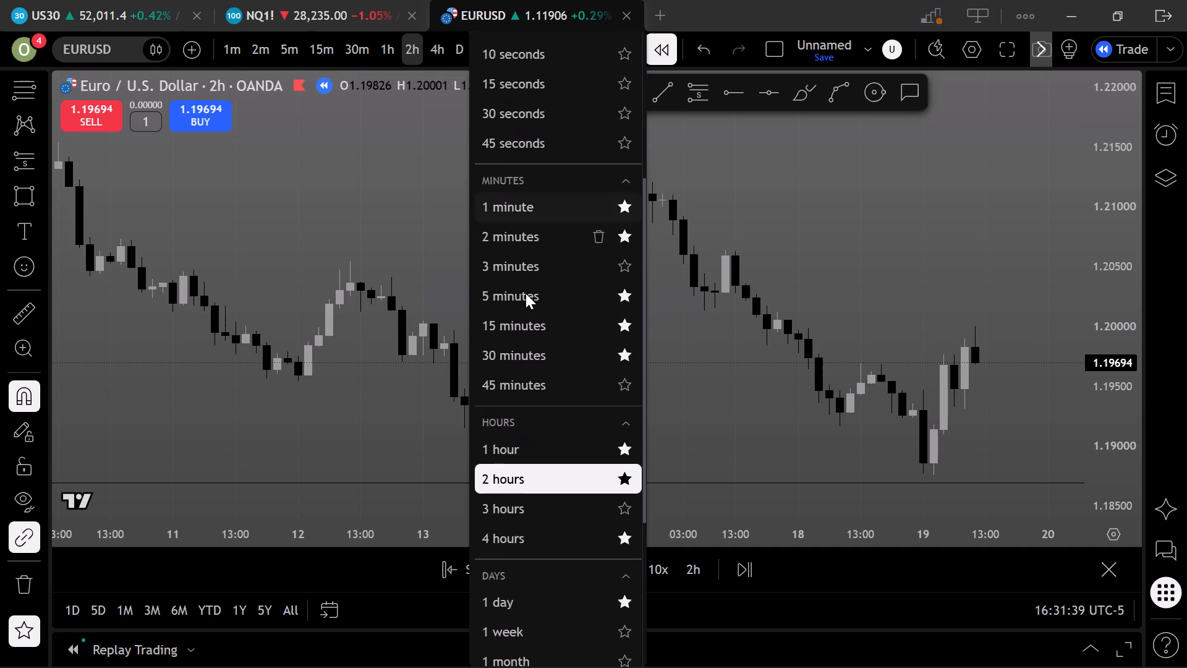
pyautogui.scroll(1, 527, 267)
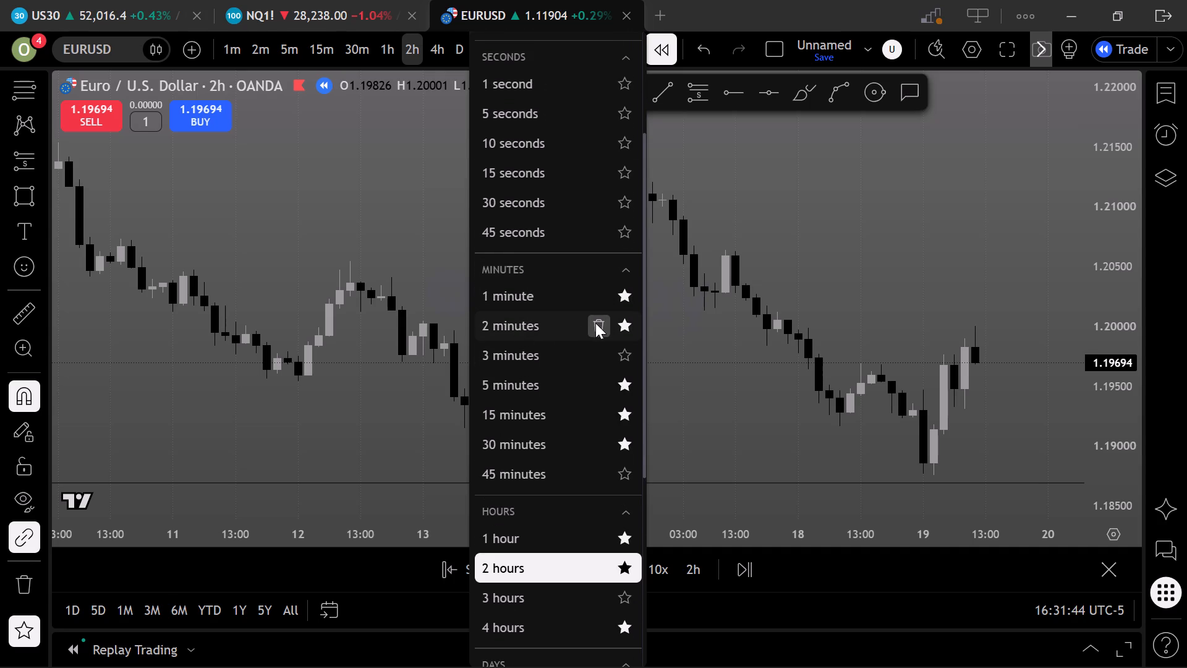
pyautogui.scroll(2, 448, 362)
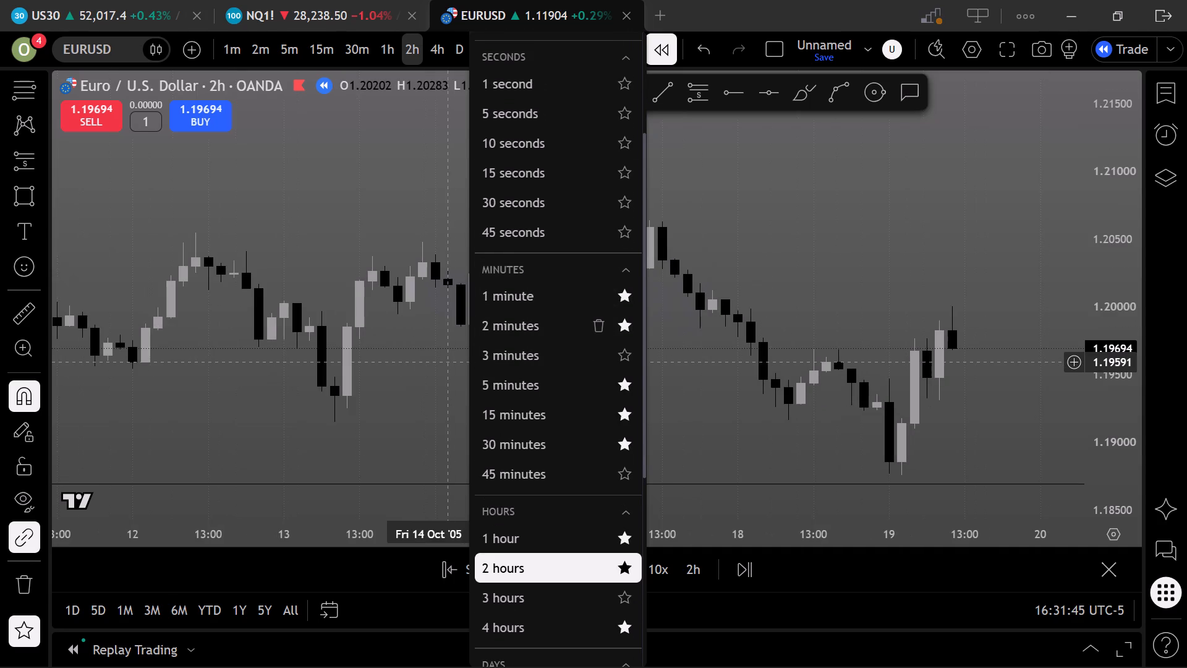
pyautogui.scroll(-5, 448, 362)
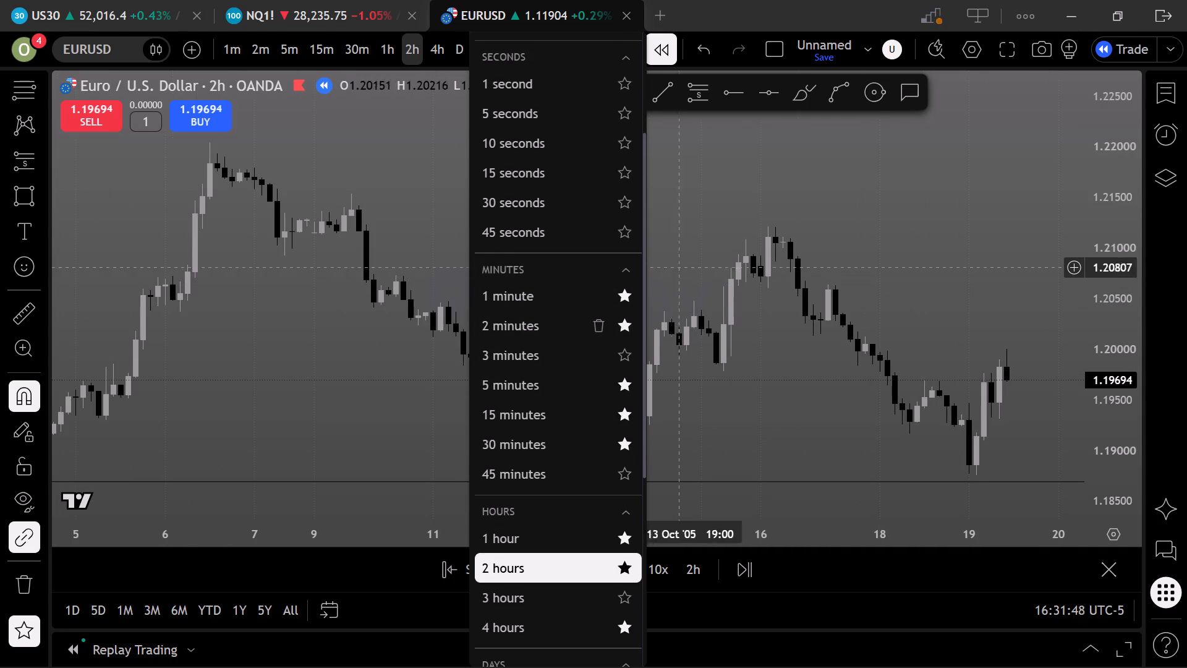
pyautogui.click(682, 267)
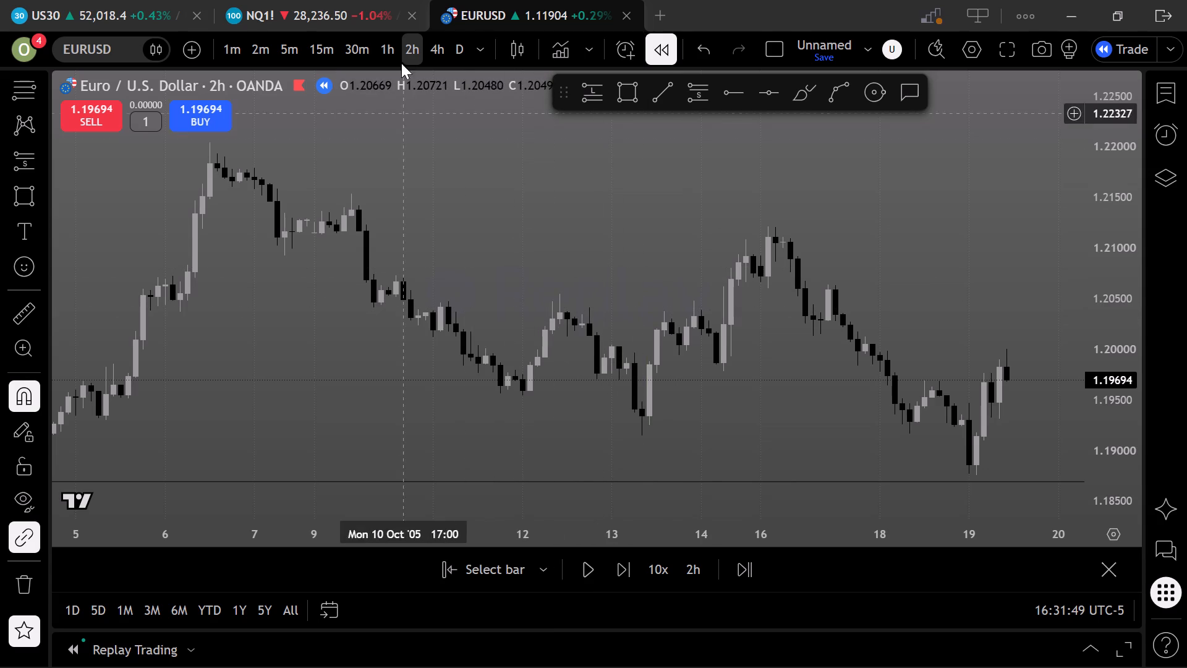
# Switch the EURUSD chart back to the daily timeframe.
pyautogui.click(466, 47)
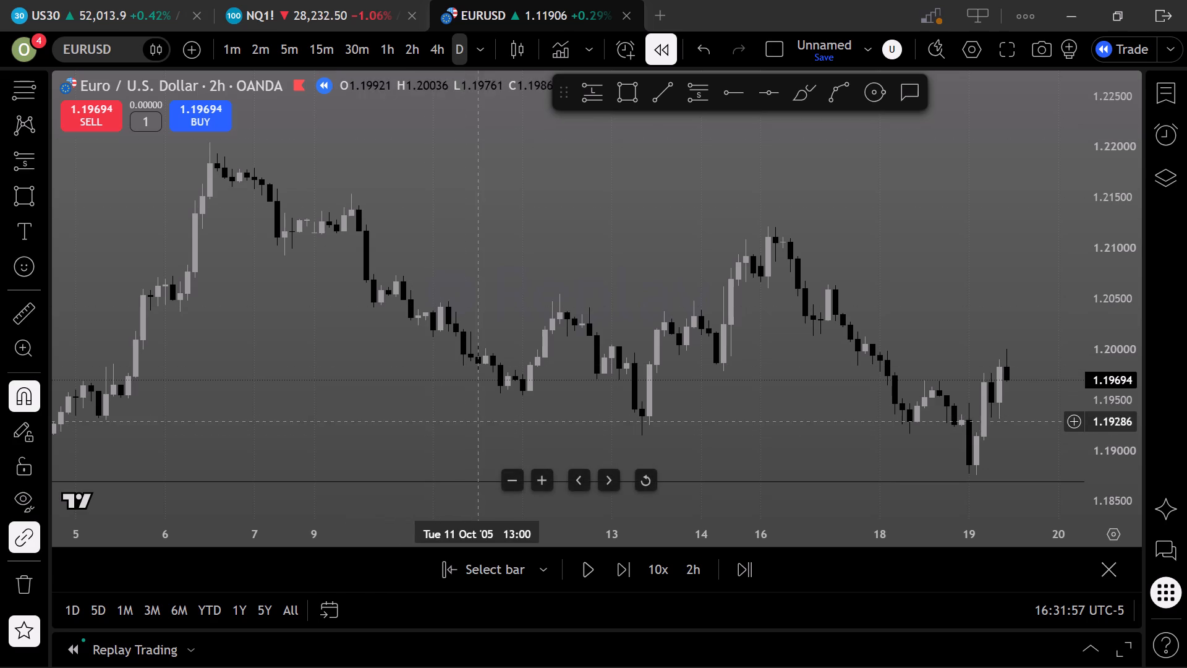
# Draw a horizontal trend line at about 1.2239 from the 21 September 2005 high to 28 September.
pyautogui.scroll(-5, 509, 379)
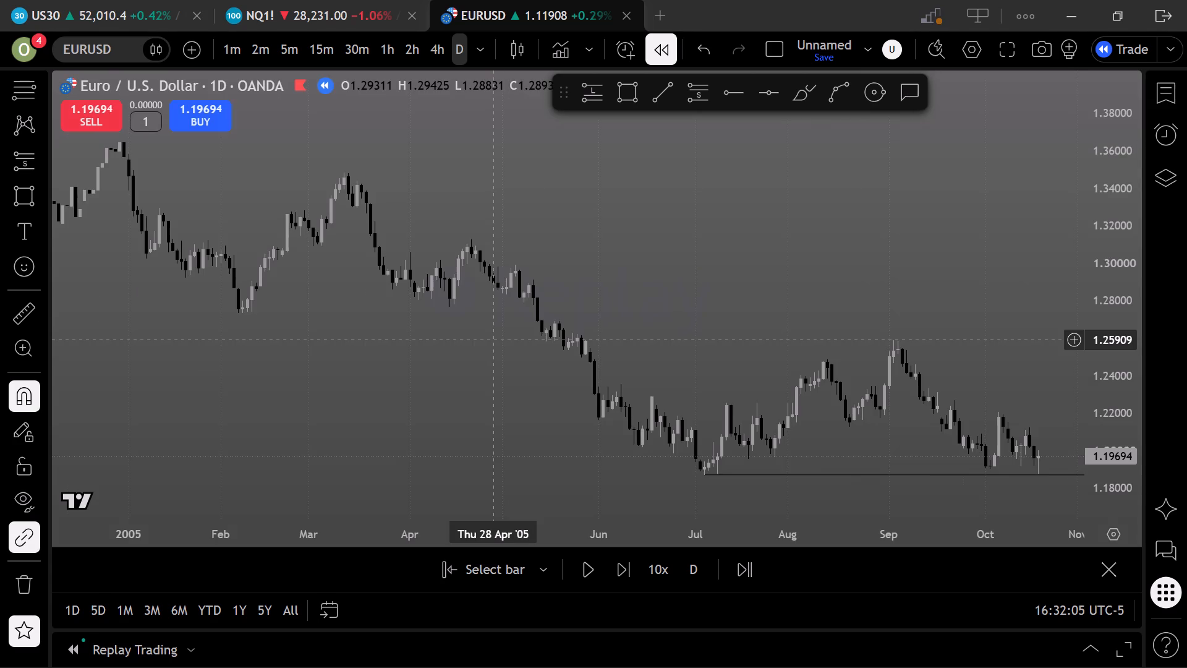
pyautogui.scroll(11, 609, 380)
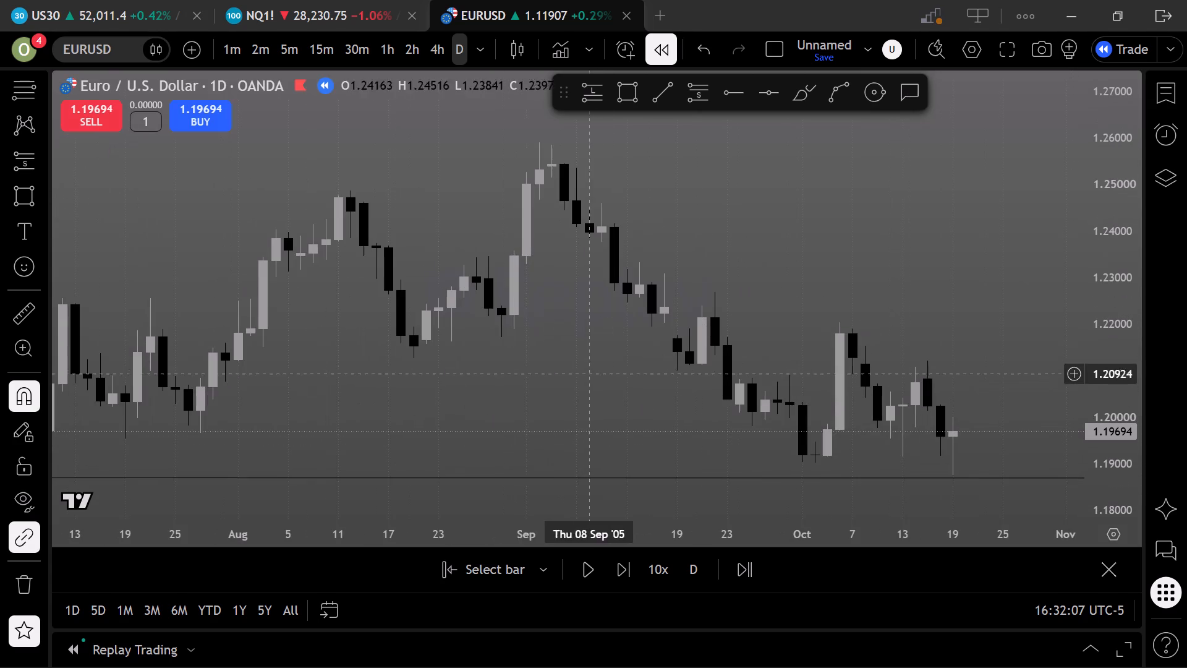
pyautogui.moveTo(480, 405); pyautogui.dragTo(571, 372)
pyautogui.scroll(-1, 572, 374)
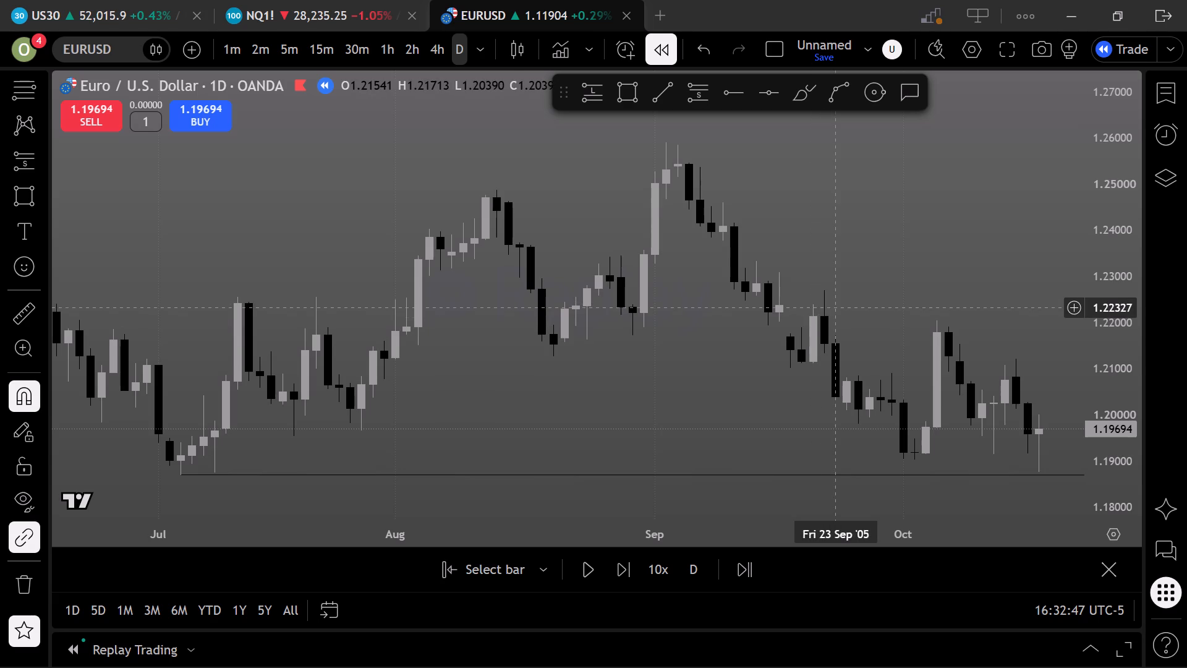
pyautogui.moveTo(767, 383); pyautogui.dragTo(717, 368)
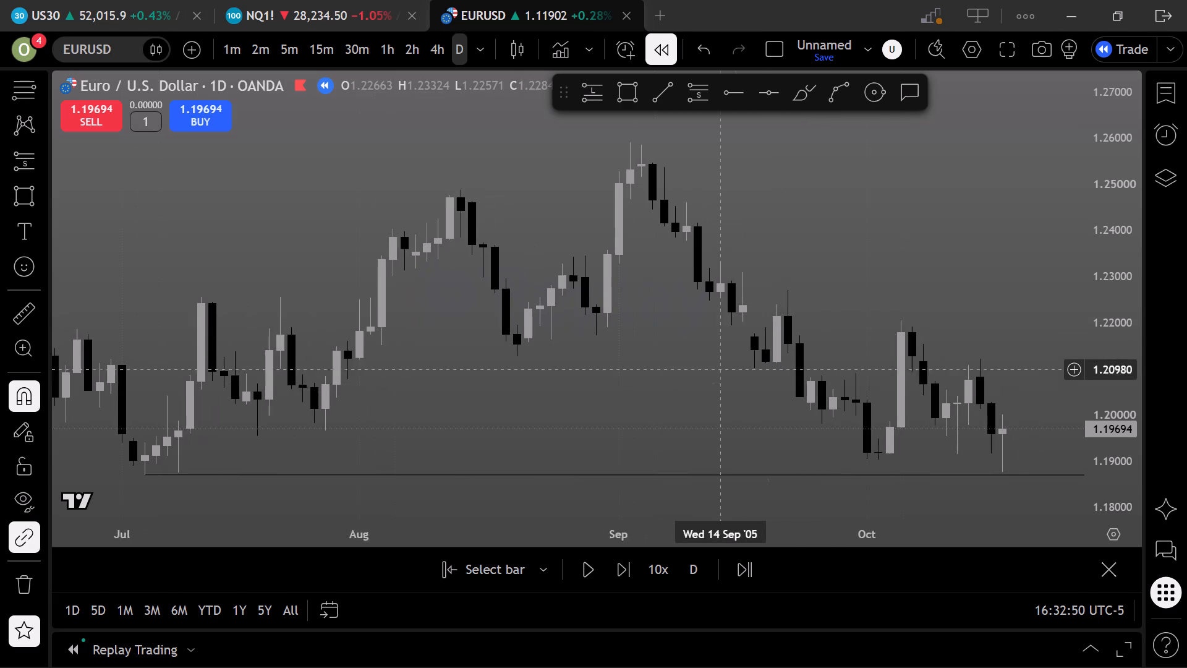
pyautogui.moveTo(717, 368); pyautogui.dragTo(582, 340)
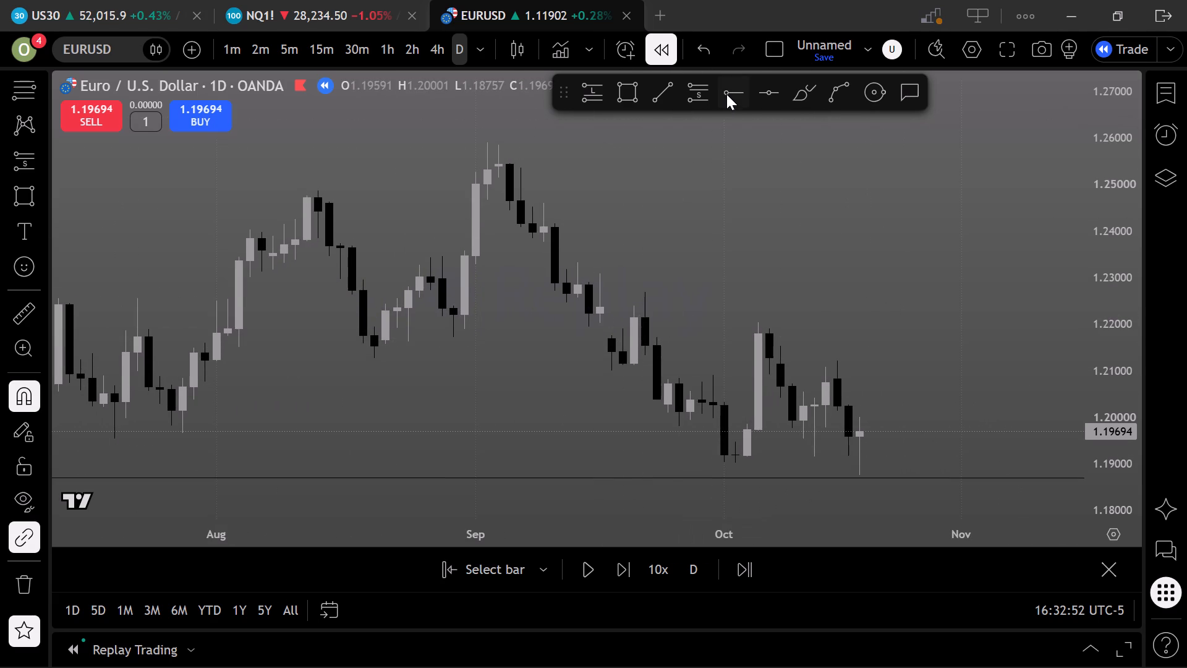
pyautogui.click(662, 88)
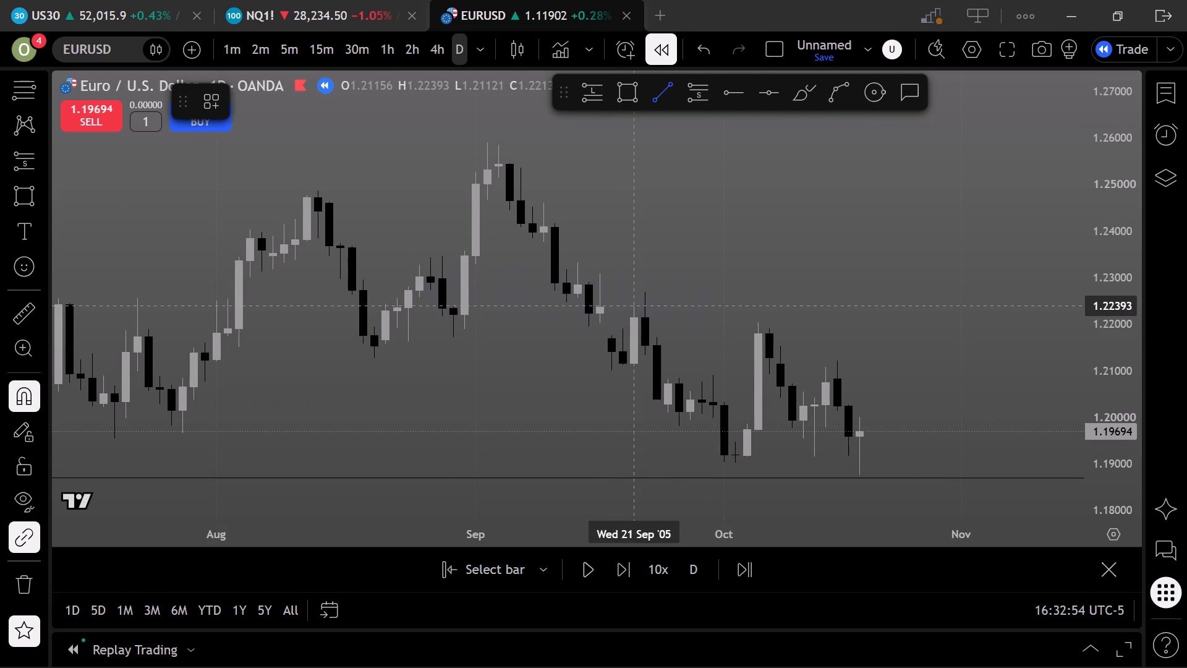
pyautogui.click(634, 299)
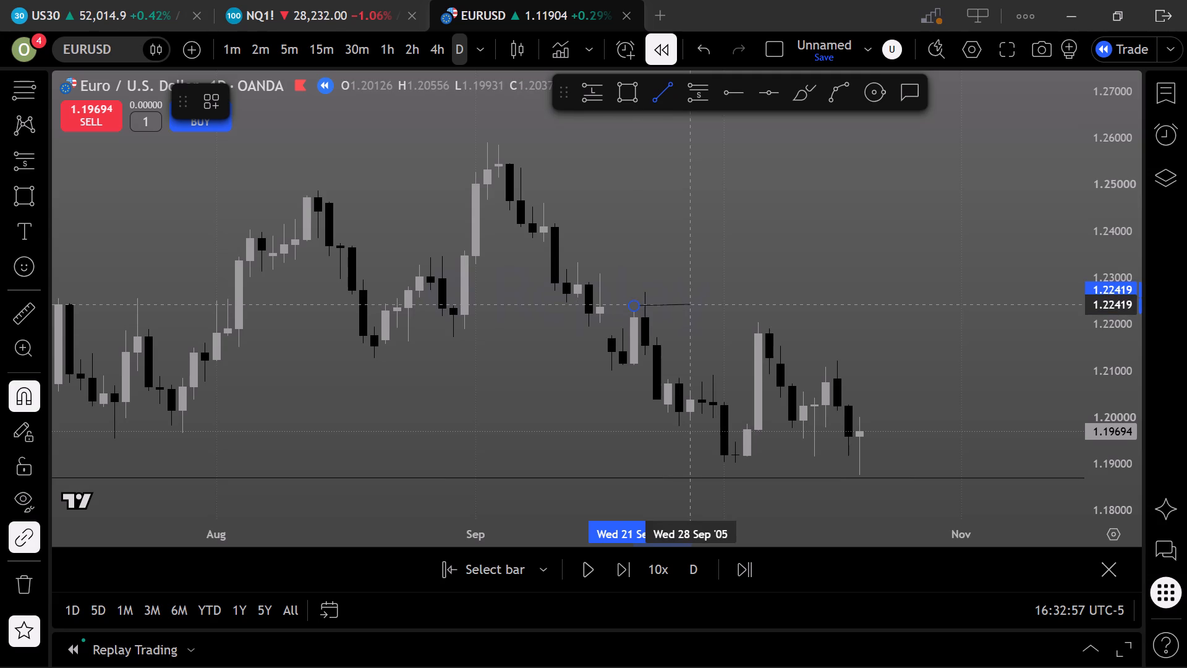
pyautogui.click(694, 306)
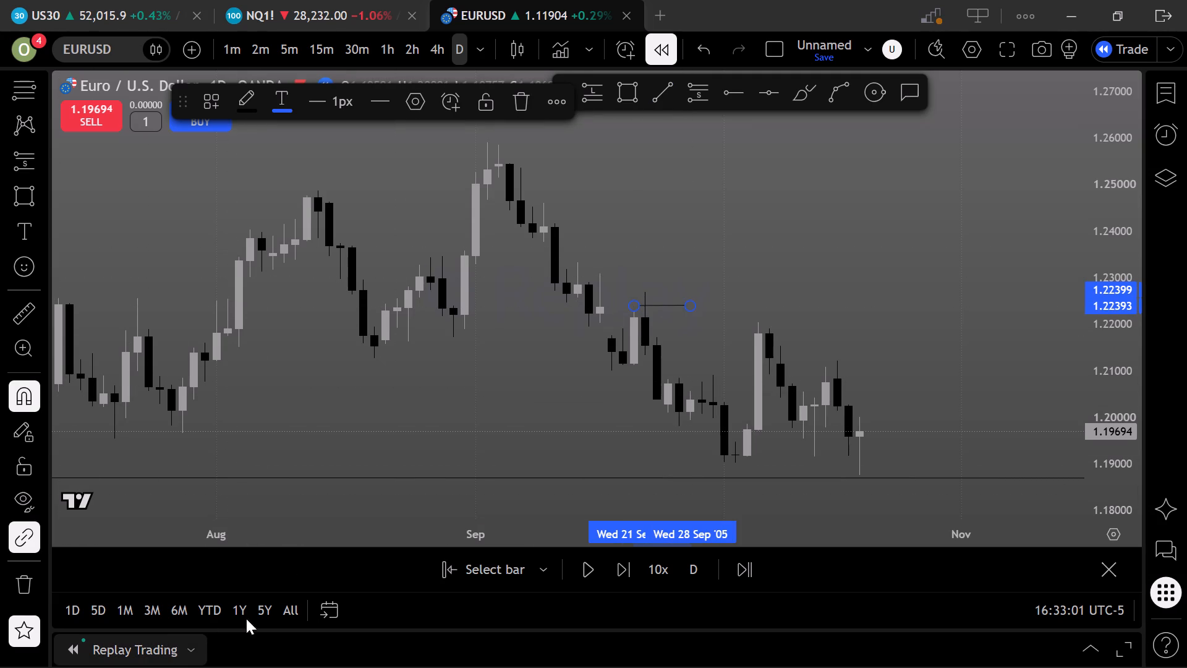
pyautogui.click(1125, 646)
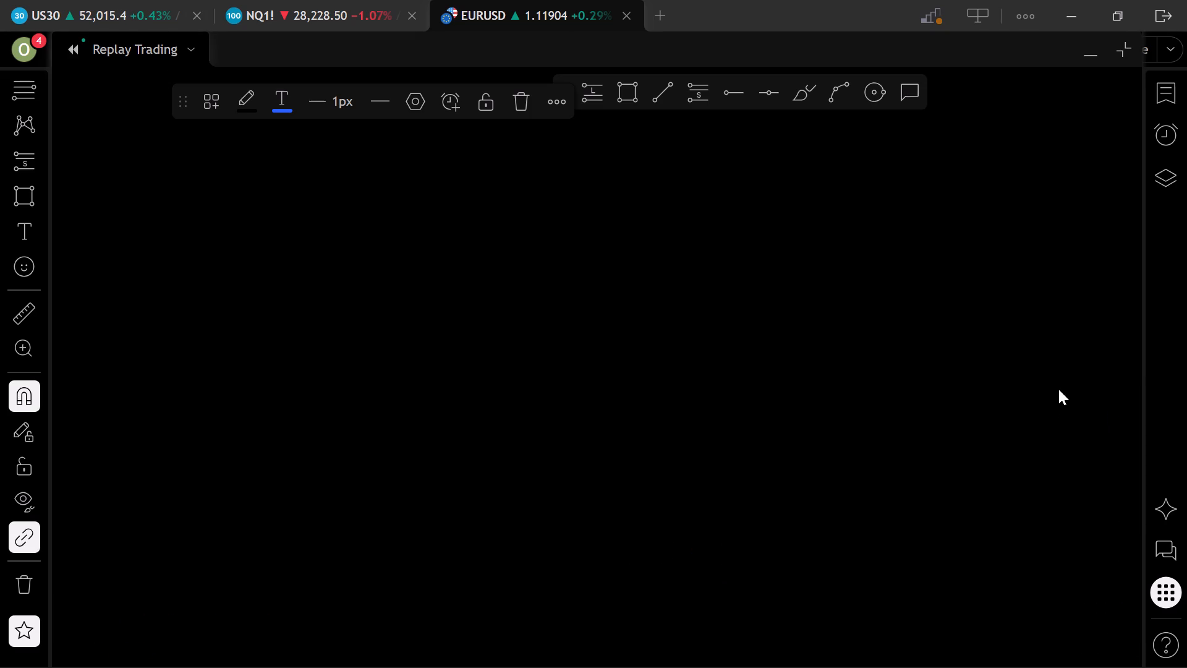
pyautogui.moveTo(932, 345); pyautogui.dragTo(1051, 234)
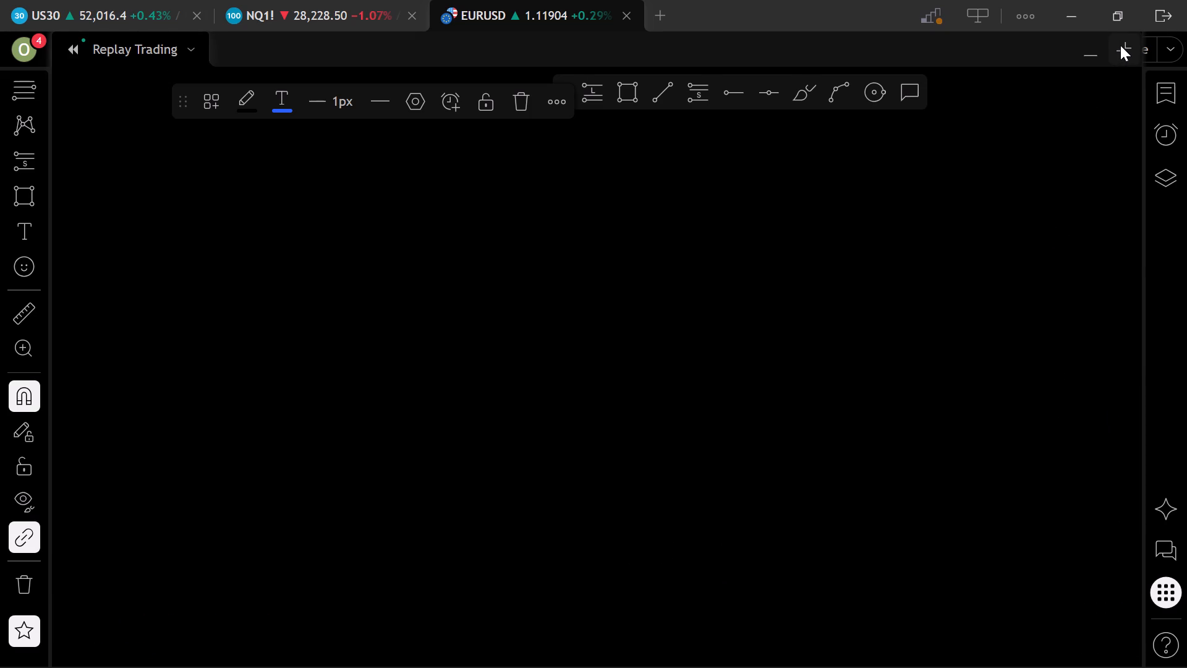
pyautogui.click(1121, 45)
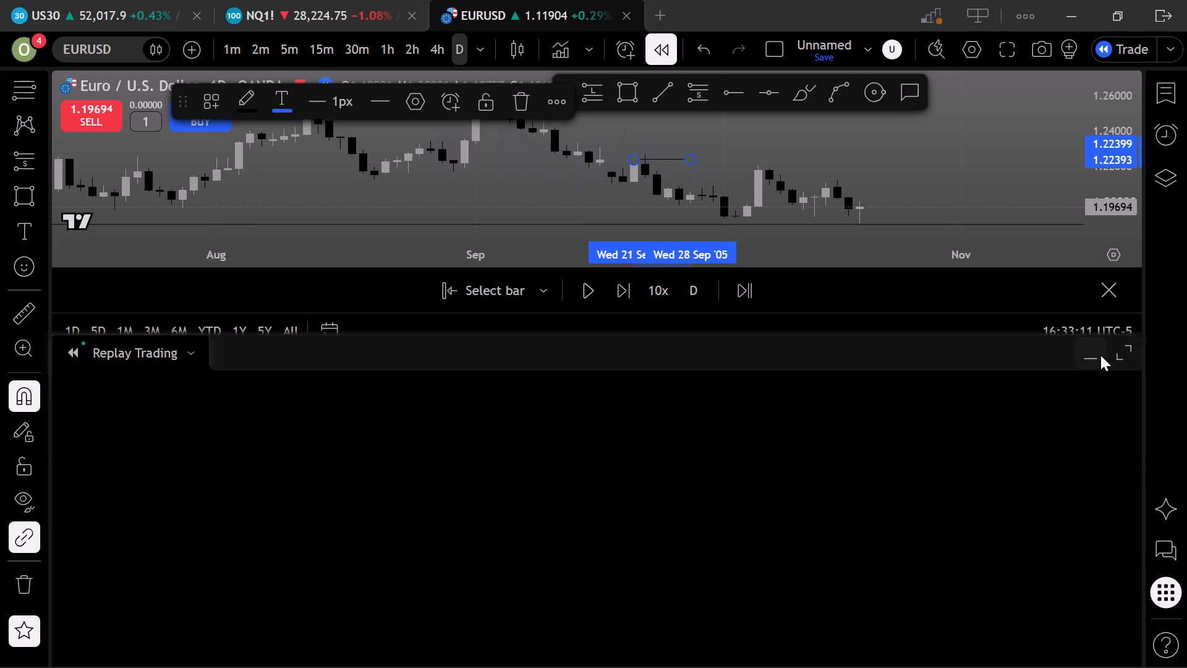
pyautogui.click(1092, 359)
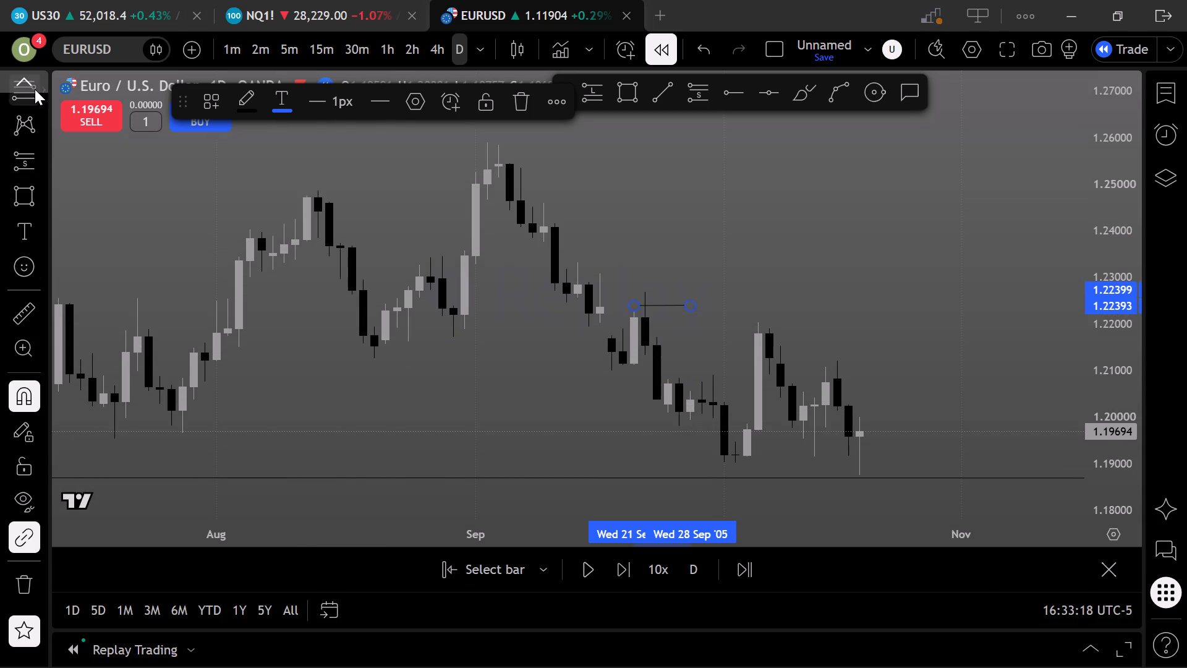
# Restart the daily EURUSD bar replay from Friday 30 September 2005.
pyautogui.scroll(4, 33, 77)
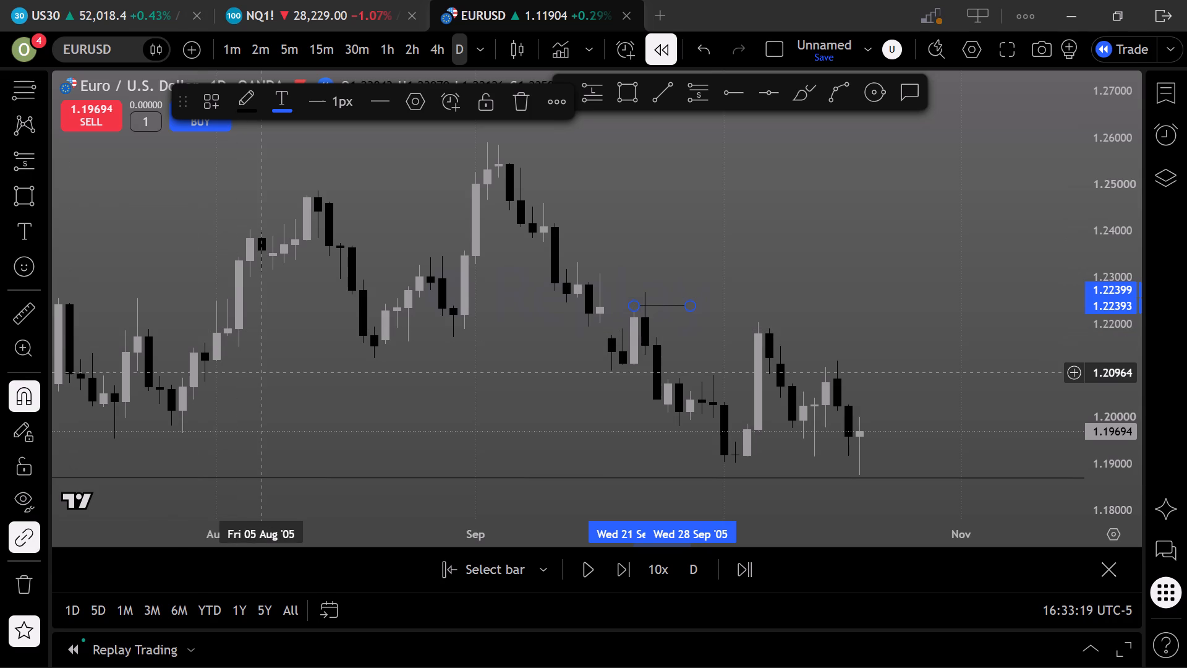
pyautogui.click(412, 392)
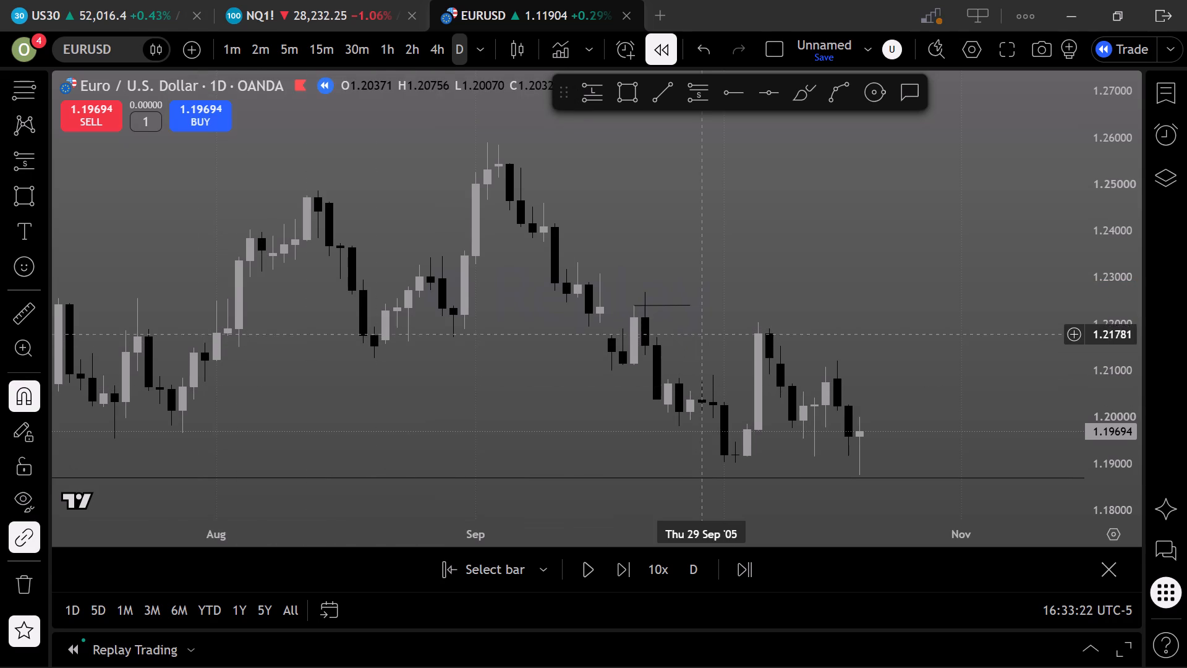
pyautogui.moveTo(608, 403); pyautogui.dragTo(571, 393)
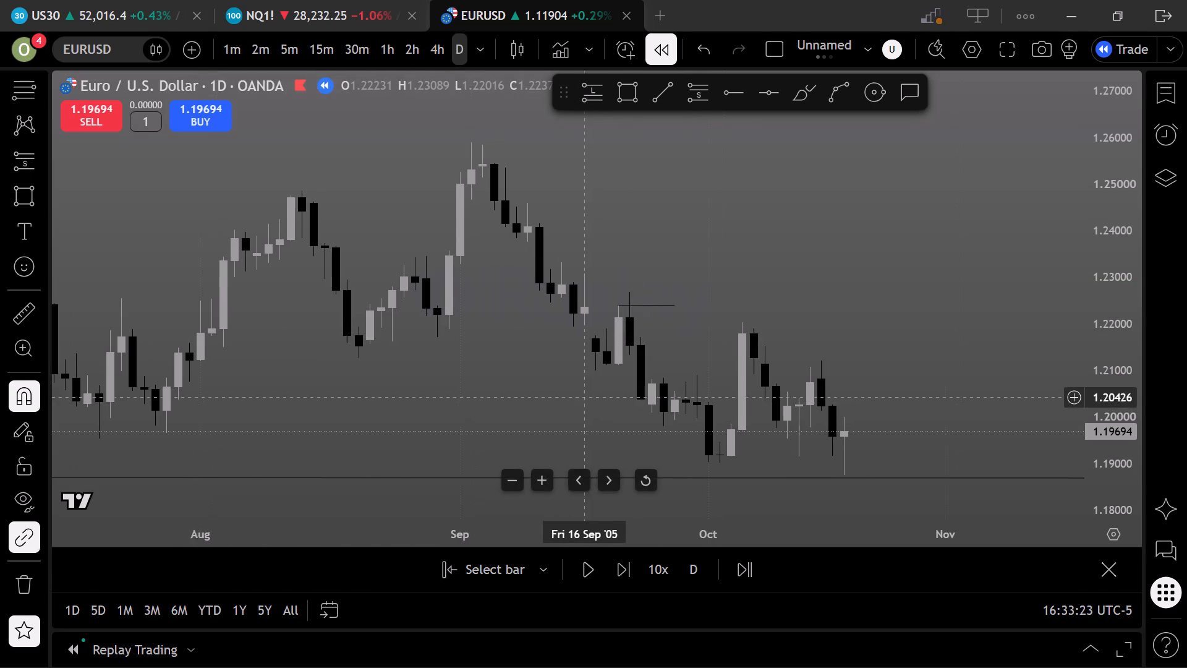
pyautogui.moveTo(571, 393); pyautogui.dragTo(381, 388)
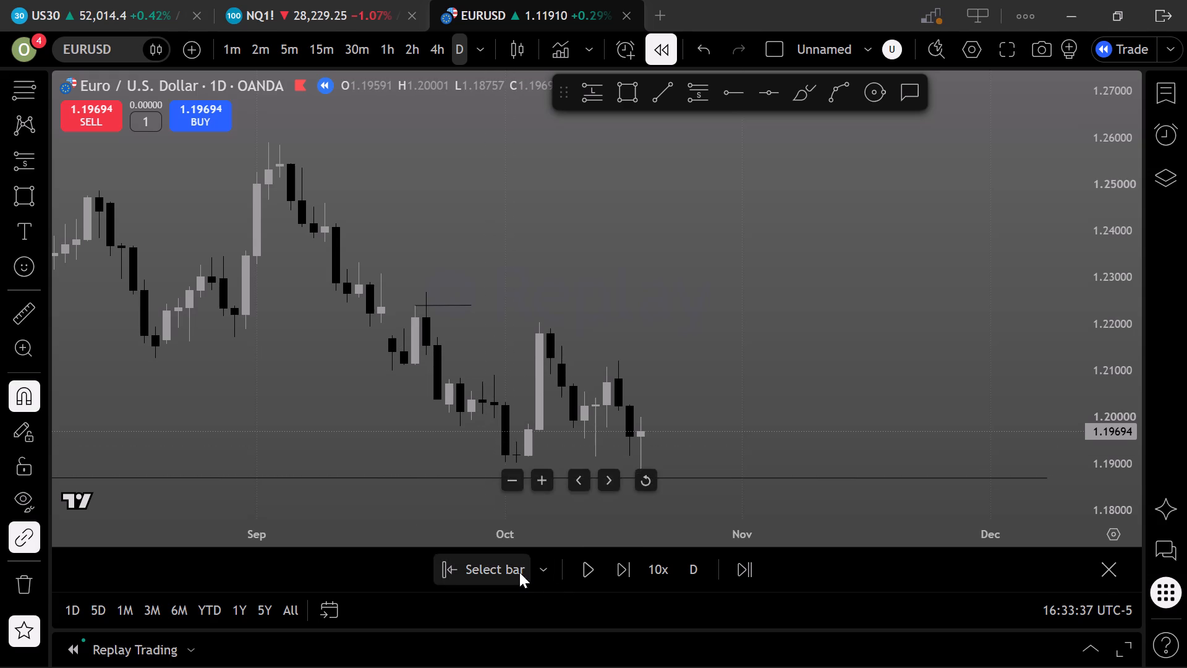
pyautogui.click(488, 559)
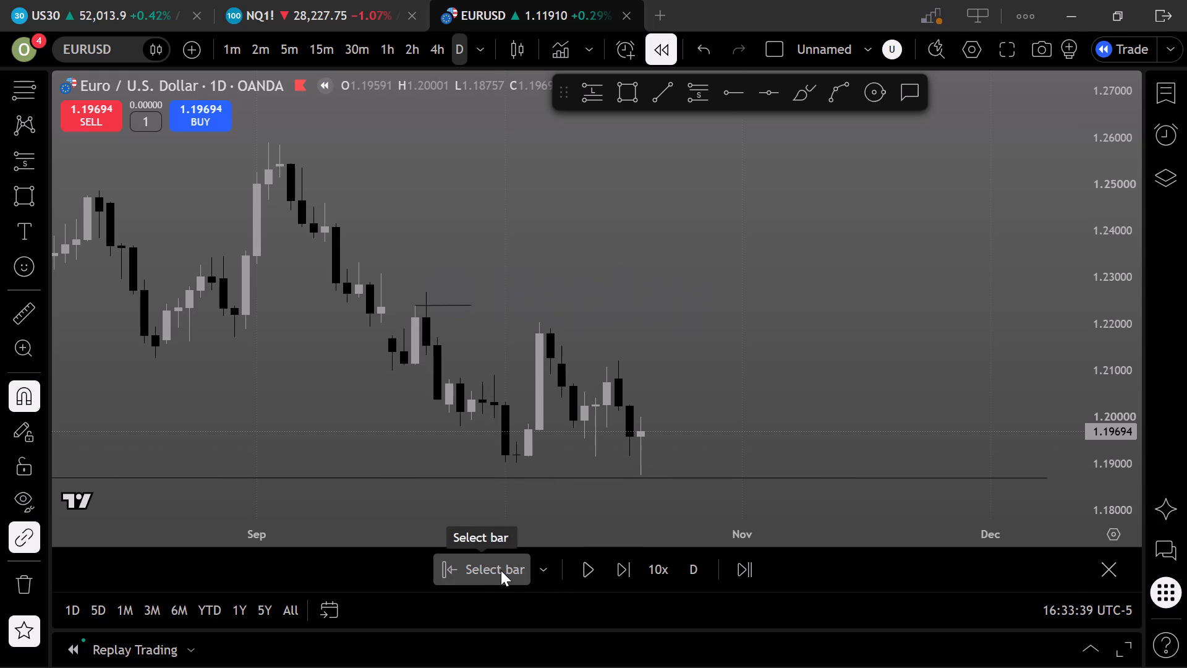
pyautogui.click(500, 568)
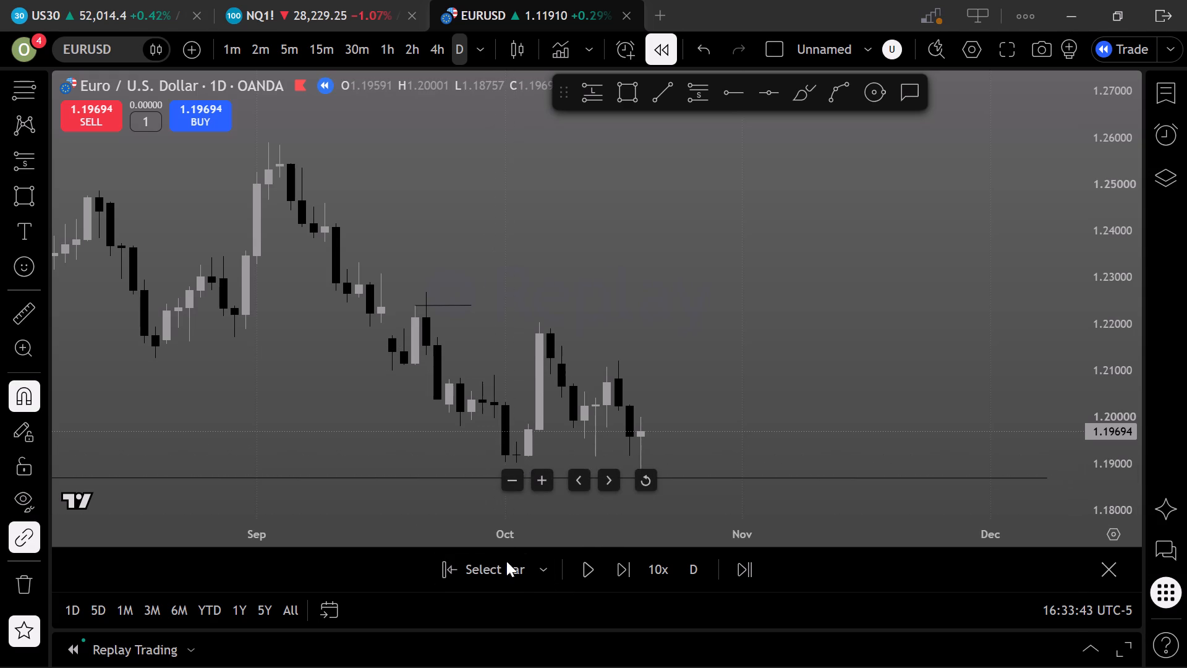
pyautogui.click(506, 566)
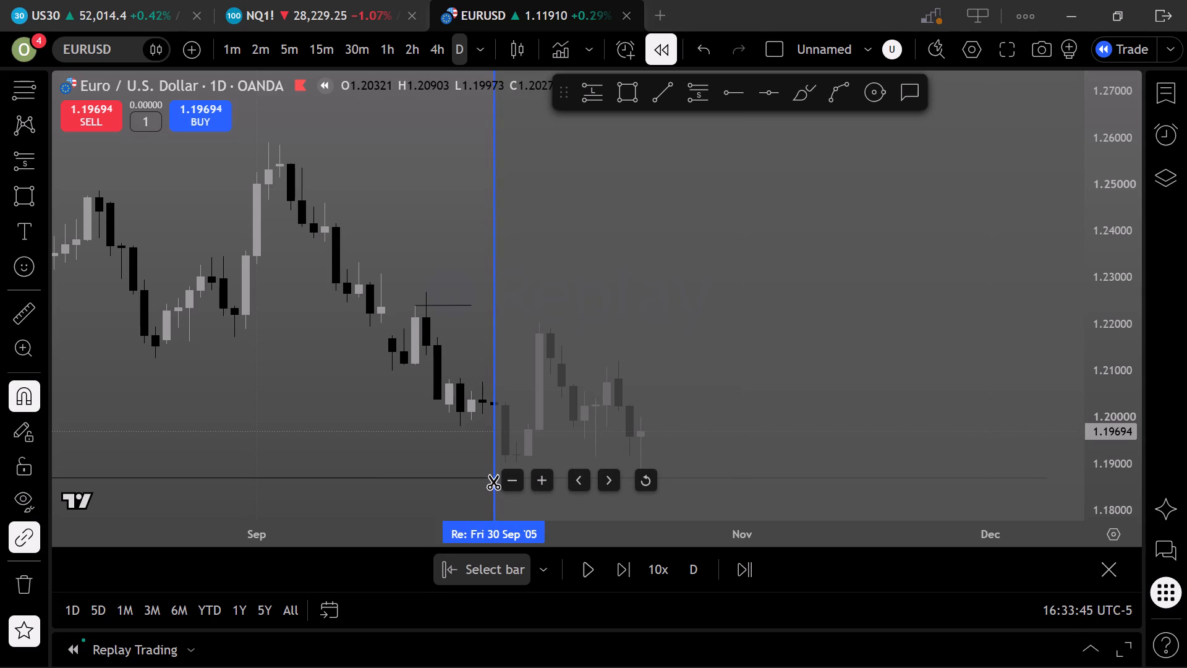
pyautogui.click(499, 482)
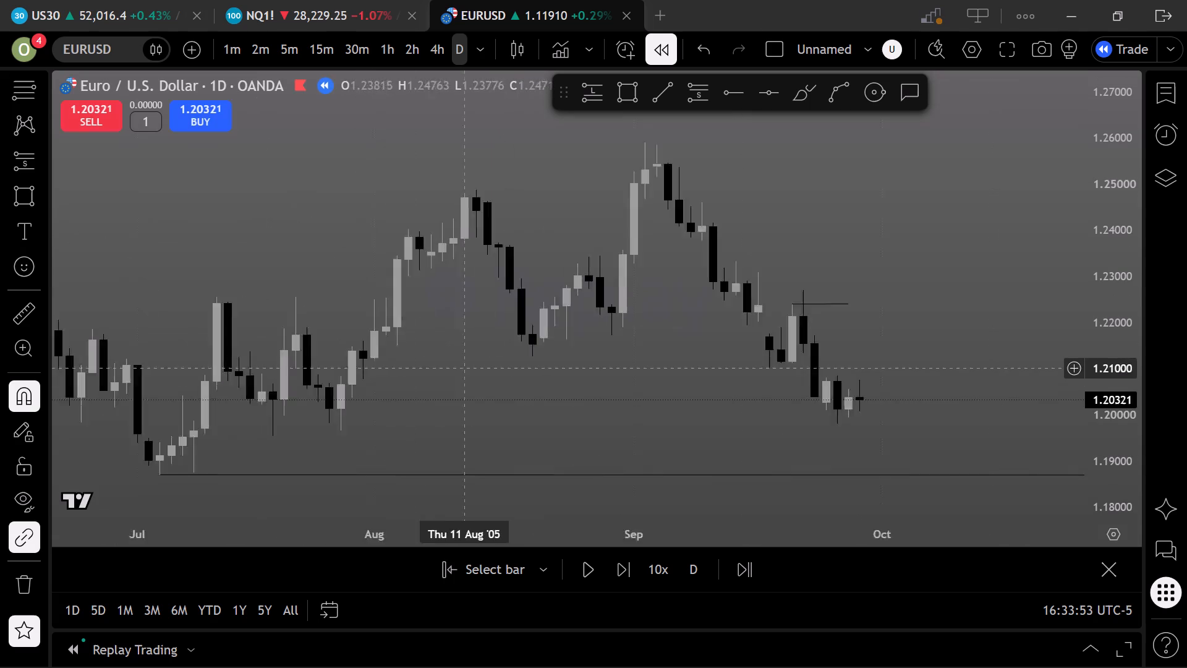
# Extend the 21 September trend line to 13 October 2005, keeping its end at about 1.2241.
pyautogui.scroll(4, 668, 382)
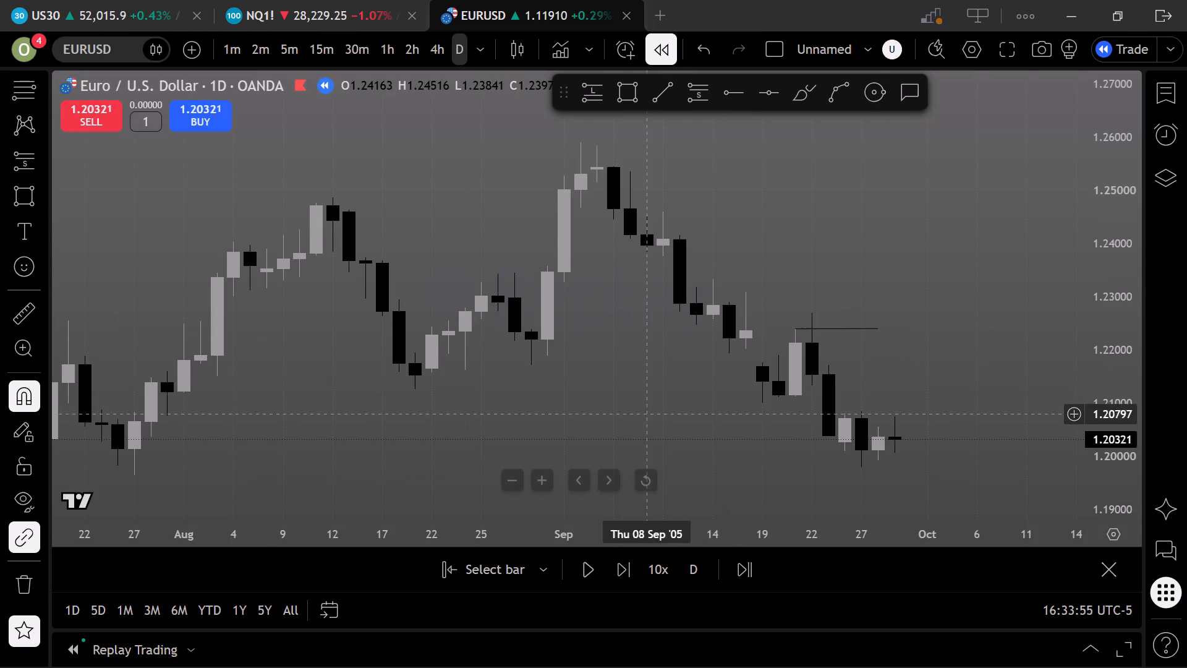
pyautogui.moveTo(632, 403); pyautogui.dragTo(349, 396)
pyautogui.moveTo(536, 364); pyautogui.dragTo(342, 375)
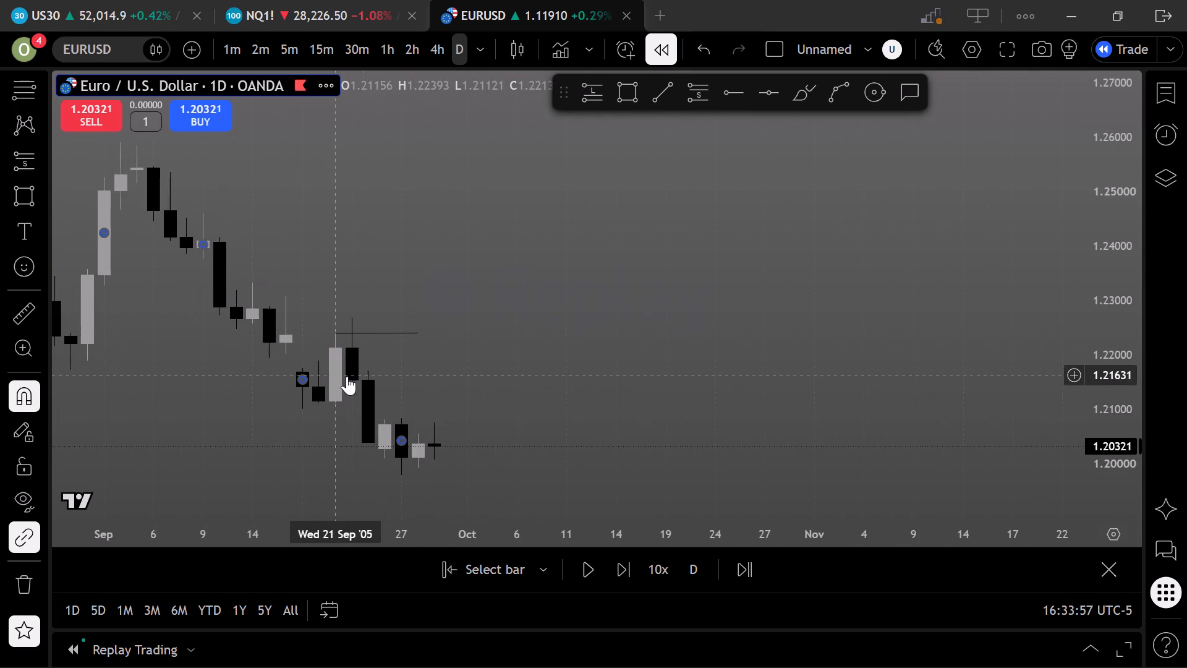
pyautogui.click(483, 371)
pyautogui.moveTo(417, 332); pyautogui.dragTo(417, 332)
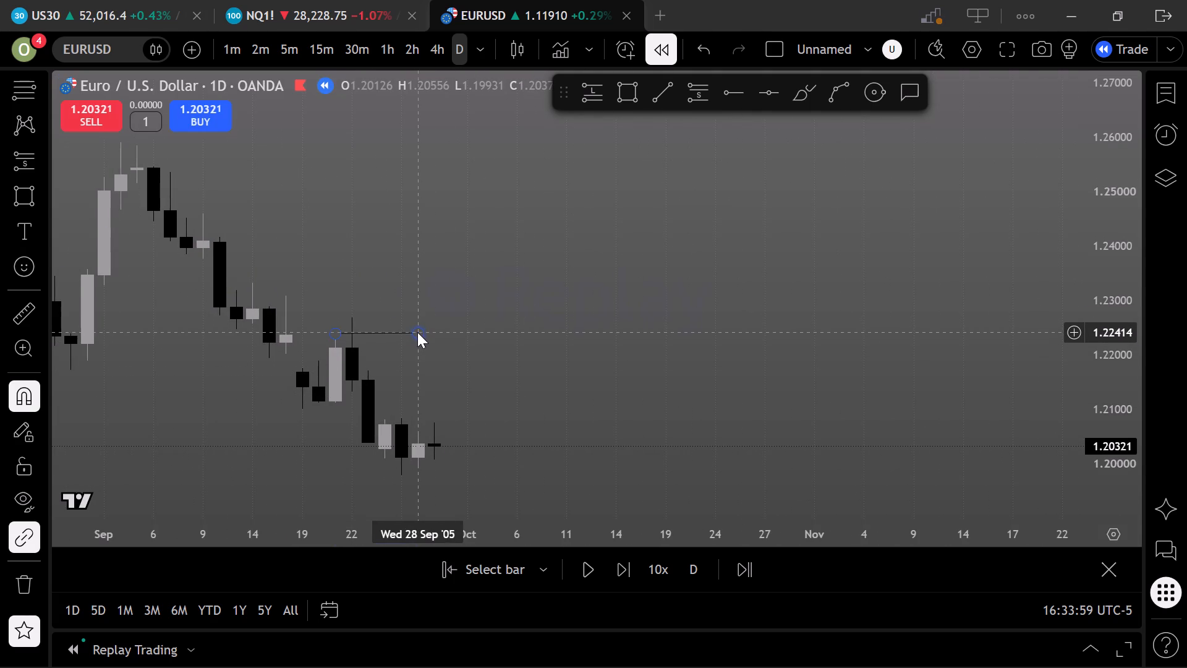
pyautogui.moveTo(417, 332); pyautogui.dragTo(600, 332)
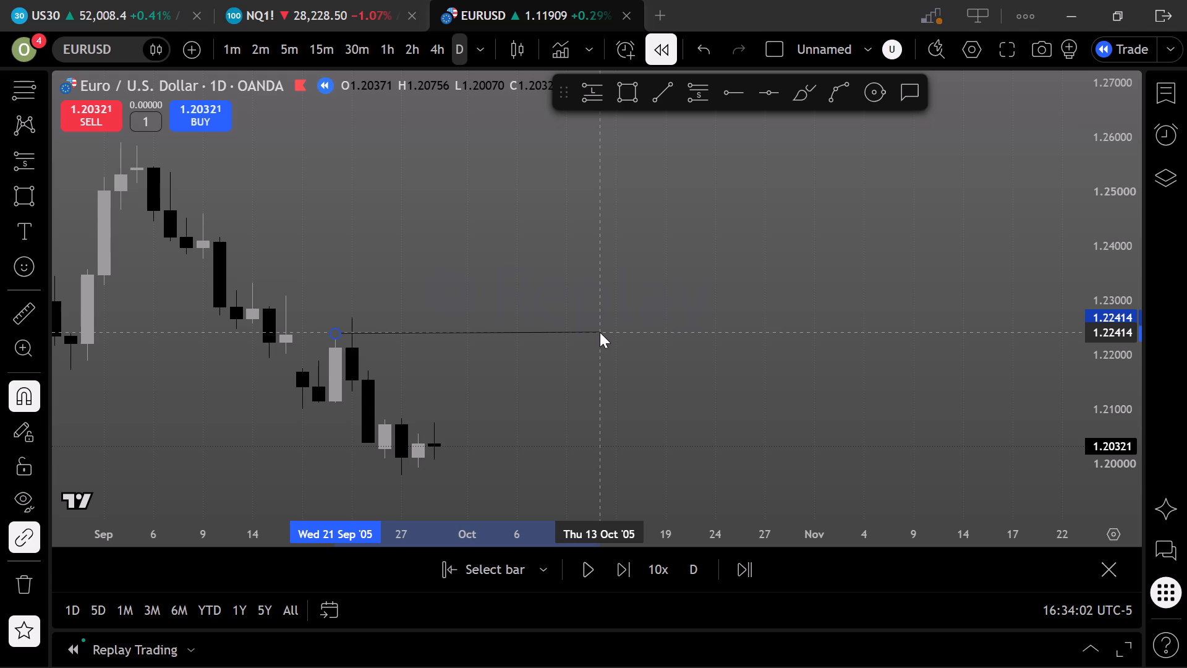
pyautogui.moveTo(600, 332); pyautogui.dragTo(603, 333)
pyautogui.click(561, 285)
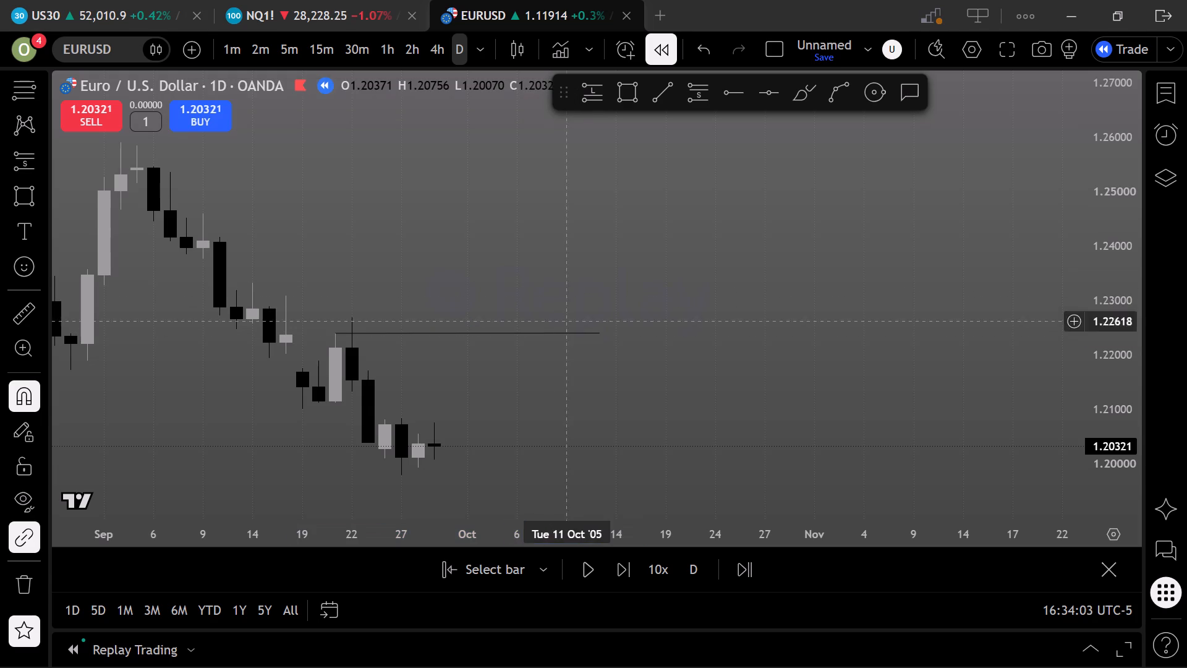
# Draw a horizontal trend line at about 1.1980 from the 27 September 2005 low to 24 October.
pyautogui.scroll(-3, 514, 390)
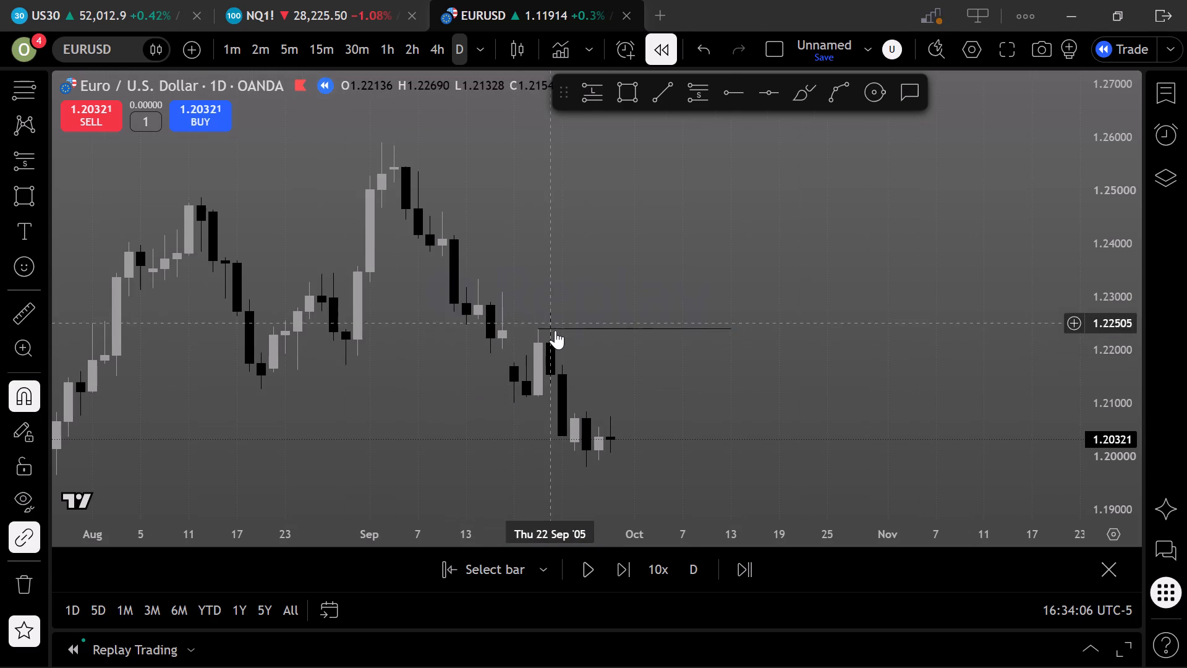
pyautogui.moveTo(628, 391); pyautogui.dragTo(584, 372)
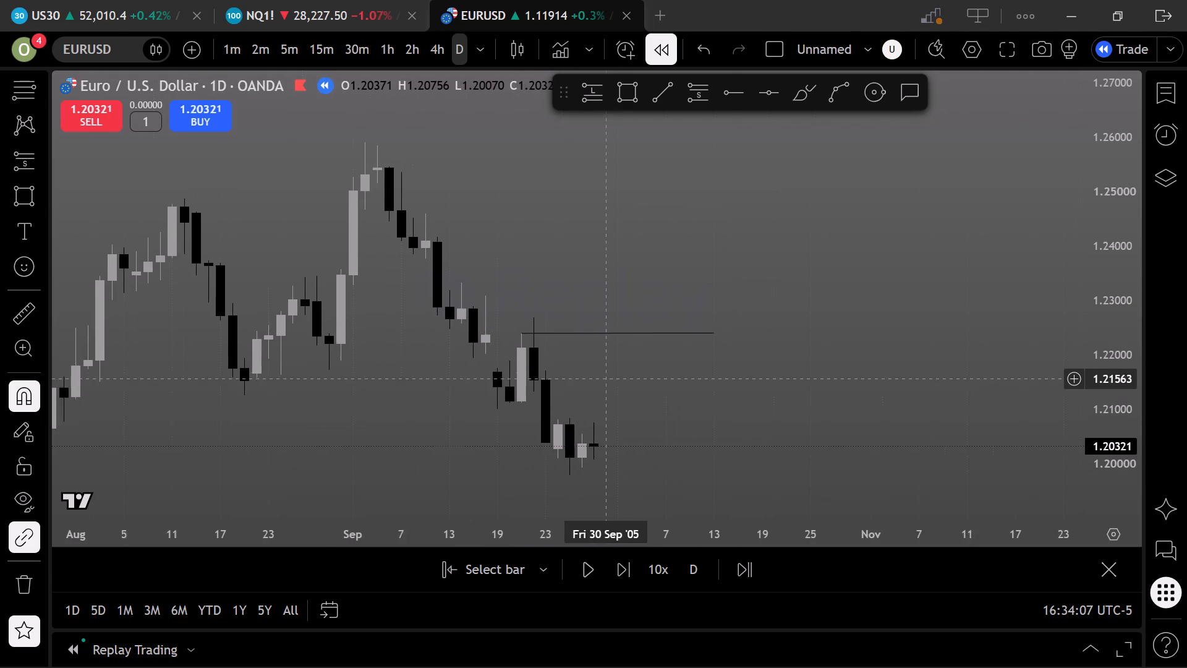
pyautogui.moveTo(584, 372); pyautogui.dragTo(499, 369)
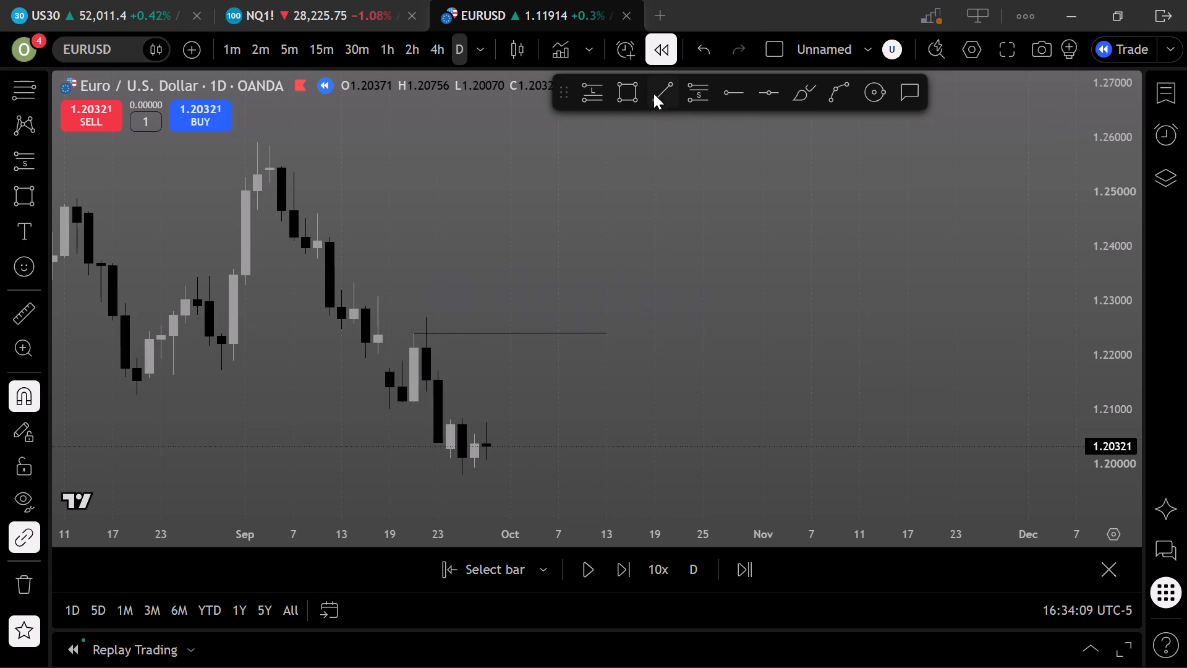
pyautogui.click(653, 88)
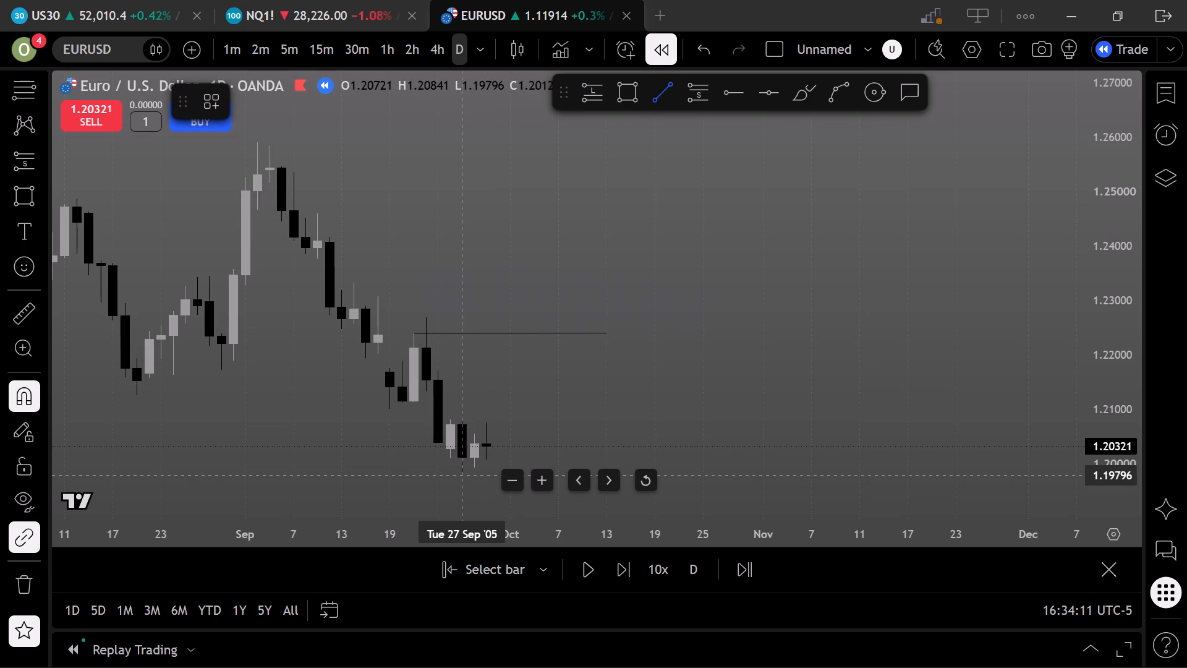
pyautogui.click(466, 476)
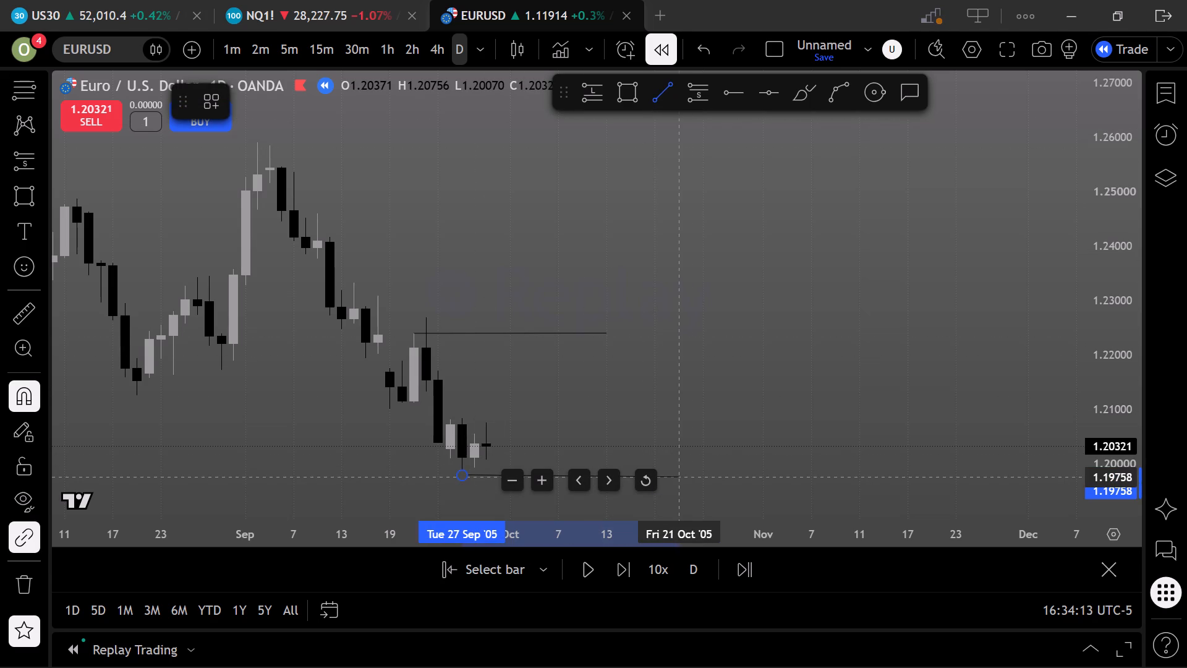
pyautogui.click(696, 474)
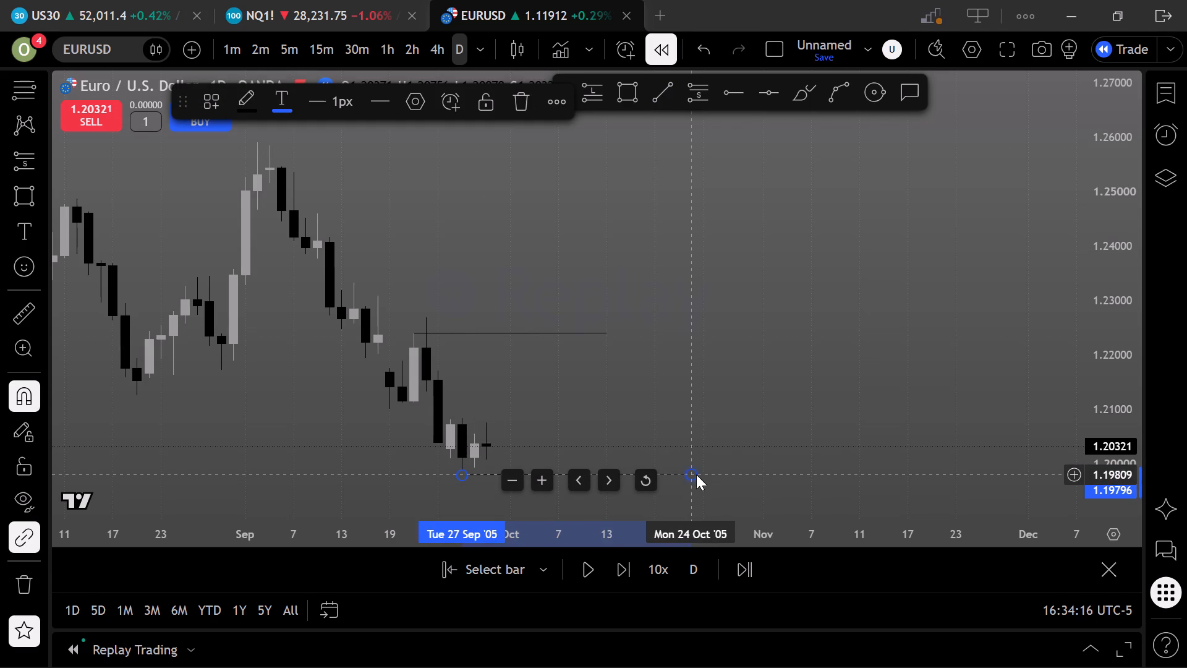
pyautogui.click(692, 380)
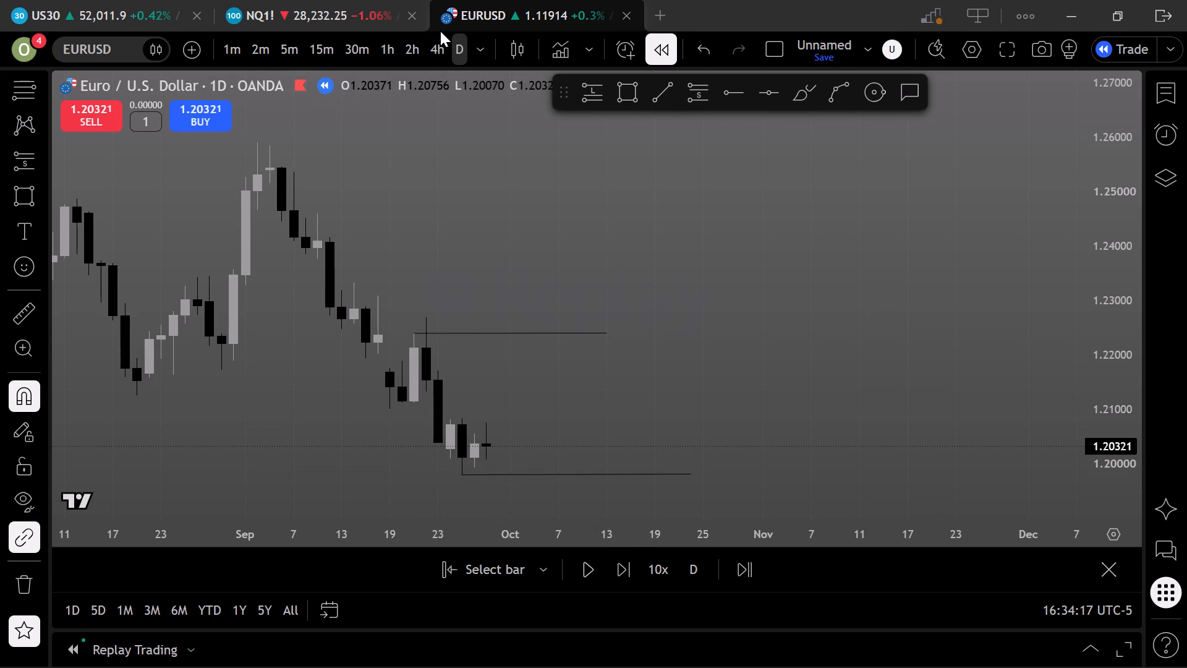
# Switch the EURUSD chart to the 4-hour timeframe and bring both marked levels into view.
pyautogui.click(438, 44)
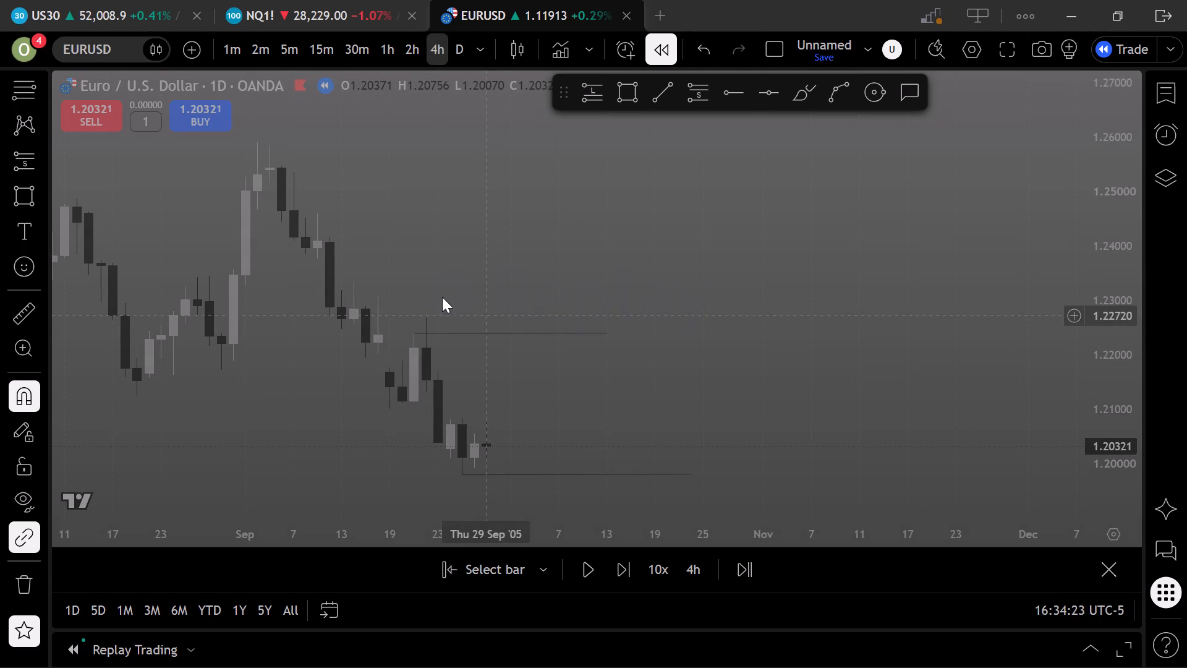
pyautogui.scroll(-5, 349, 345)
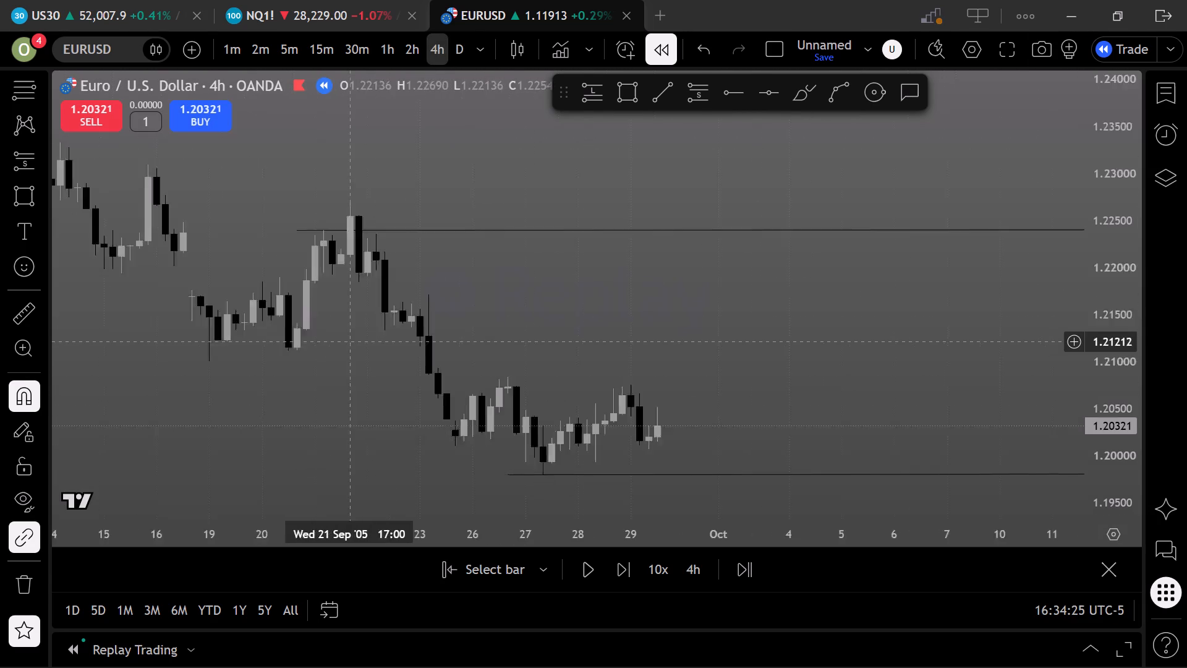
pyautogui.moveTo(589, 332); pyautogui.dragTo(539, 330)
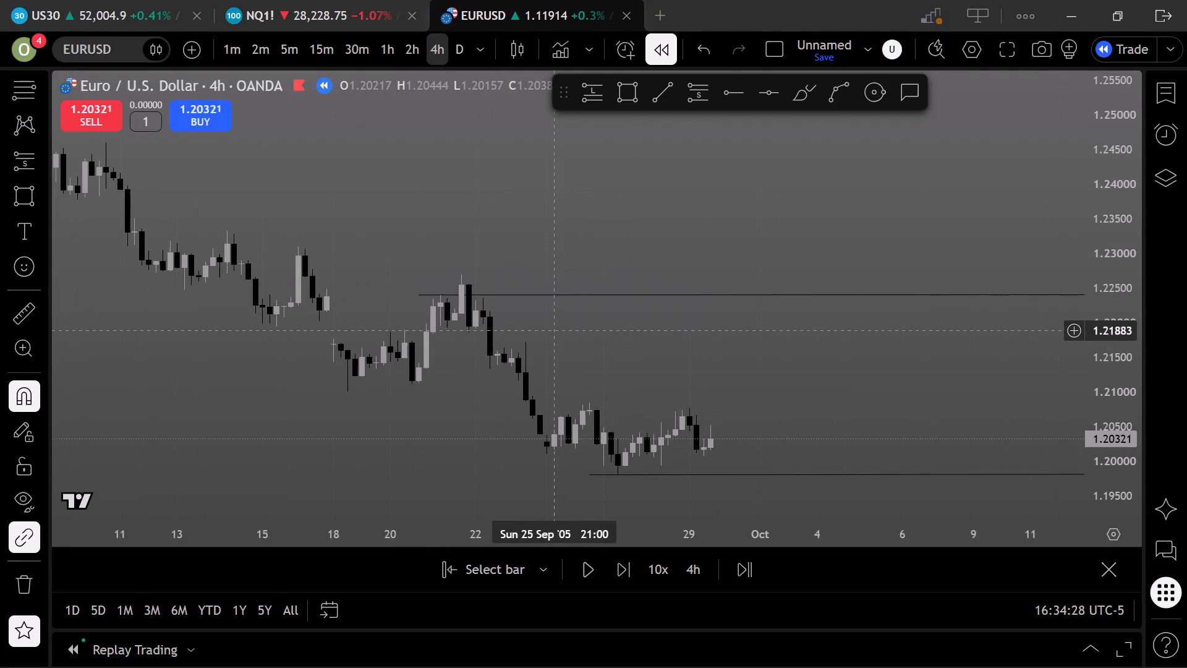
# Draw a horizontal trend line at about 1.2157 from the 23 September 2005 swing high to 26 September.
pyautogui.moveTo(539, 330); pyautogui.dragTo(435, 330)
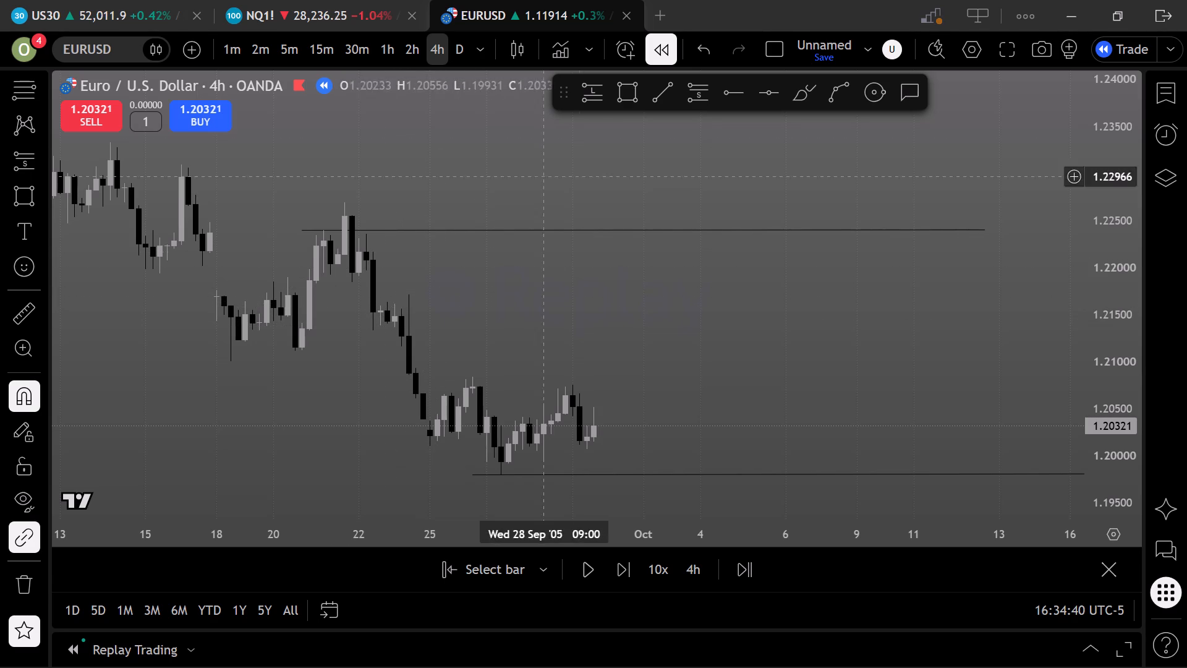
pyautogui.click(662, 95)
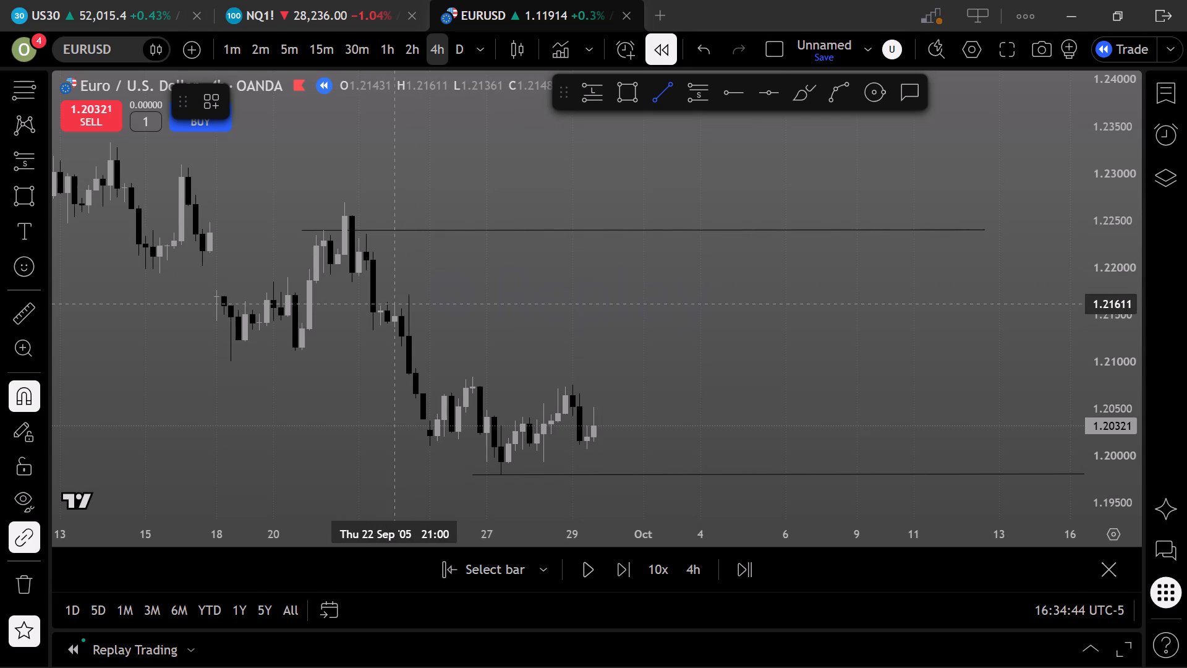
pyautogui.click(400, 302)
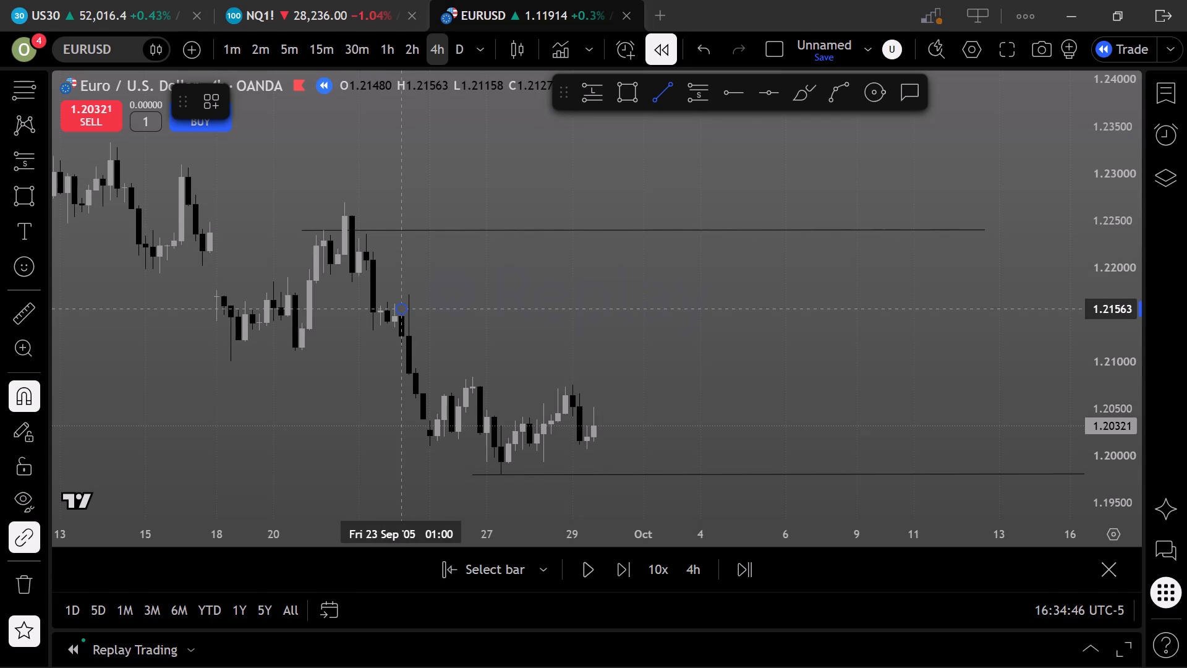
pyautogui.click(482, 308)
pyautogui.click(528, 294)
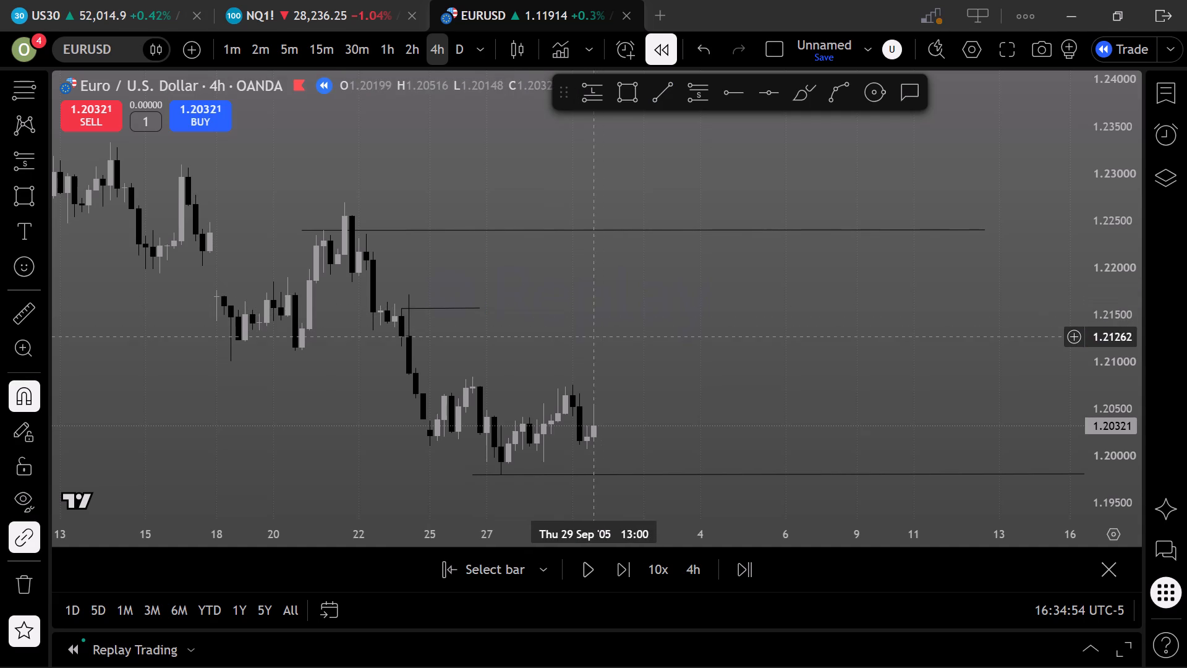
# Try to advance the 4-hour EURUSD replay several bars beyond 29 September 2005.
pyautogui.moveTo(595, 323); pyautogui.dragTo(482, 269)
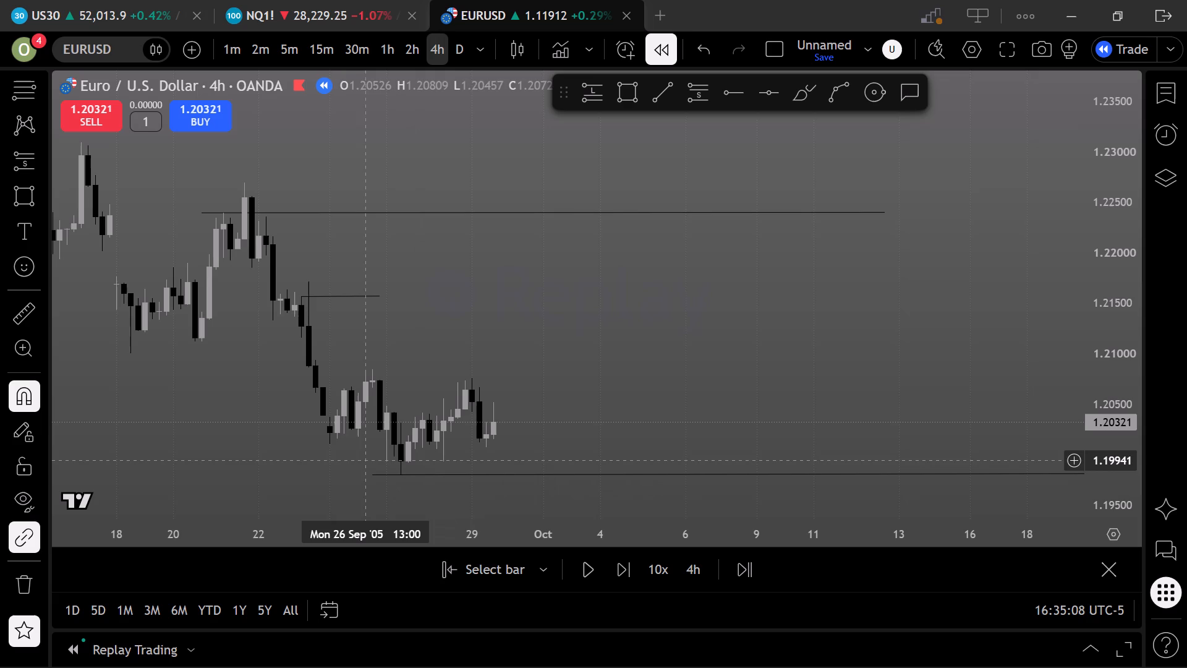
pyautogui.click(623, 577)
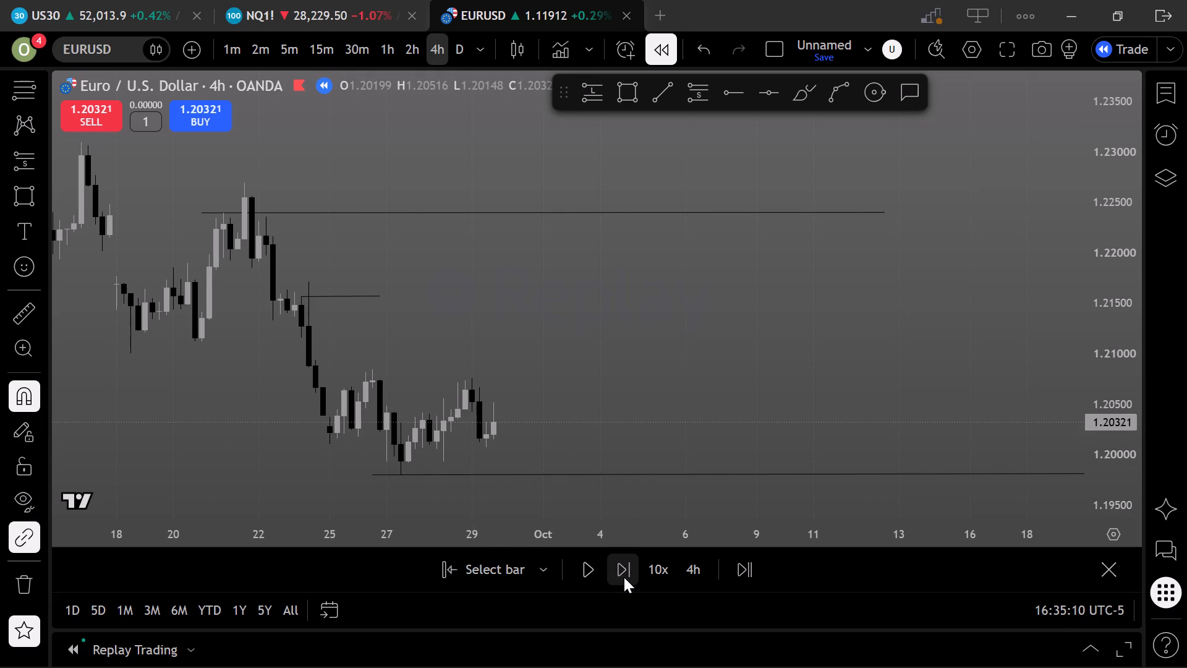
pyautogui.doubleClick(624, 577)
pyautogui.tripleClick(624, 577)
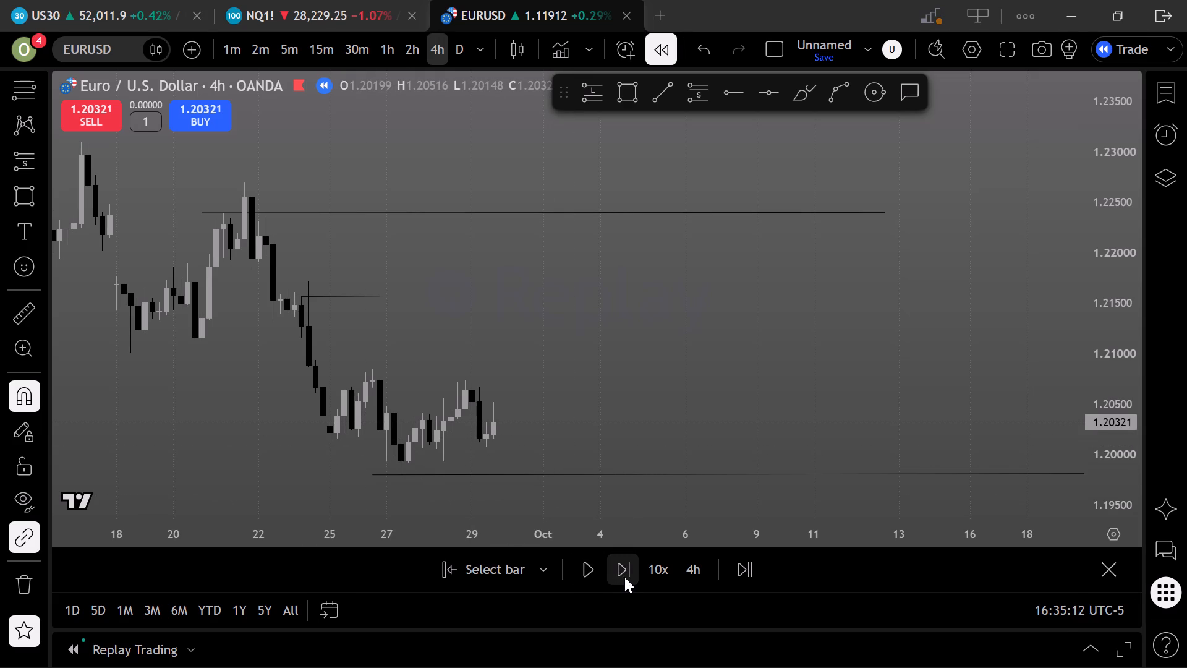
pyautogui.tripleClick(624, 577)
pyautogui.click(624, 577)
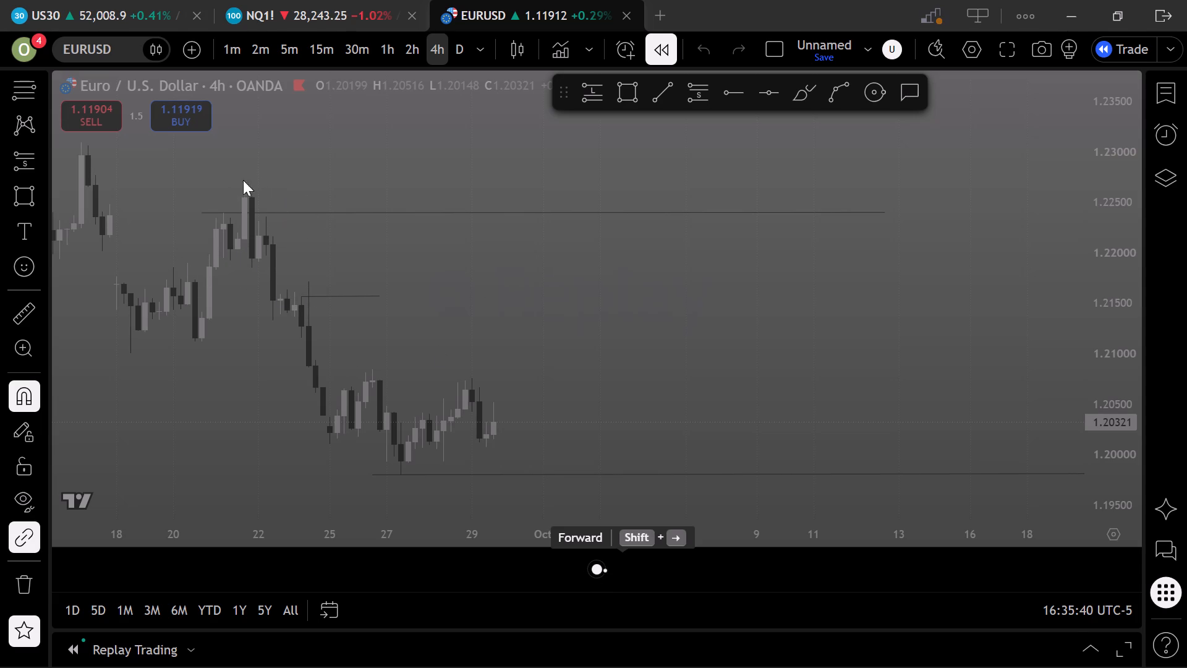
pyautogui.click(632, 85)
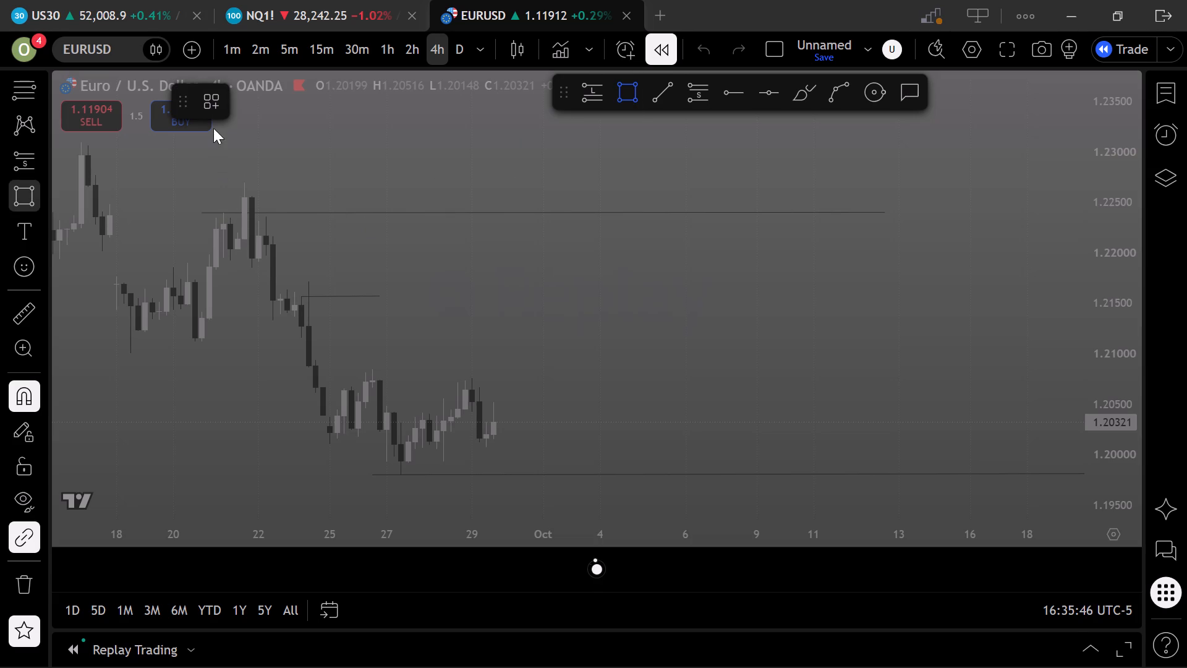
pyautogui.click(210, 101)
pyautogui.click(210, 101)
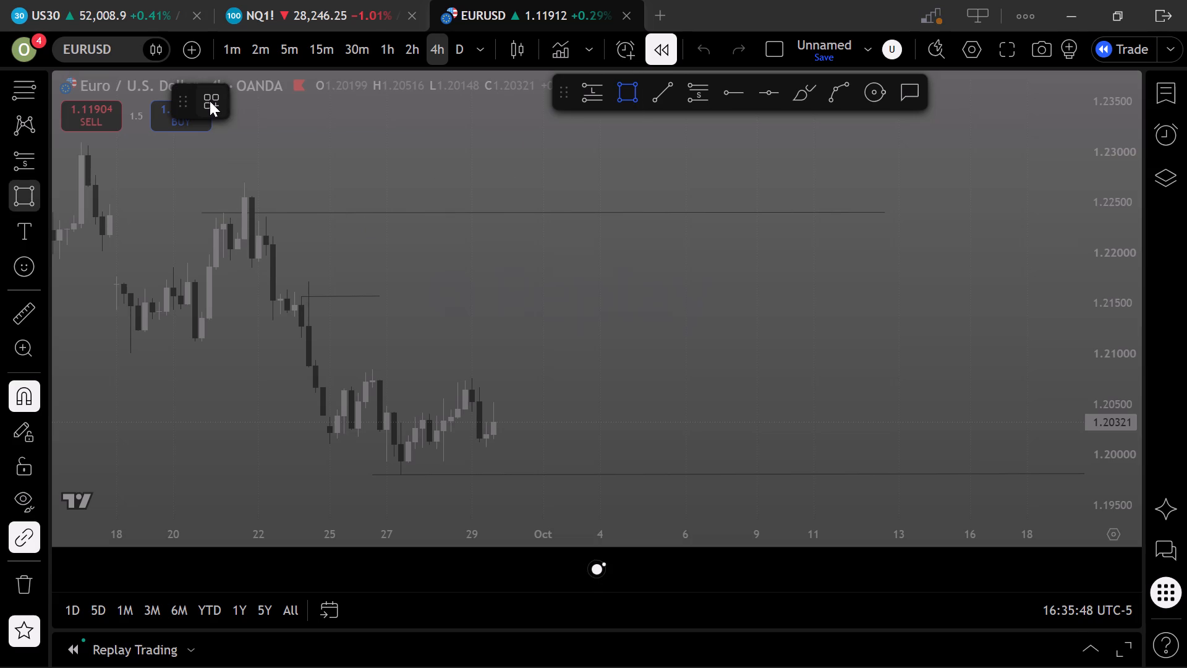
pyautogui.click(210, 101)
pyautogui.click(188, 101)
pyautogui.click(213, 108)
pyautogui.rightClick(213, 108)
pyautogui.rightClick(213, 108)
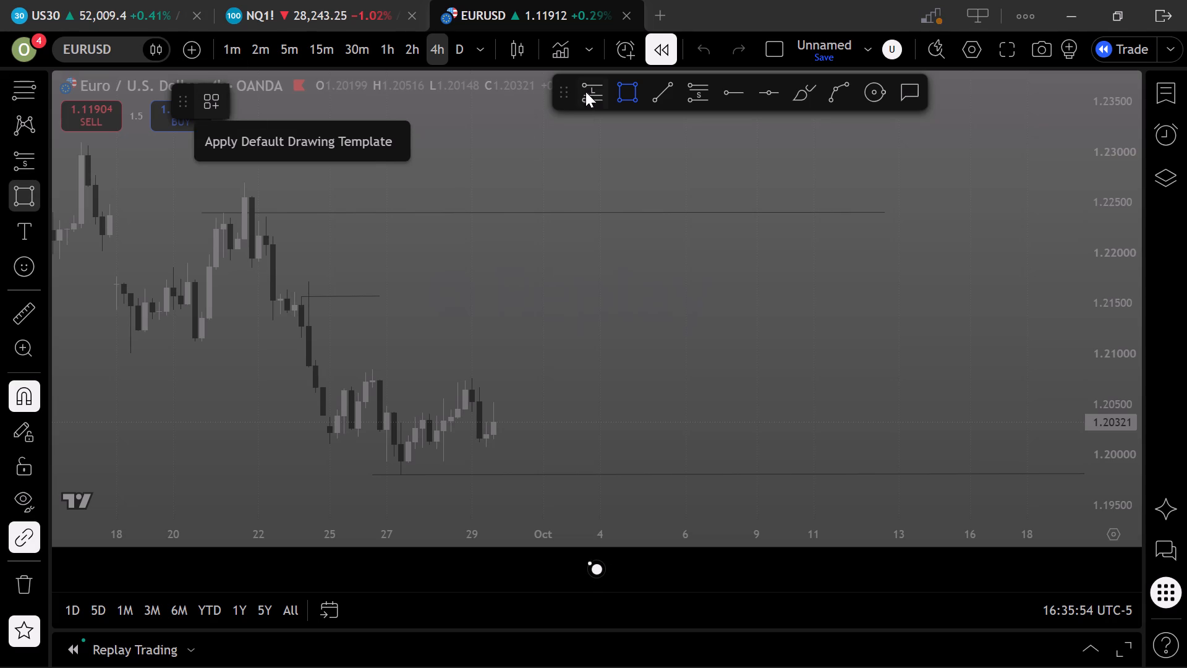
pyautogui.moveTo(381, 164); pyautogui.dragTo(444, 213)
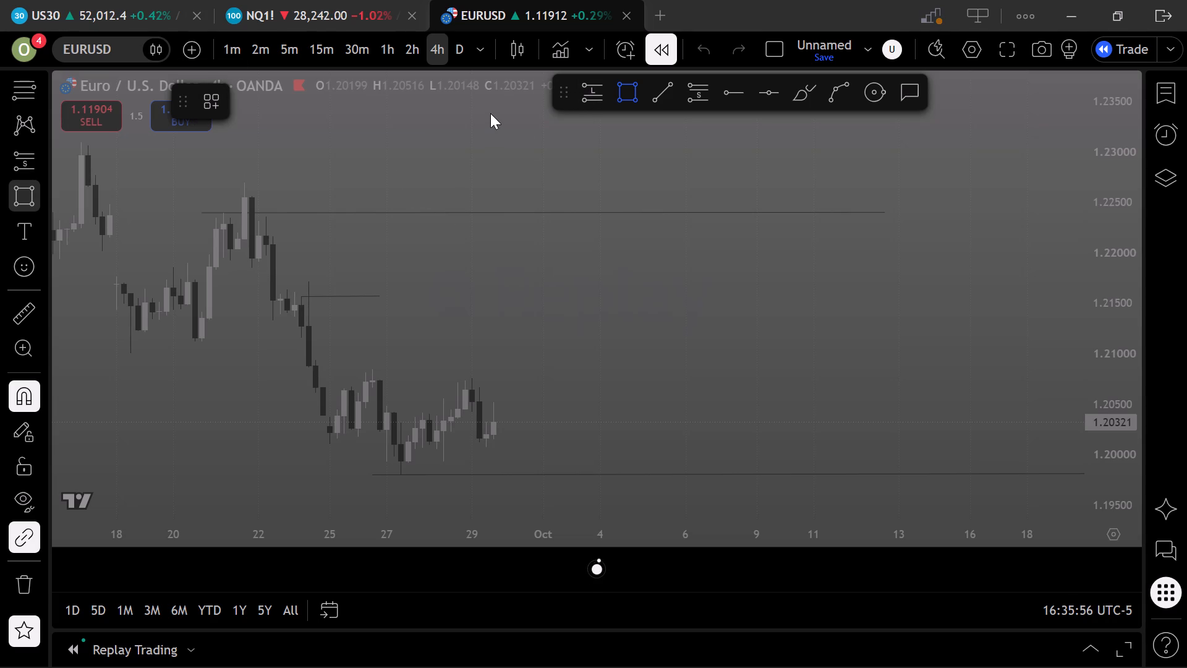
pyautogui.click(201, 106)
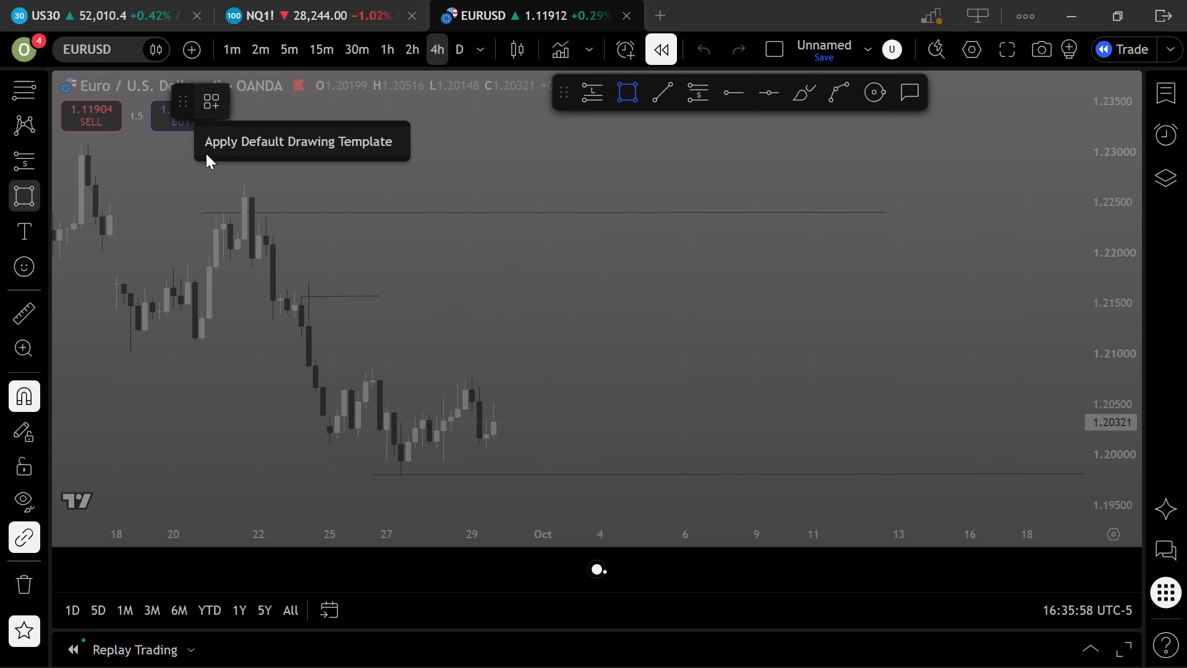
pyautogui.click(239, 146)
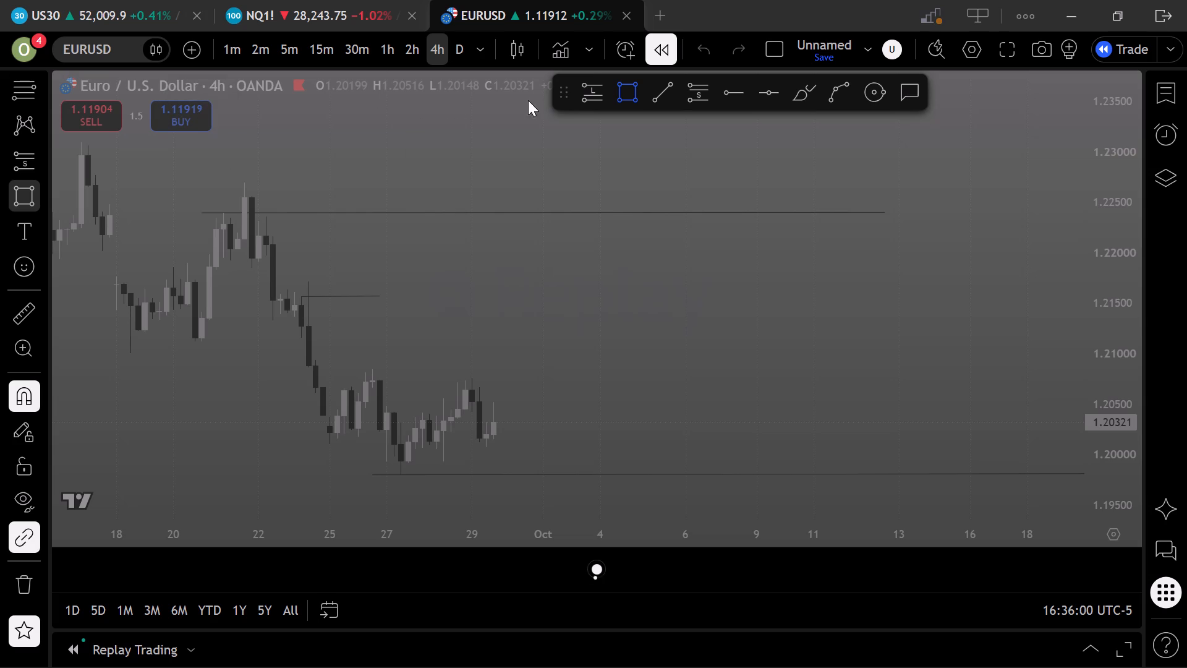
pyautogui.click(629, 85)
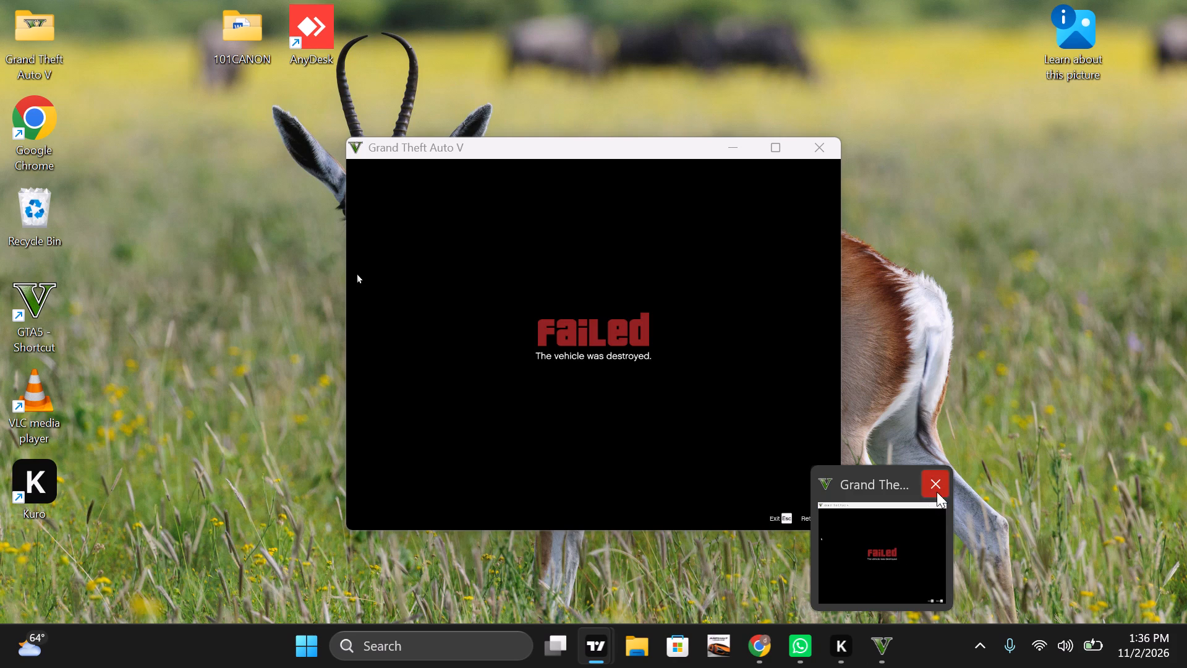
# Switch to the desktop's open windows and close the Grand Theft Auto V game.
pyautogui.click(935, 486)
pyautogui.tripleClick(935, 486)
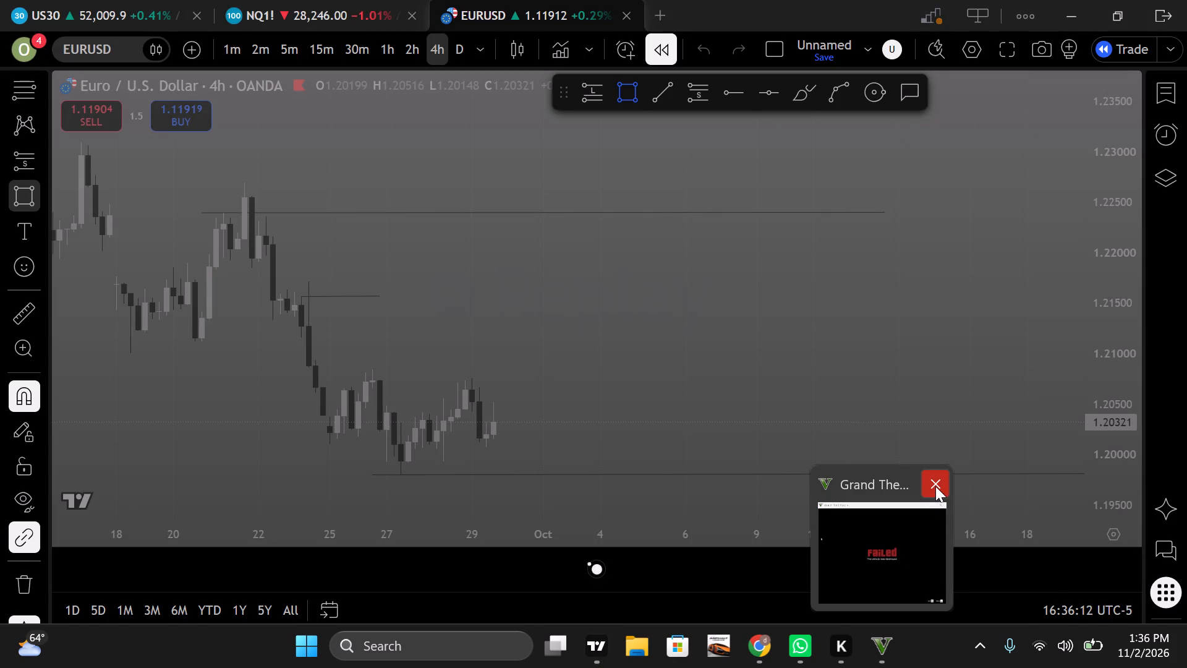
pyautogui.click(935, 486)
pyautogui.tripleClick(935, 486)
pyautogui.tripleClick(935, 486)
pyautogui.doubleClick(935, 486)
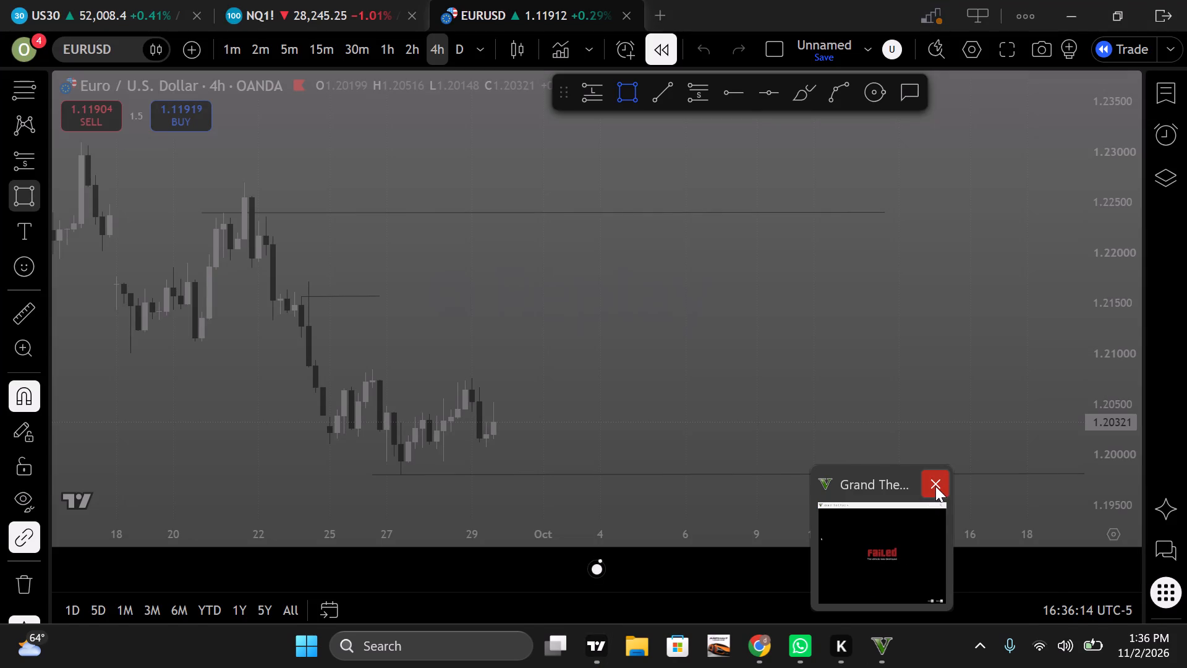
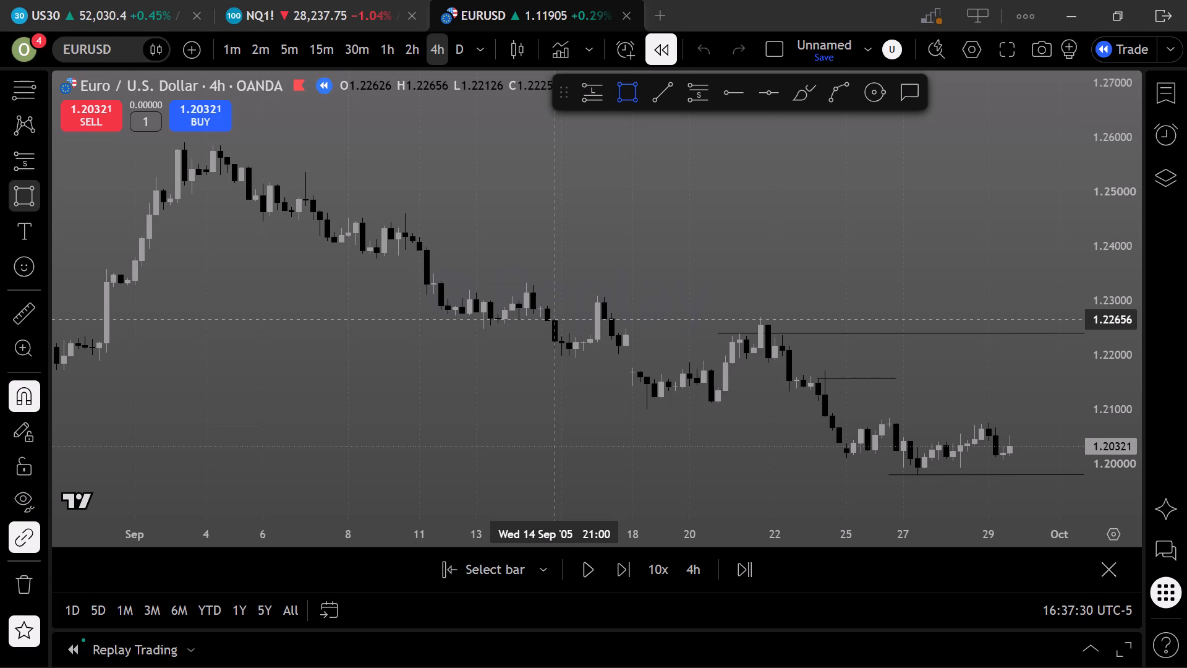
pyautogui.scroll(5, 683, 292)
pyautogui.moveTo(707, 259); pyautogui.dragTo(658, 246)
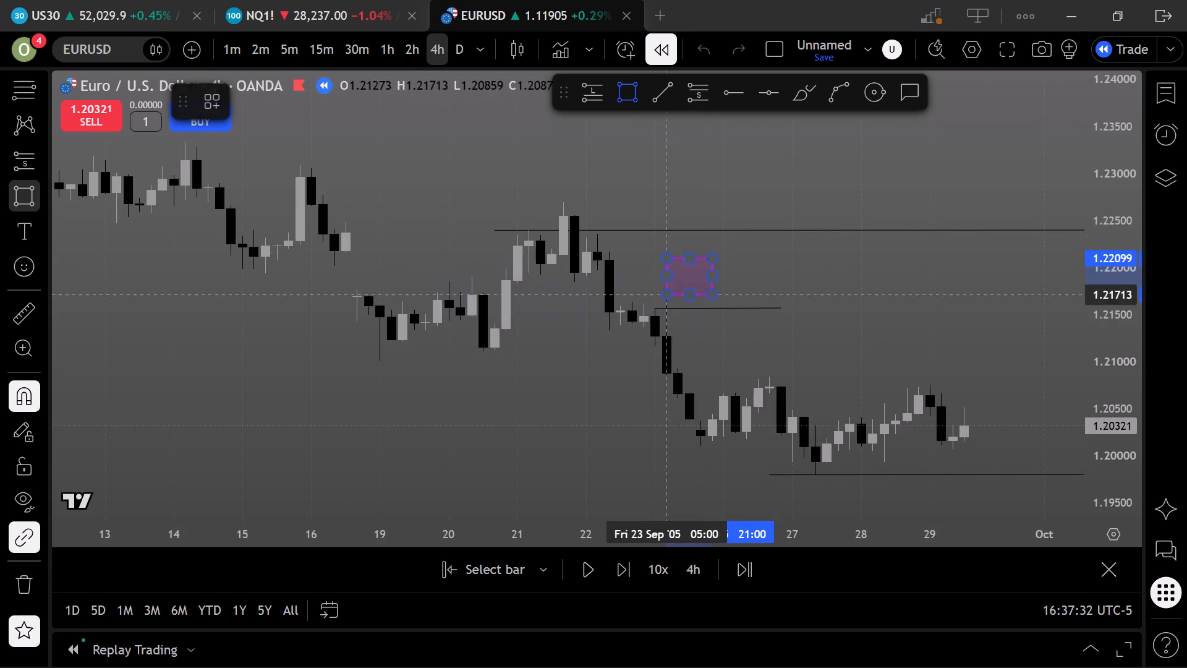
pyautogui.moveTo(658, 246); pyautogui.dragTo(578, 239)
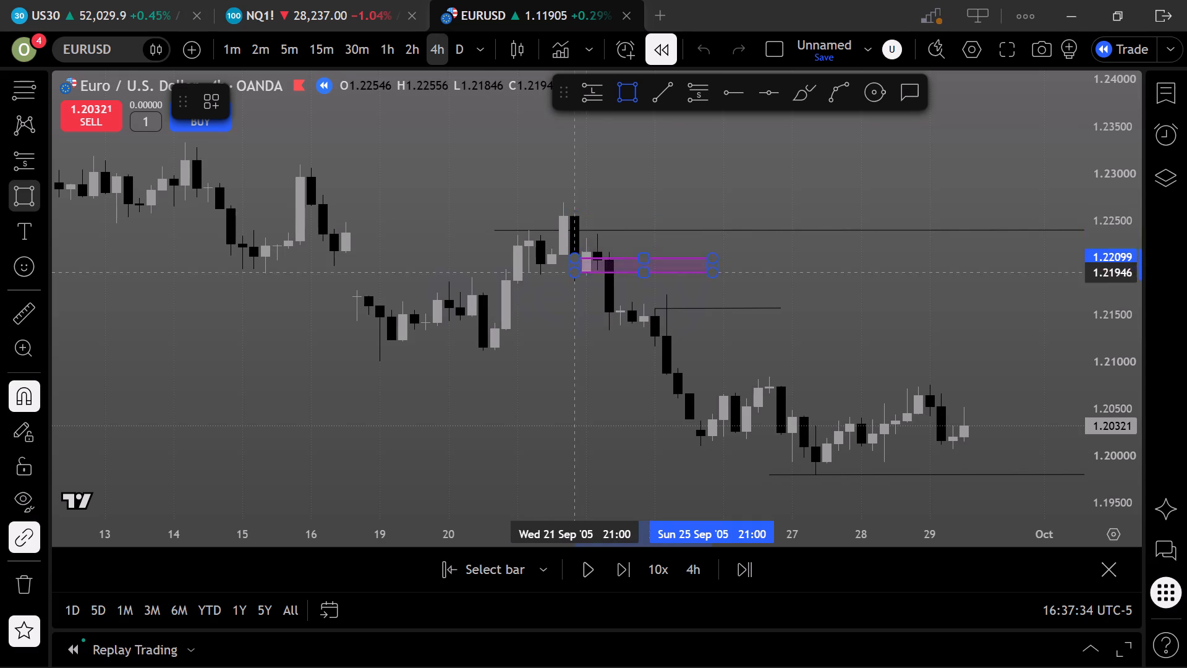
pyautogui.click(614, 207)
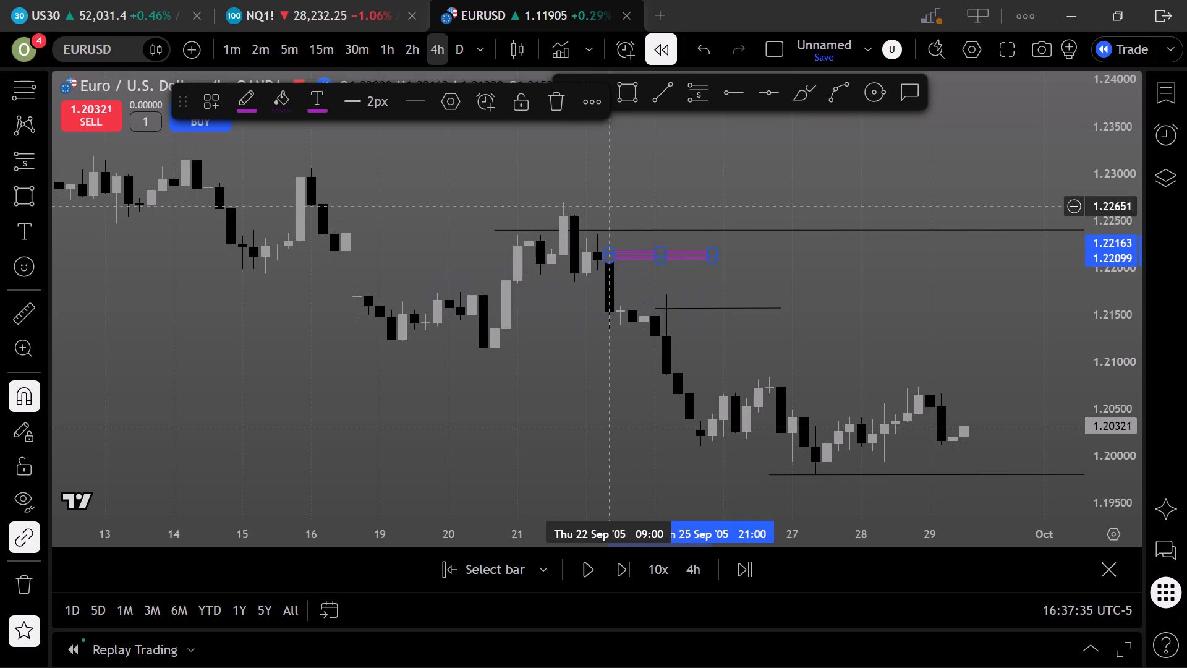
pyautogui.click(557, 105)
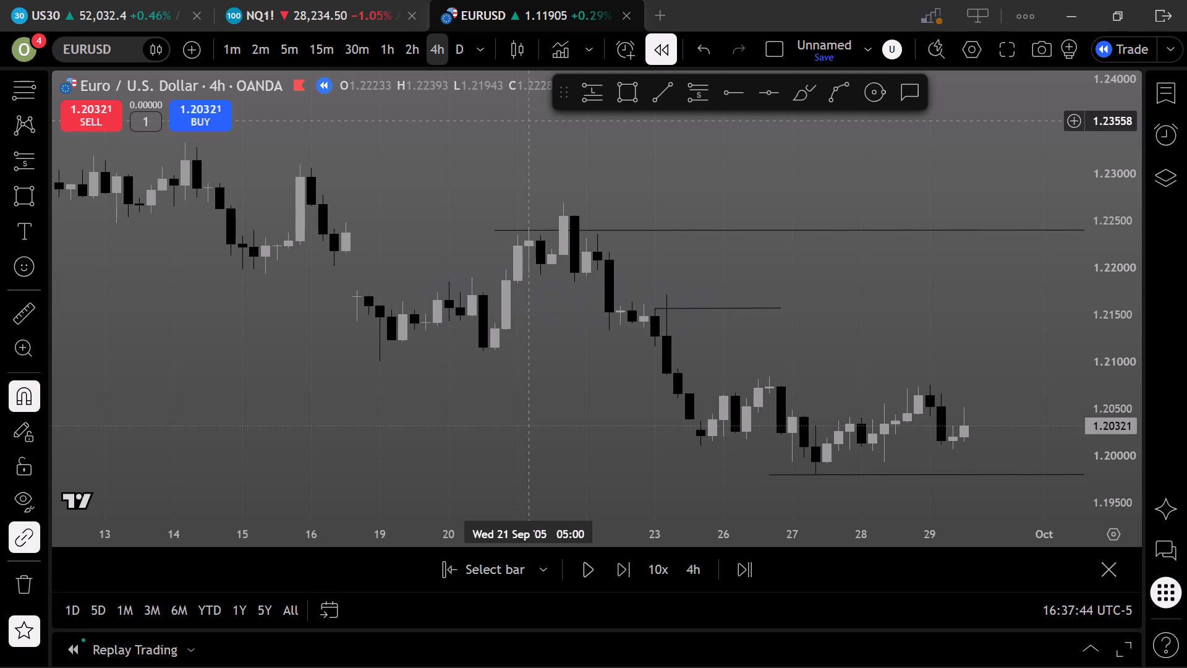
# Draw a rectangle zone from 1.22163 down to 1.21526, spanning 22 September 2005 09:00 to 27 September 21:00.
pyautogui.click(630, 94)
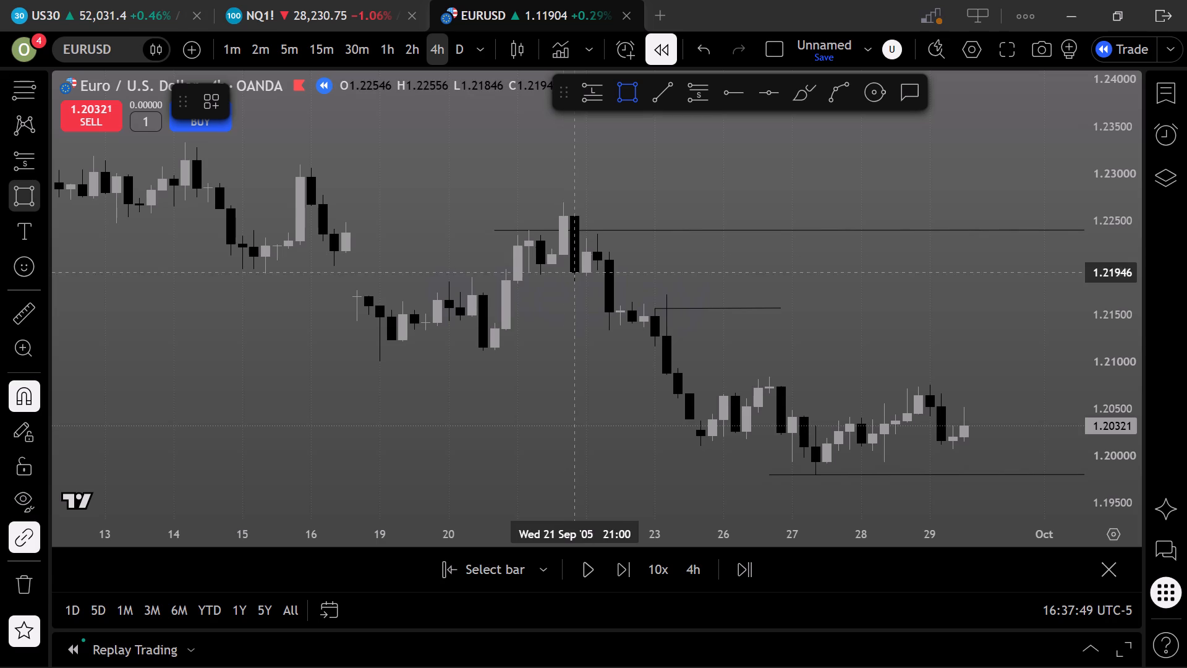
pyautogui.click(575, 304)
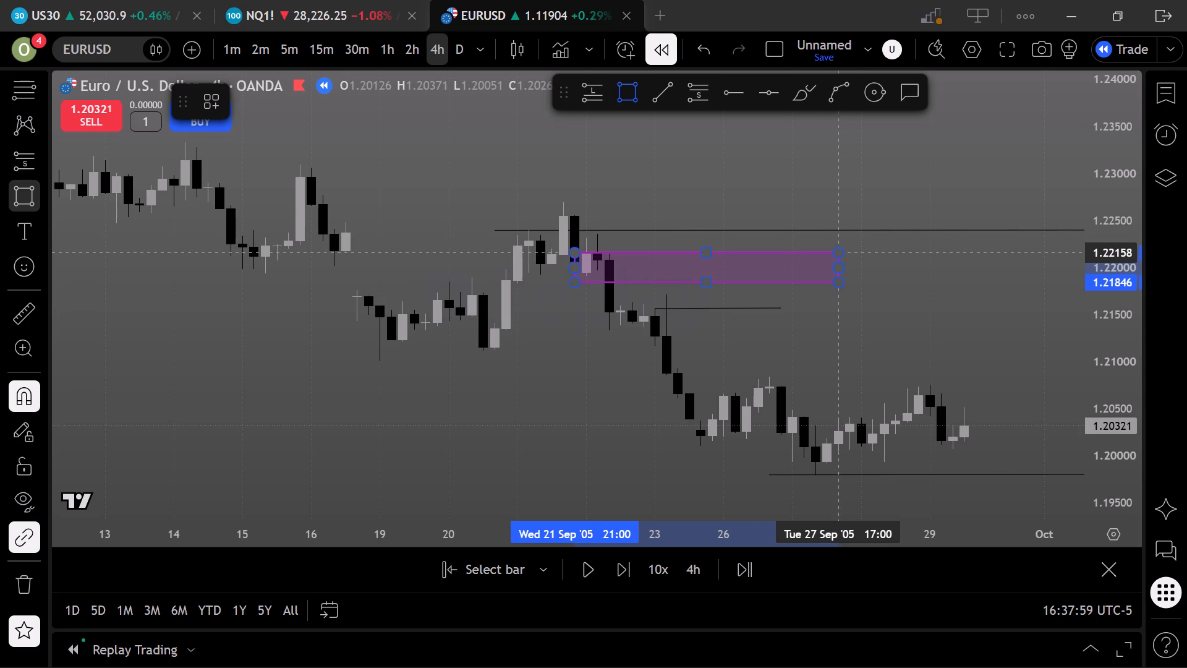
pyautogui.click(851, 250)
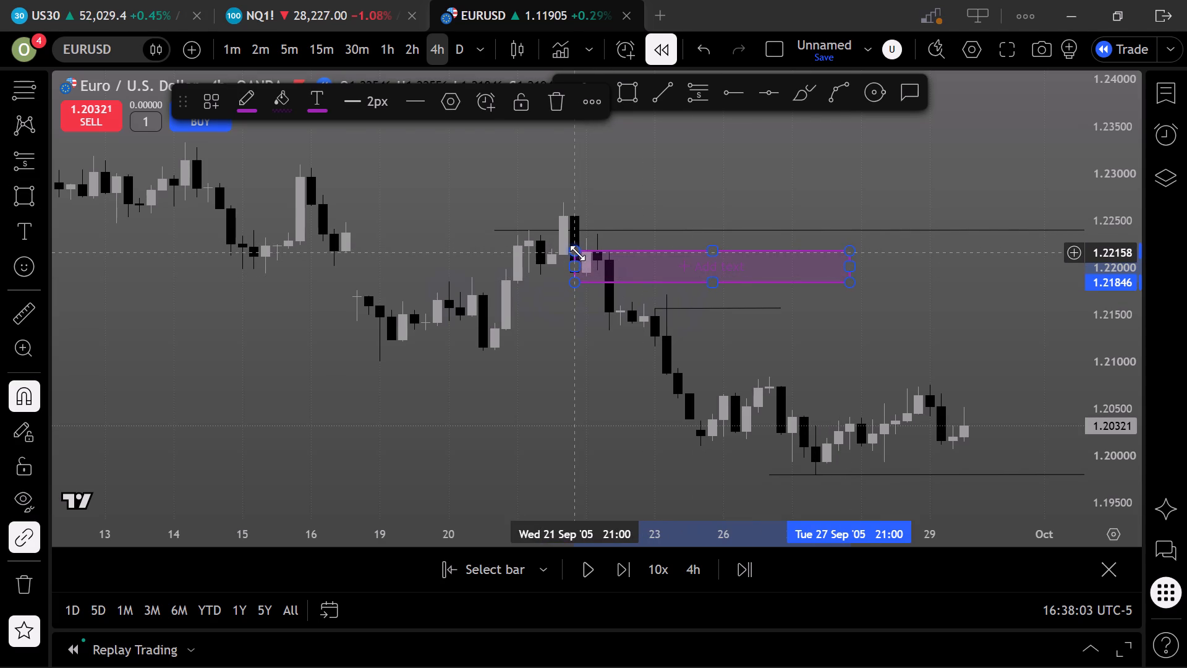
pyautogui.moveTo(577, 253); pyautogui.dragTo(611, 254)
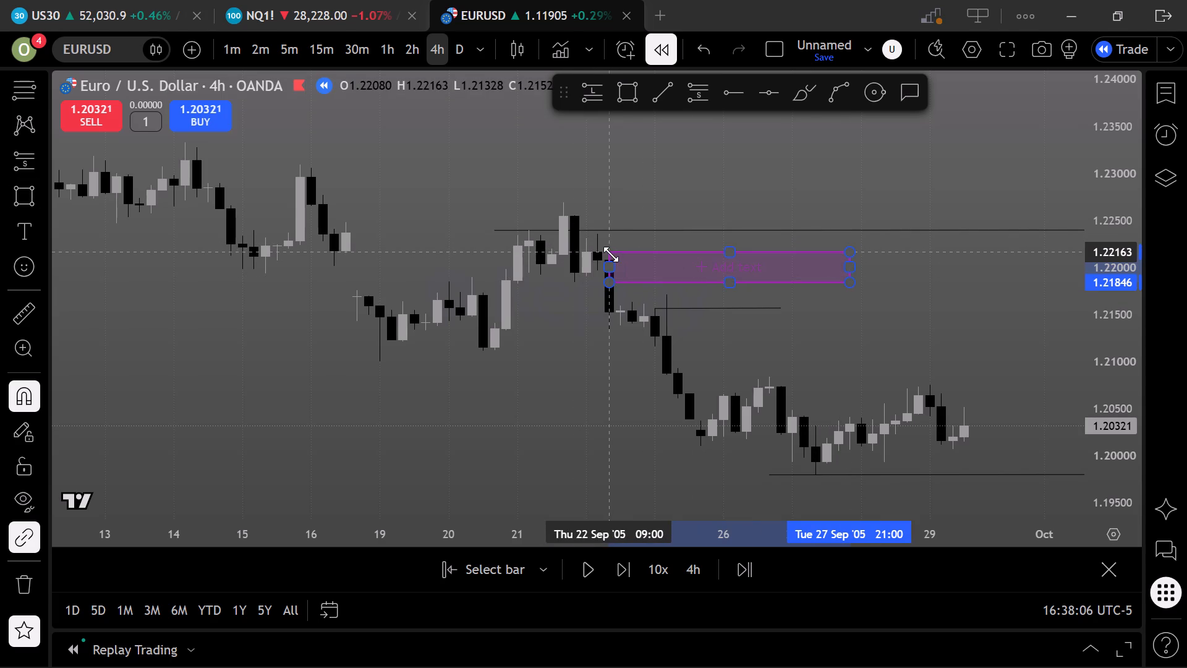
pyautogui.moveTo(610, 281); pyautogui.dragTo(614, 299)
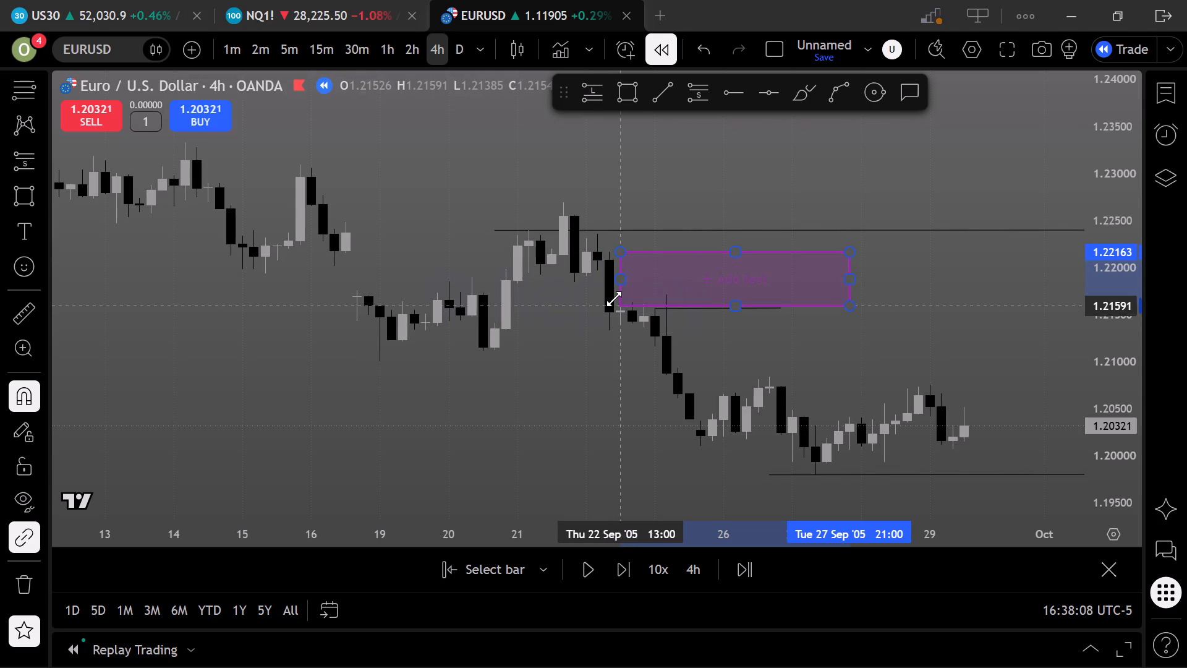
pyautogui.moveTo(614, 299); pyautogui.dragTo(606, 300)
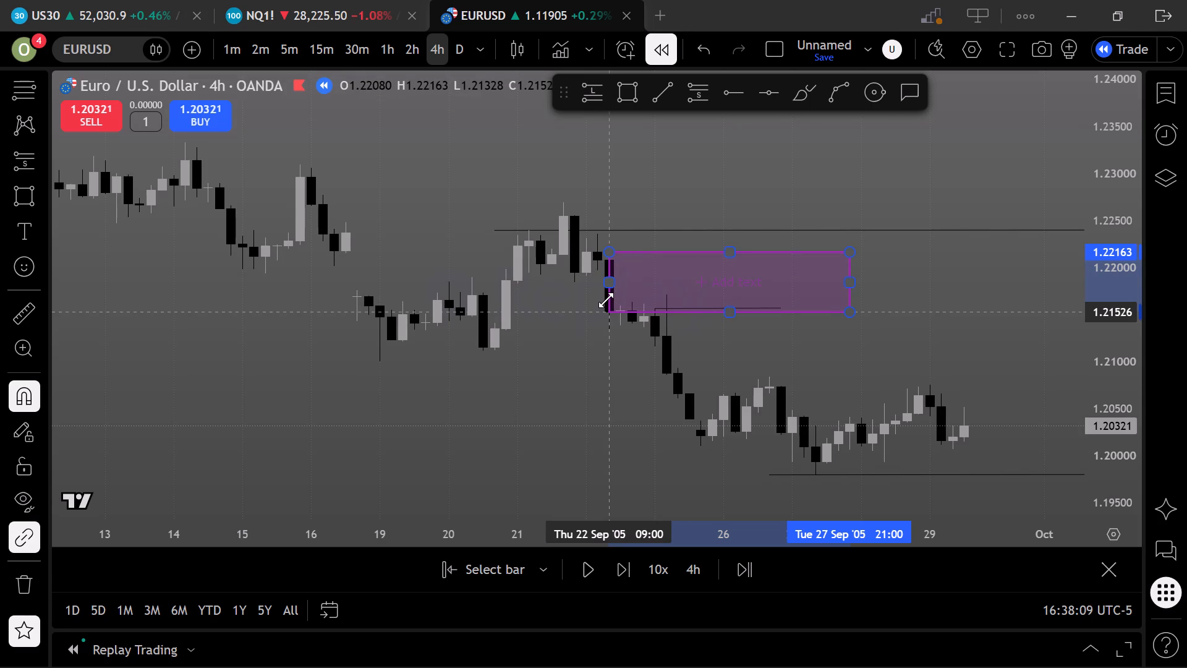
pyautogui.moveTo(606, 300); pyautogui.dragTo(604, 300)
pyautogui.click(576, 298)
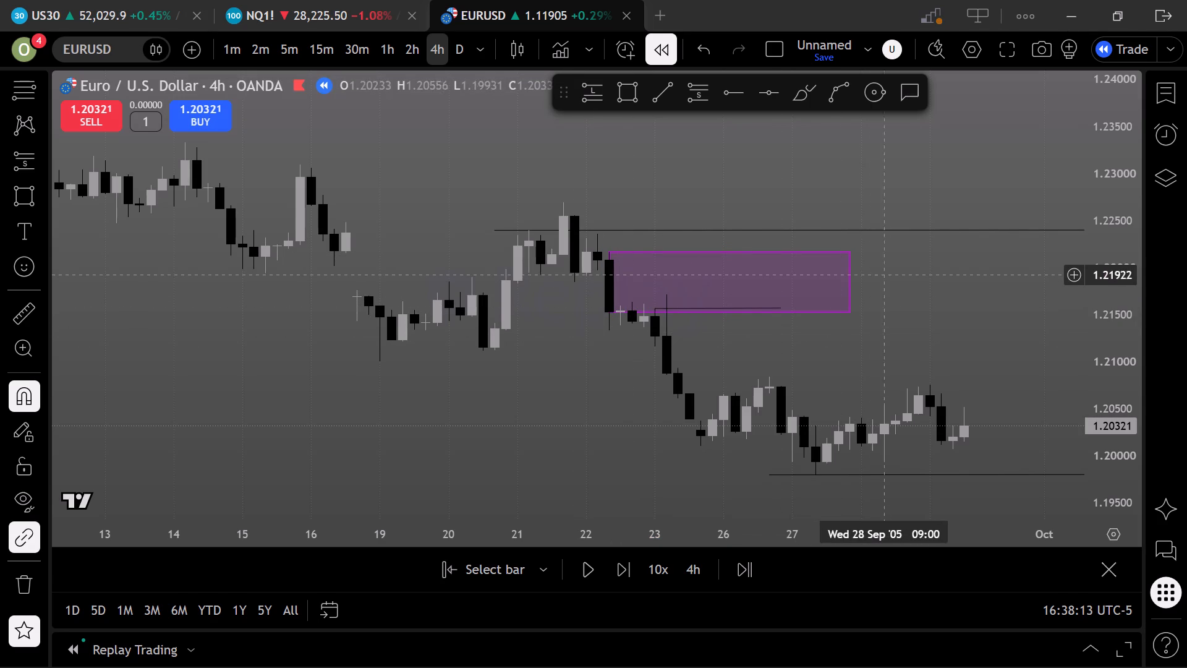
# Extend the rectangle zone's end forward in time to 12 October 2005 21:00.
pyautogui.moveTo(893, 280); pyautogui.dragTo(468, 314)
pyautogui.scroll(-5, 495, 250)
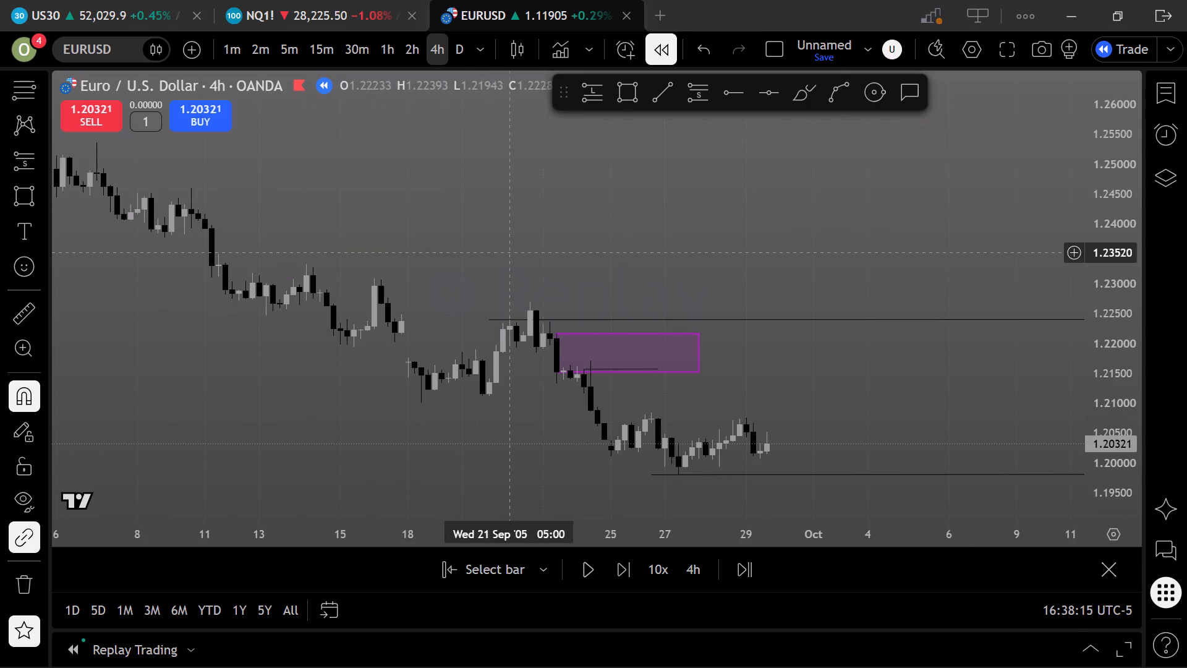
pyautogui.moveTo(741, 281); pyautogui.dragTo(378, 234)
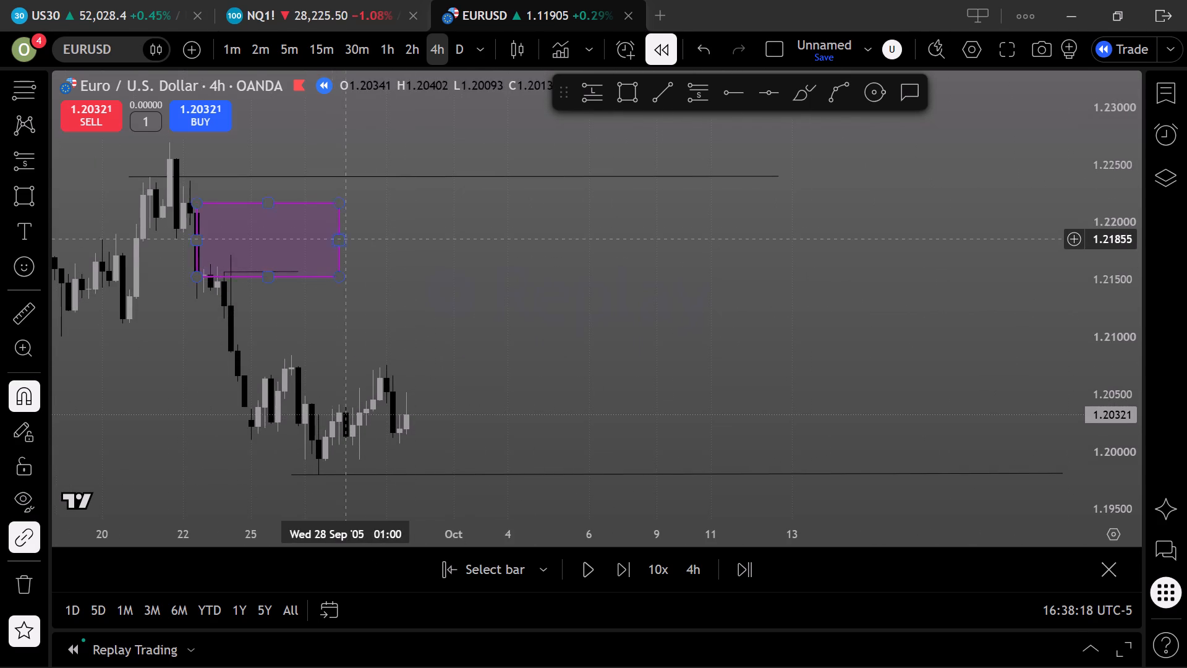
pyautogui.moveTo(340, 239); pyautogui.dragTo(789, 262)
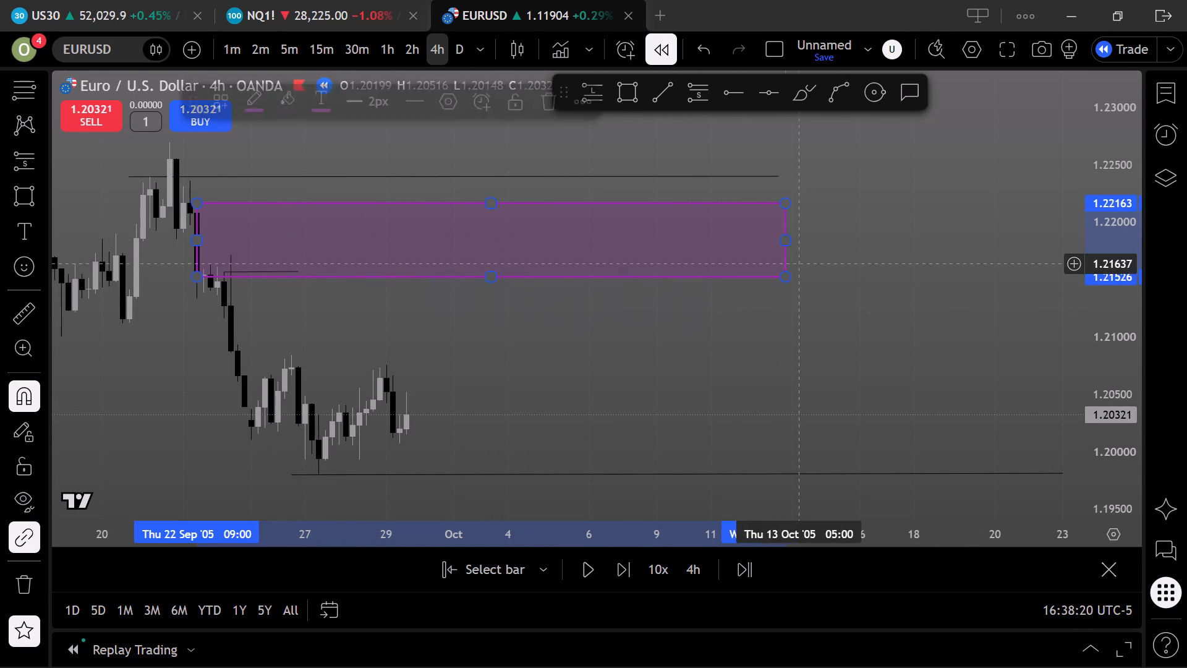
pyautogui.click(827, 242)
pyautogui.scroll(-4, 516, 202)
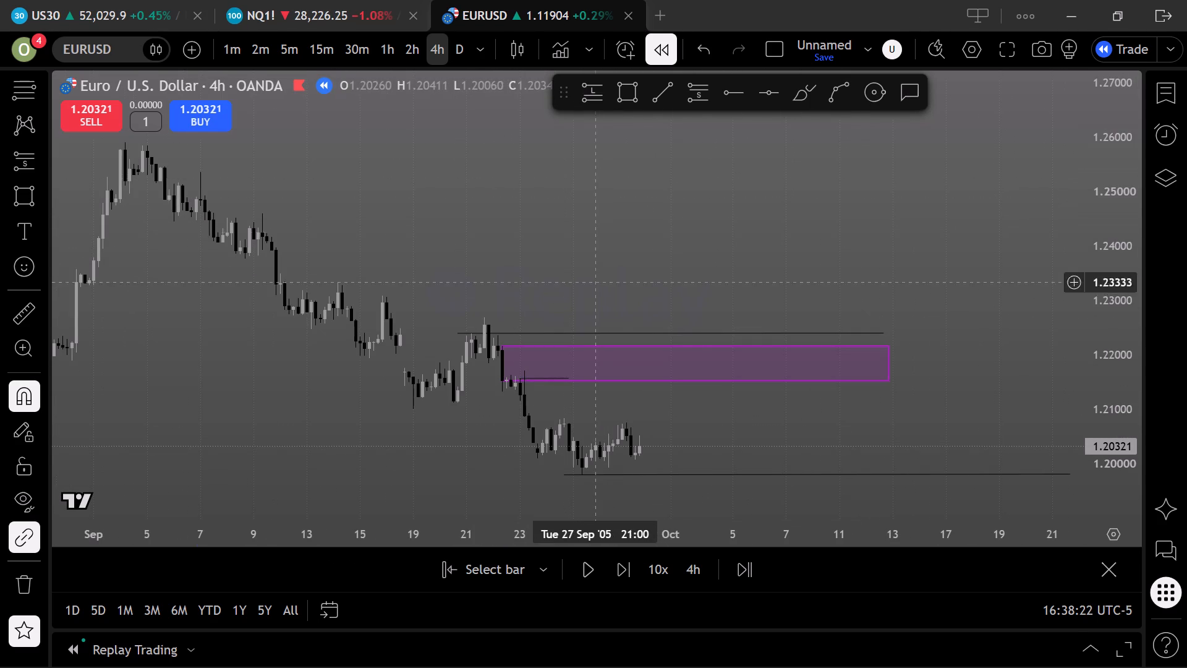
# Restyle the rectangle zone's border as a black 1 px dotted line.
pyautogui.click(596, 342)
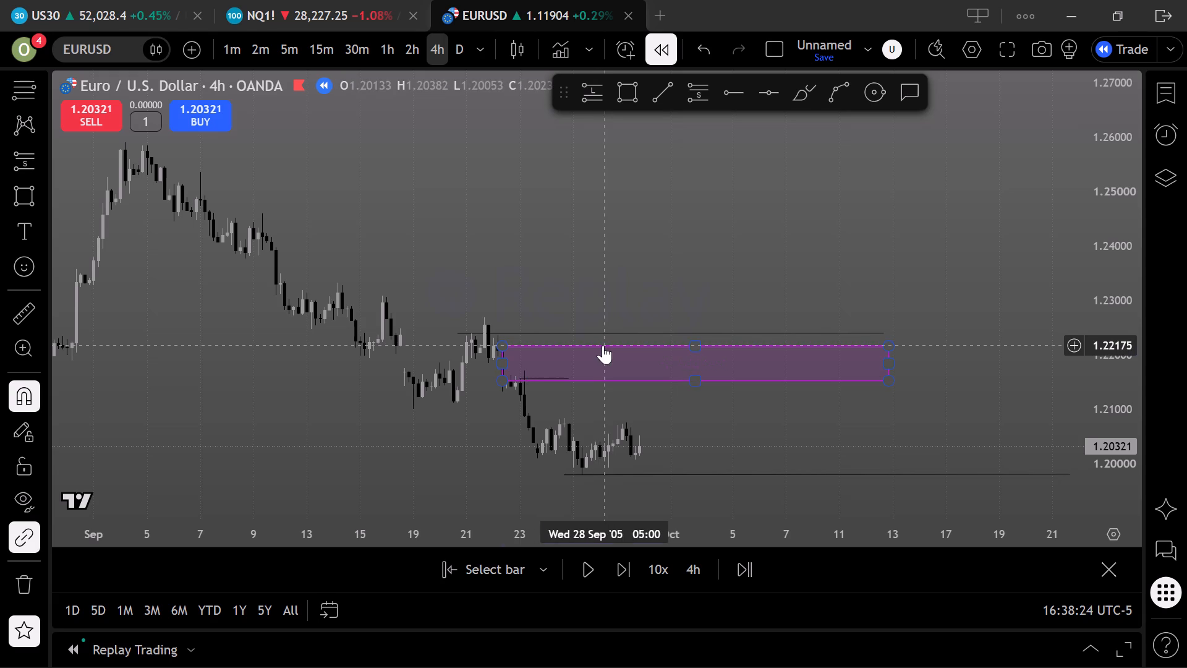
pyautogui.click(603, 345)
pyautogui.click(320, 100)
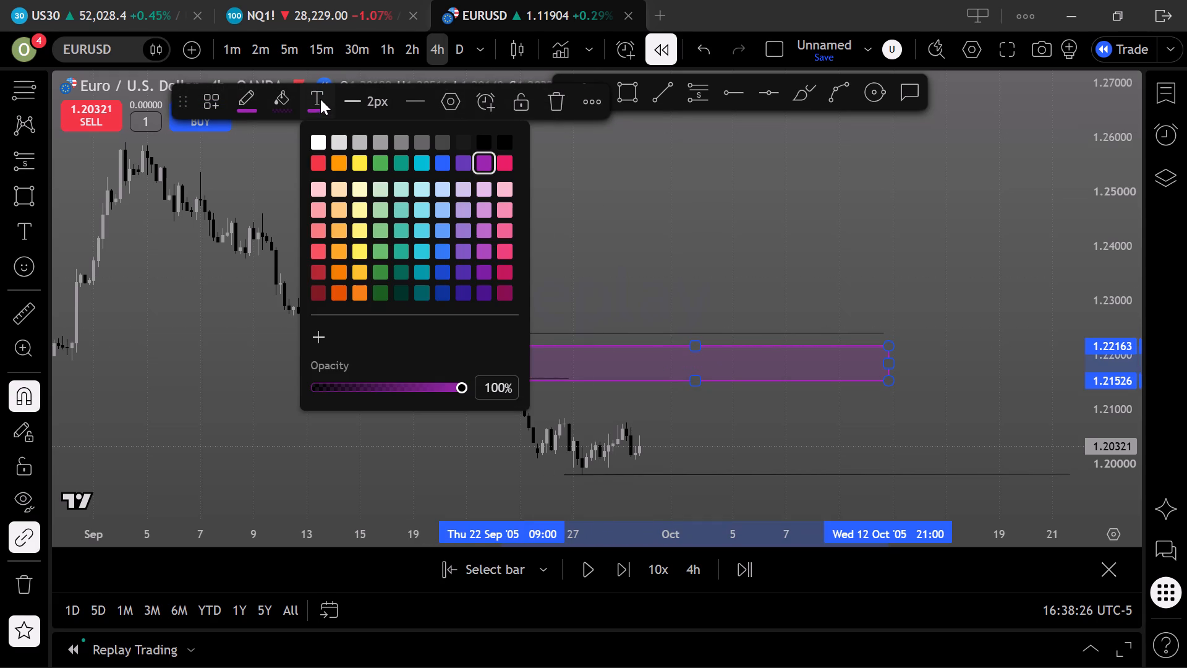
pyautogui.click(245, 105)
pyautogui.click(252, 141)
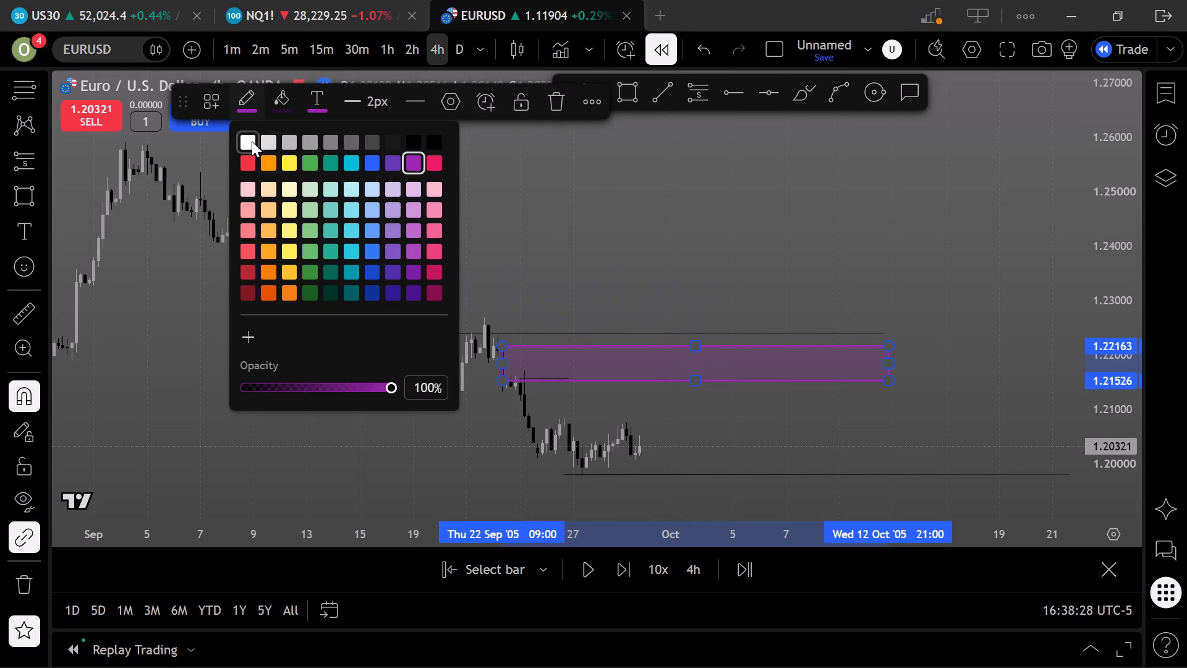
pyautogui.click(244, 98)
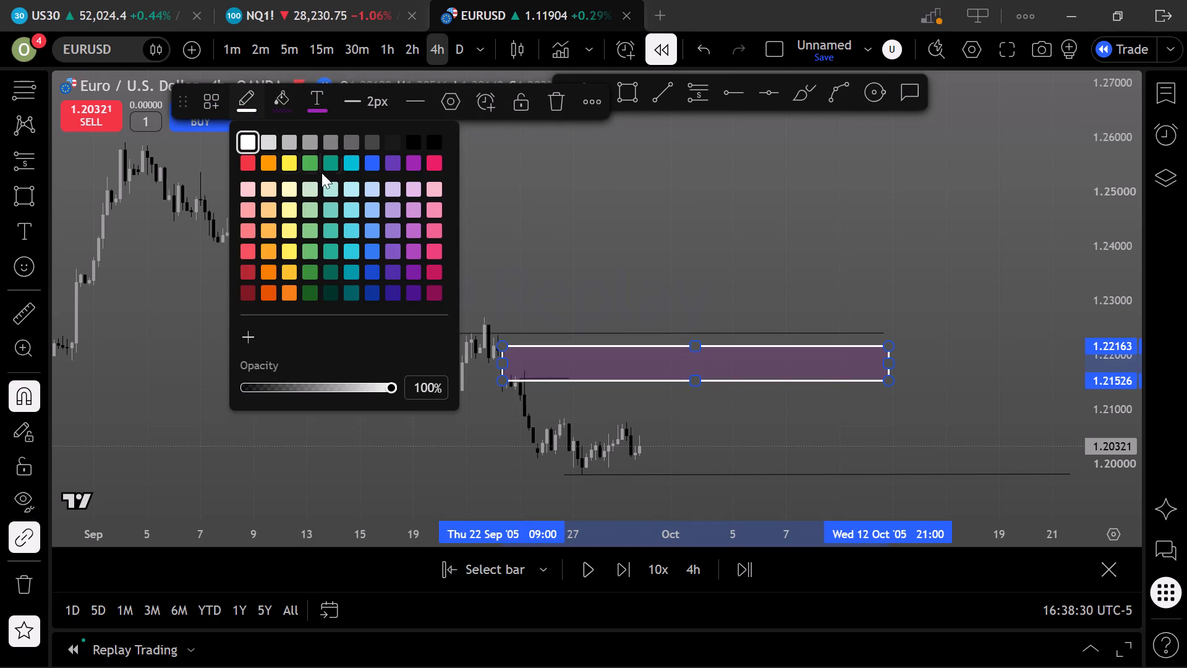
pyautogui.click(432, 143)
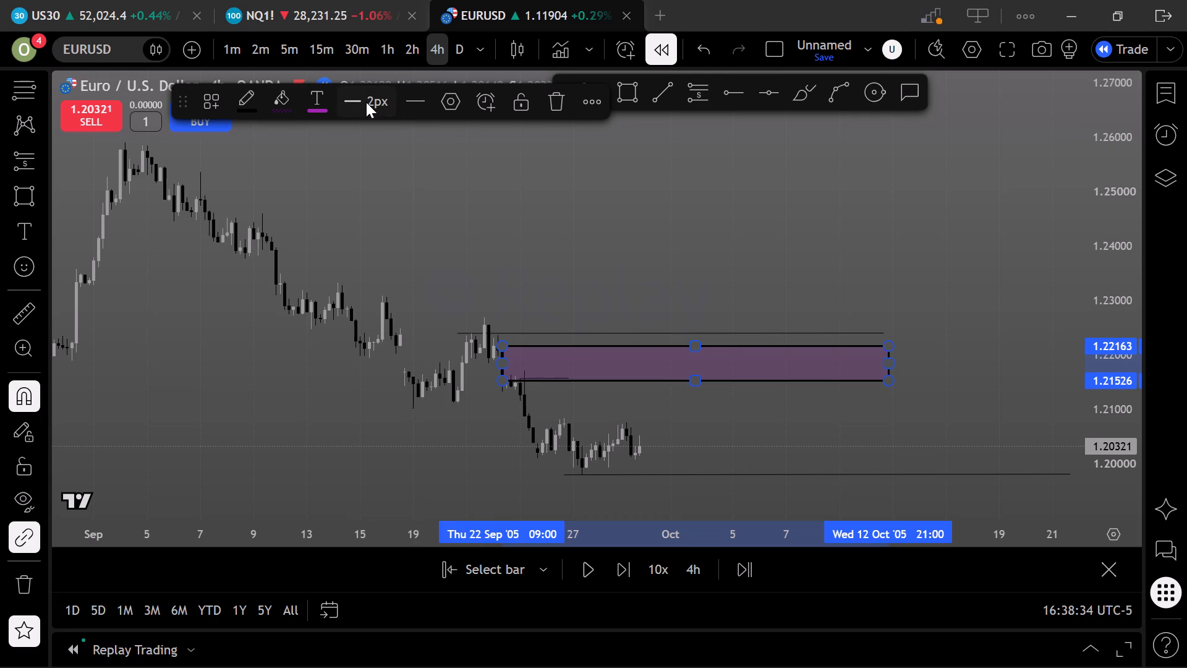
pyautogui.click(366, 102)
pyautogui.click(361, 139)
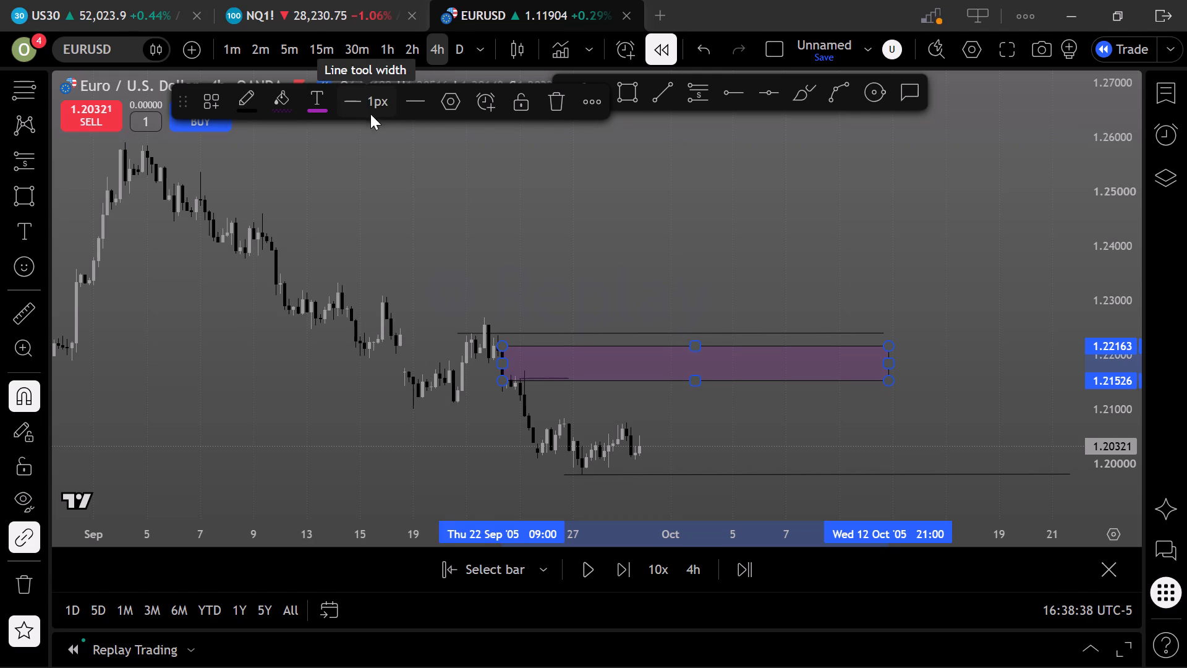
pyautogui.click(410, 99)
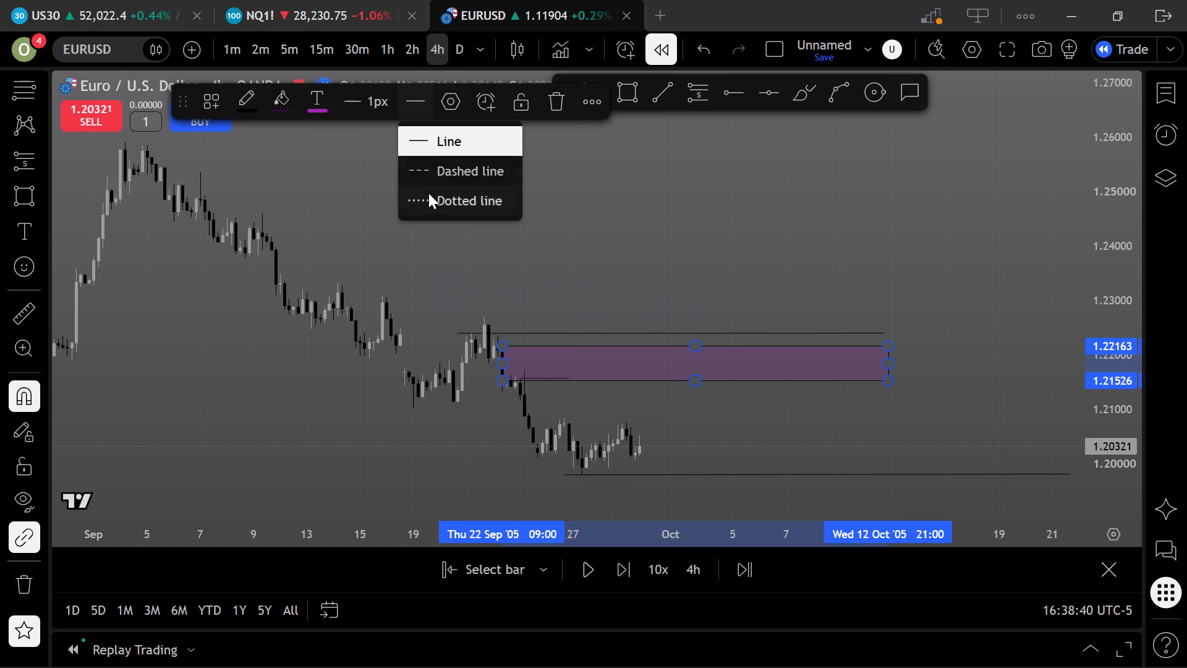
pyautogui.click(427, 197)
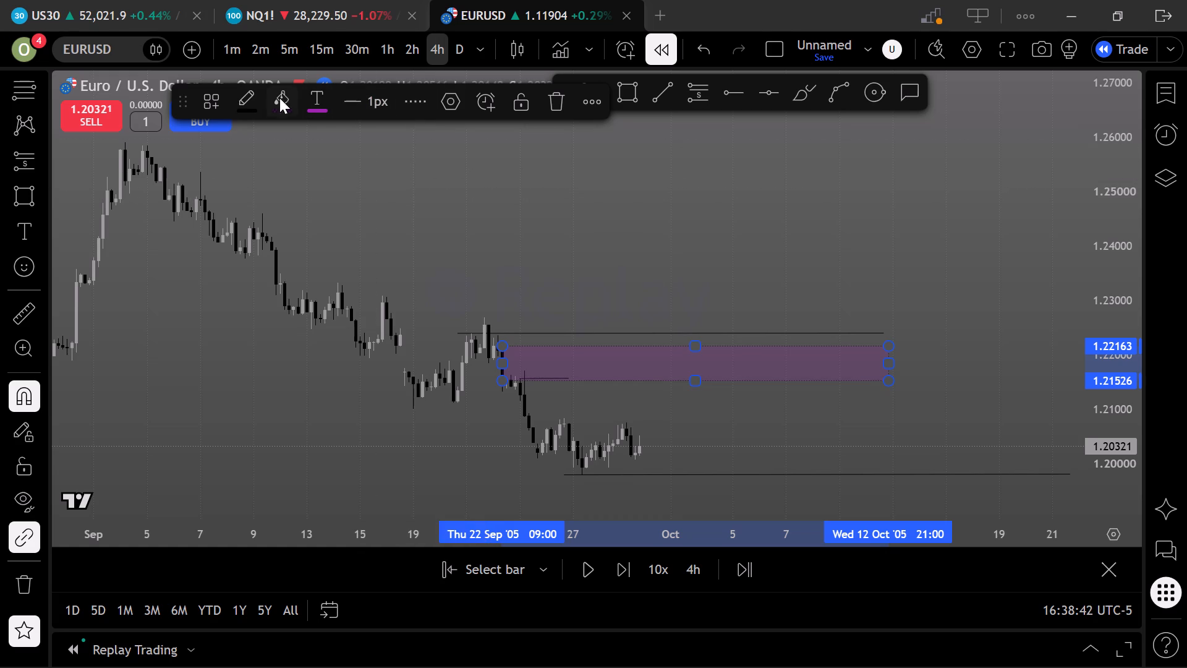
# Change the rectangle zone's border and fill colours to red.
pyautogui.click(253, 100)
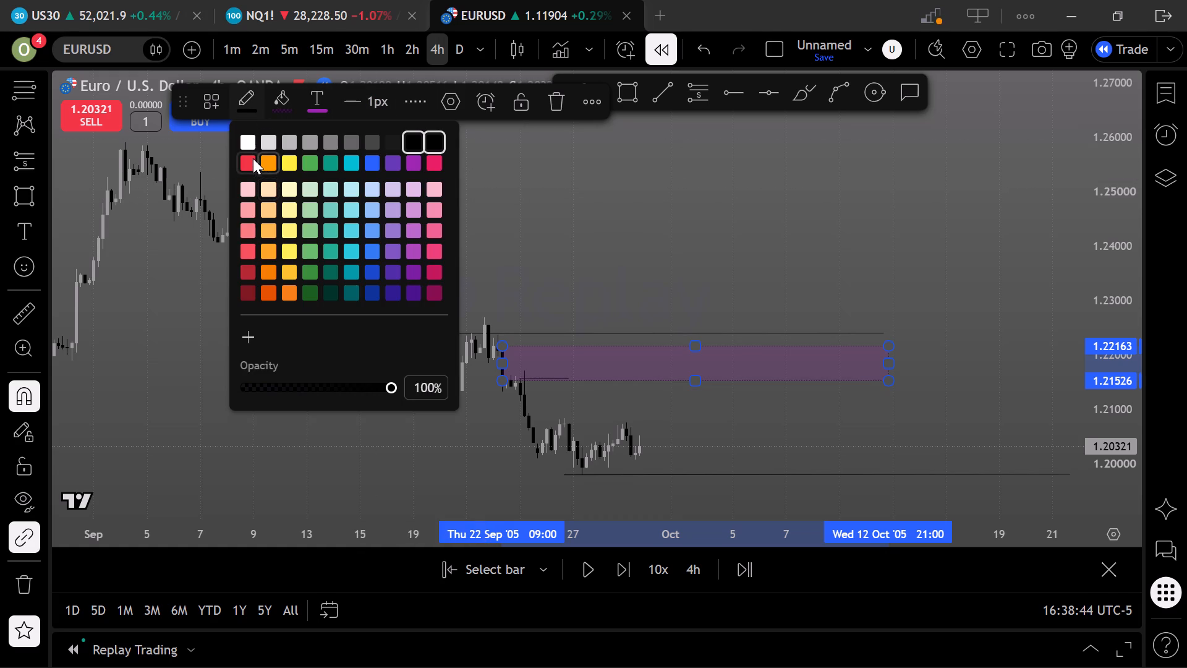
pyautogui.click(252, 158)
pyautogui.click(289, 105)
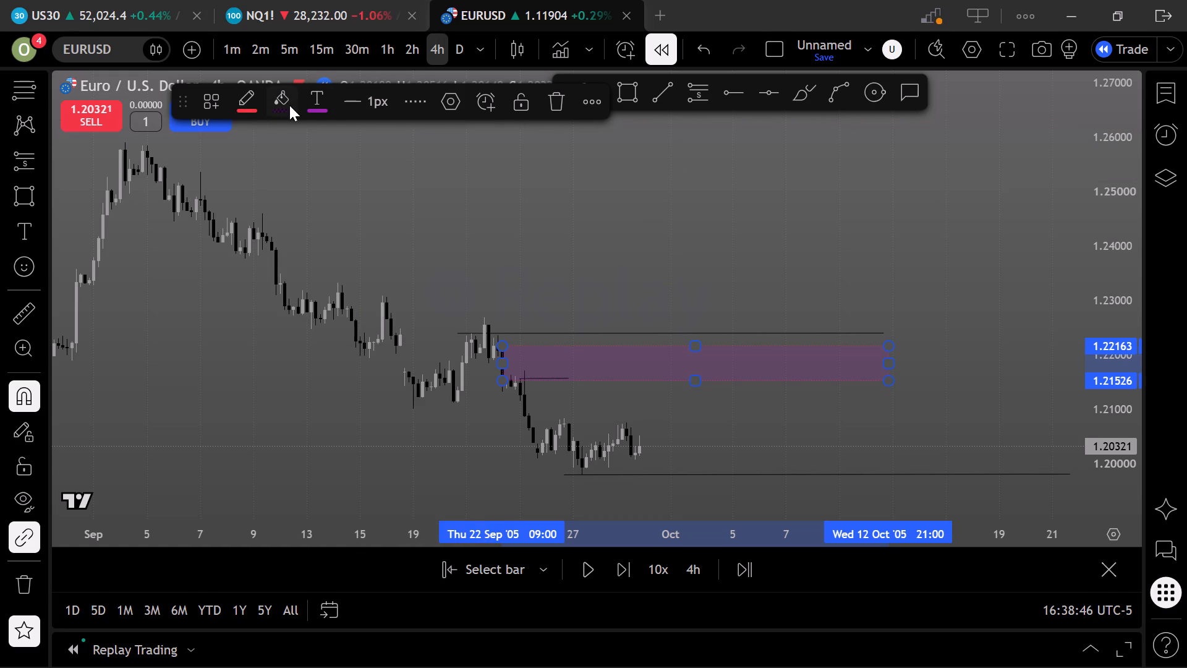
pyautogui.click(281, 157)
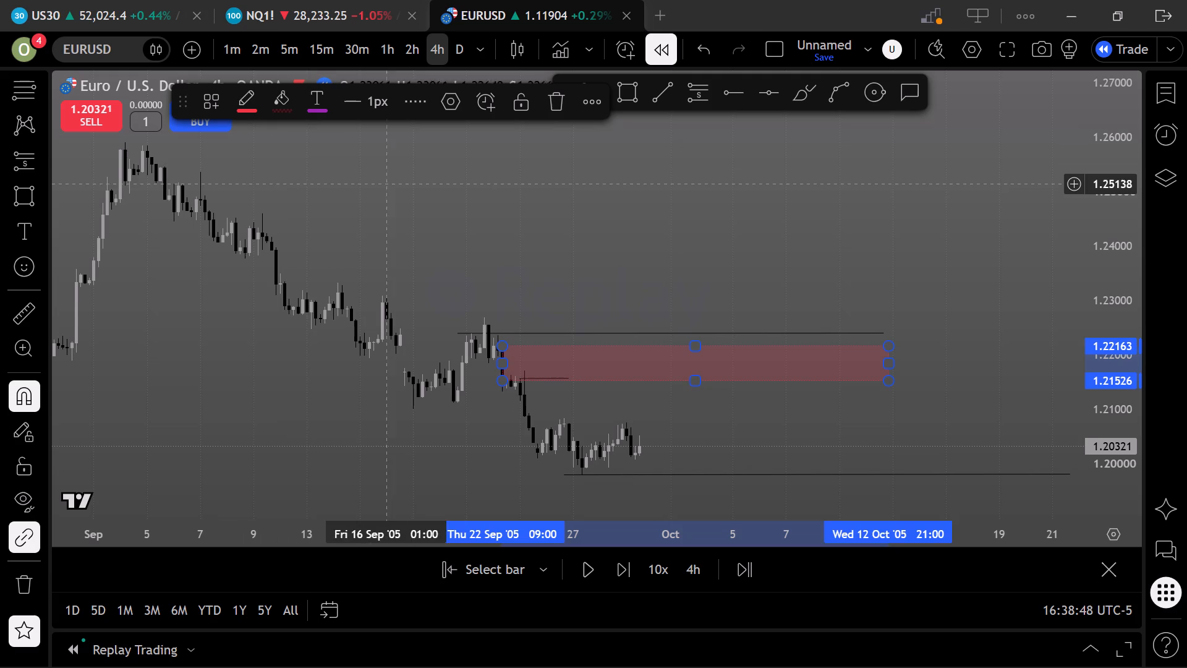
pyautogui.click(401, 187)
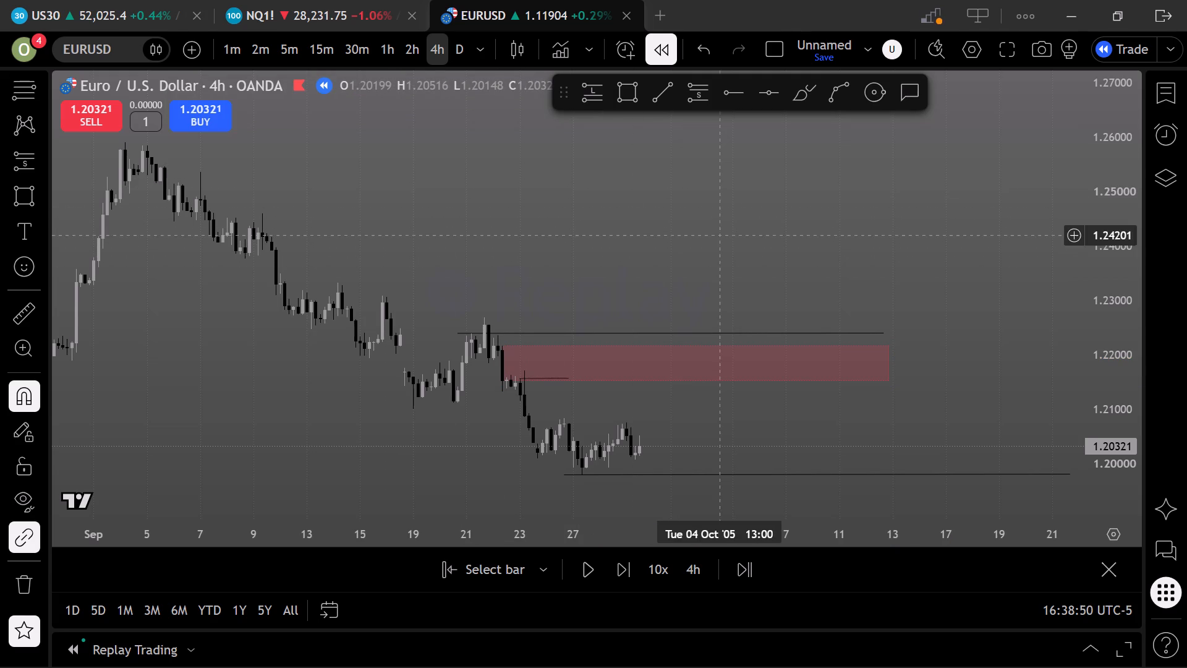
# Switch the EURUSD chart to the 1-hour timeframe.
pyautogui.scroll(3, 689, 261)
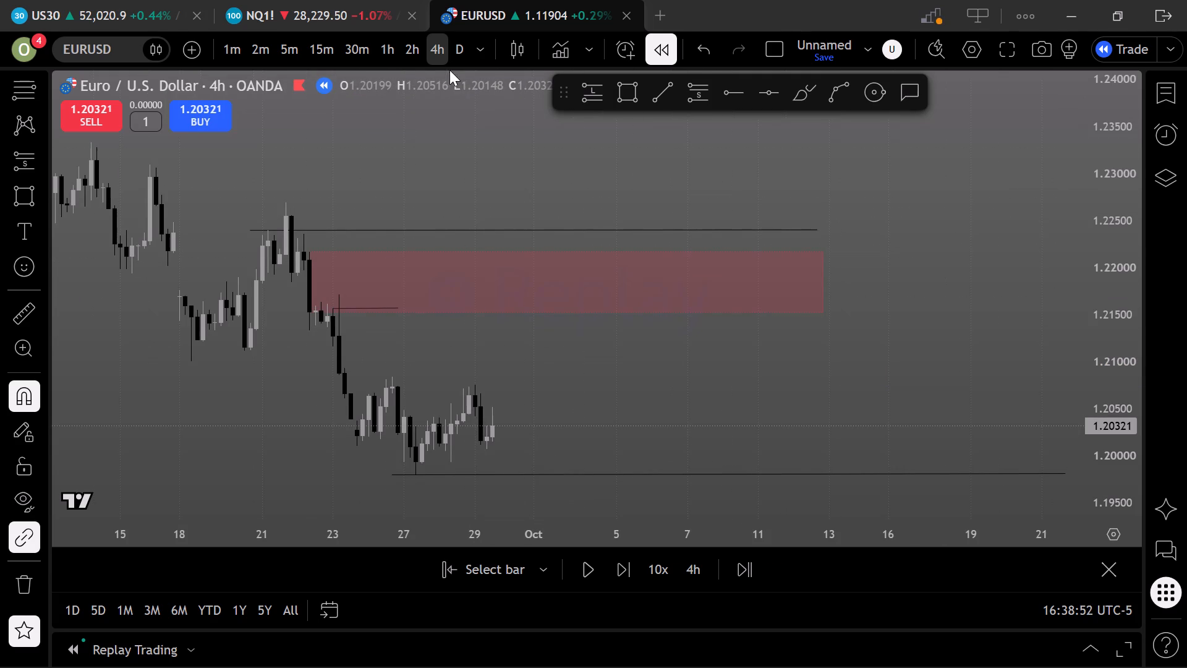
pyautogui.click(386, 50)
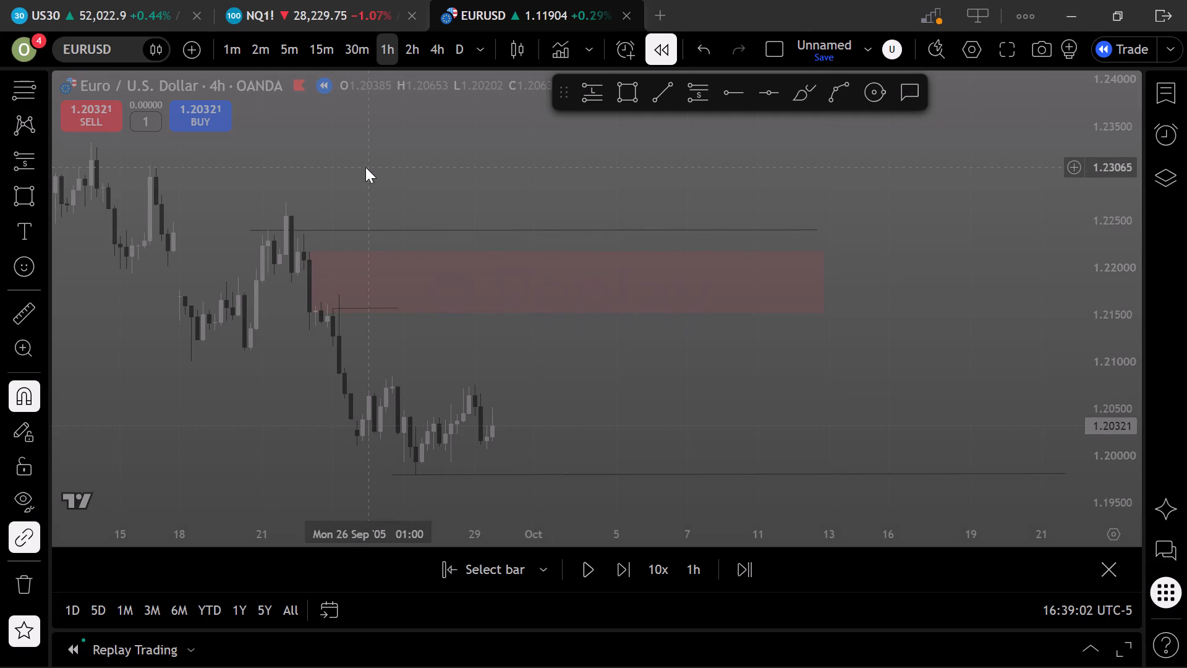
pyautogui.scroll(-5, 365, 167)
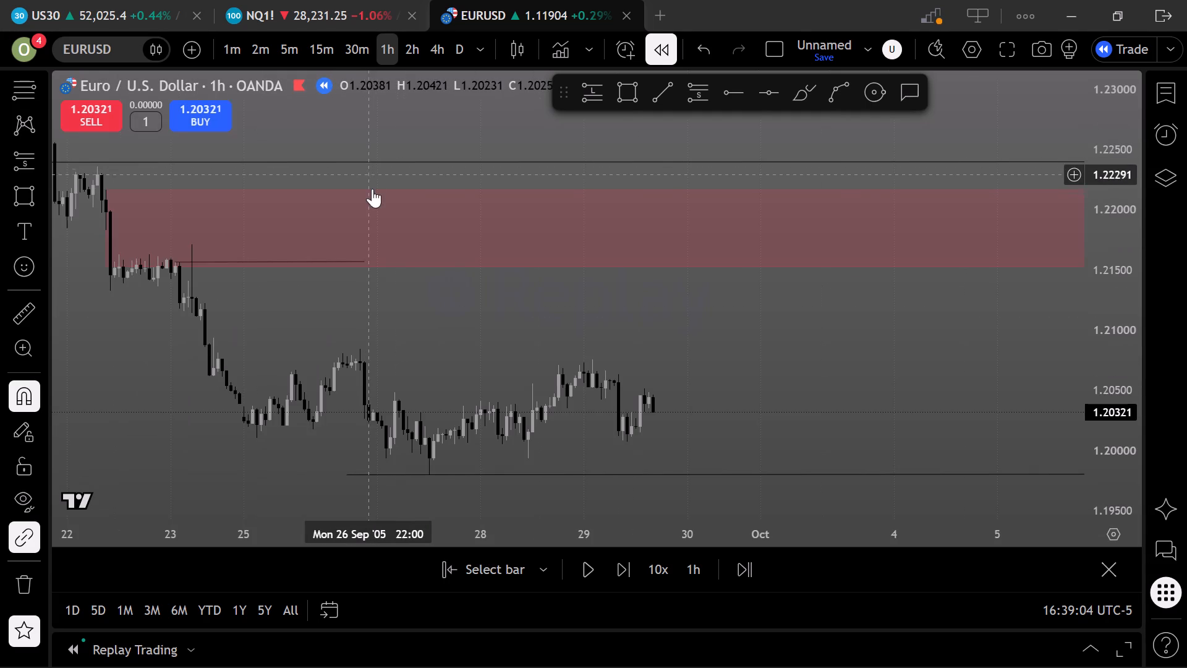
# Resize the red zone on the 1-hour chart to span 1.22163 to 1.21328, starting at 22 September 2005 09:00.
pyautogui.moveTo(319, 299); pyautogui.dragTo(531, 322)
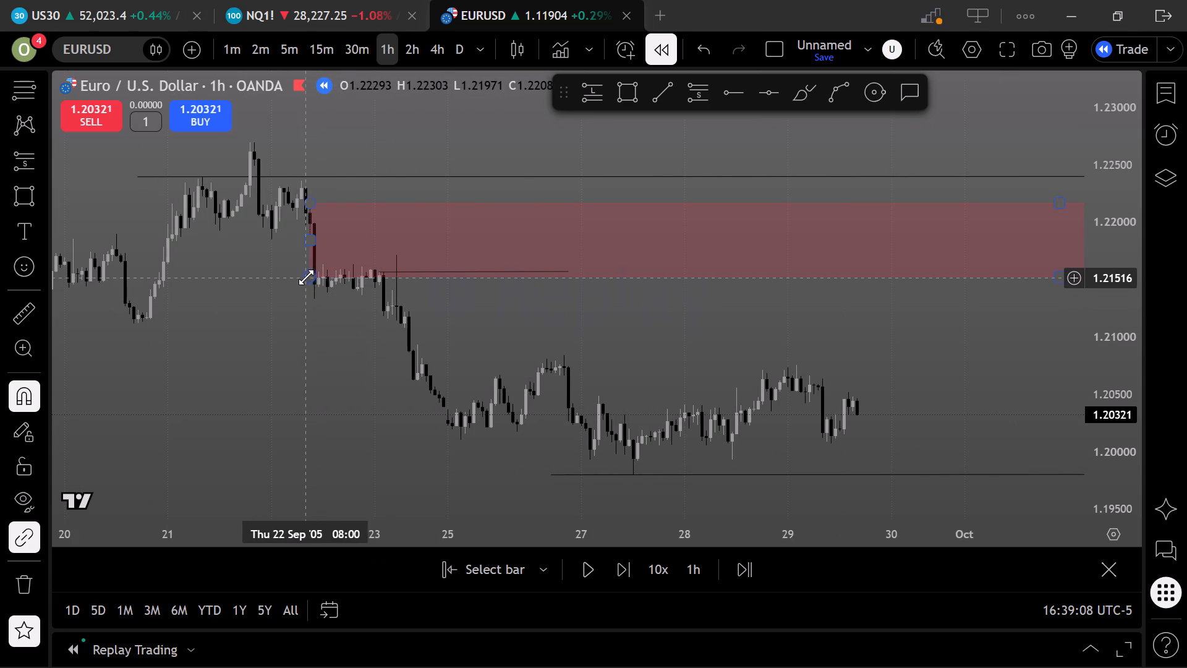
pyautogui.moveTo(307, 277); pyautogui.dragTo(315, 300)
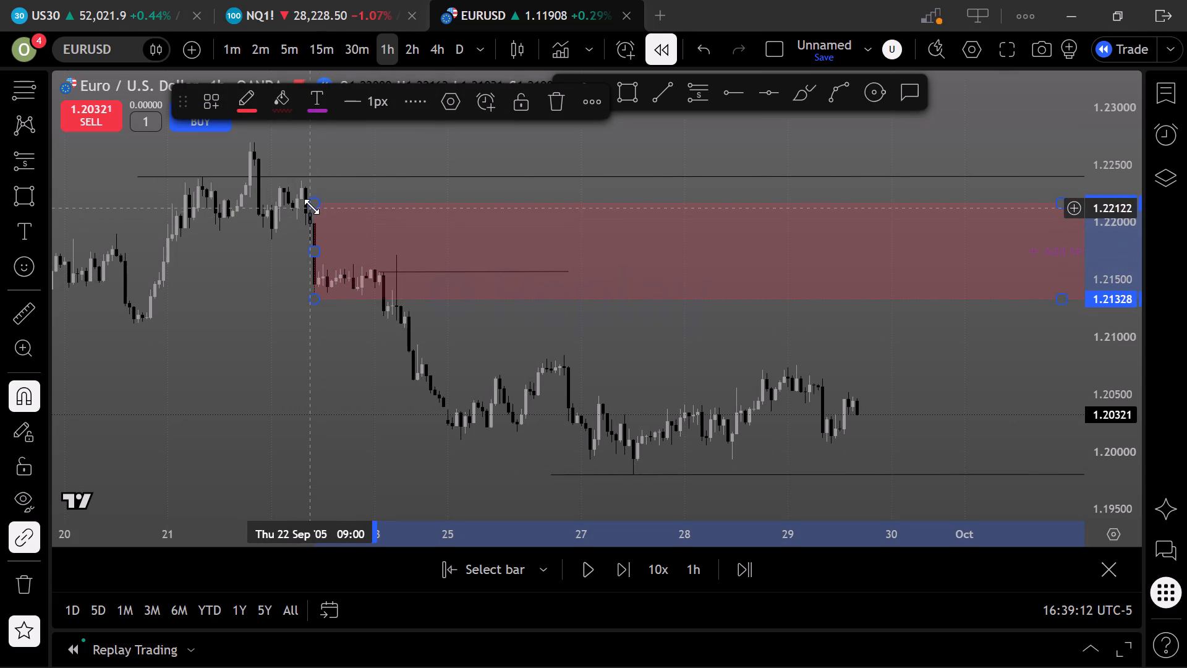
pyautogui.moveTo(312, 205); pyautogui.dragTo(306, 203)
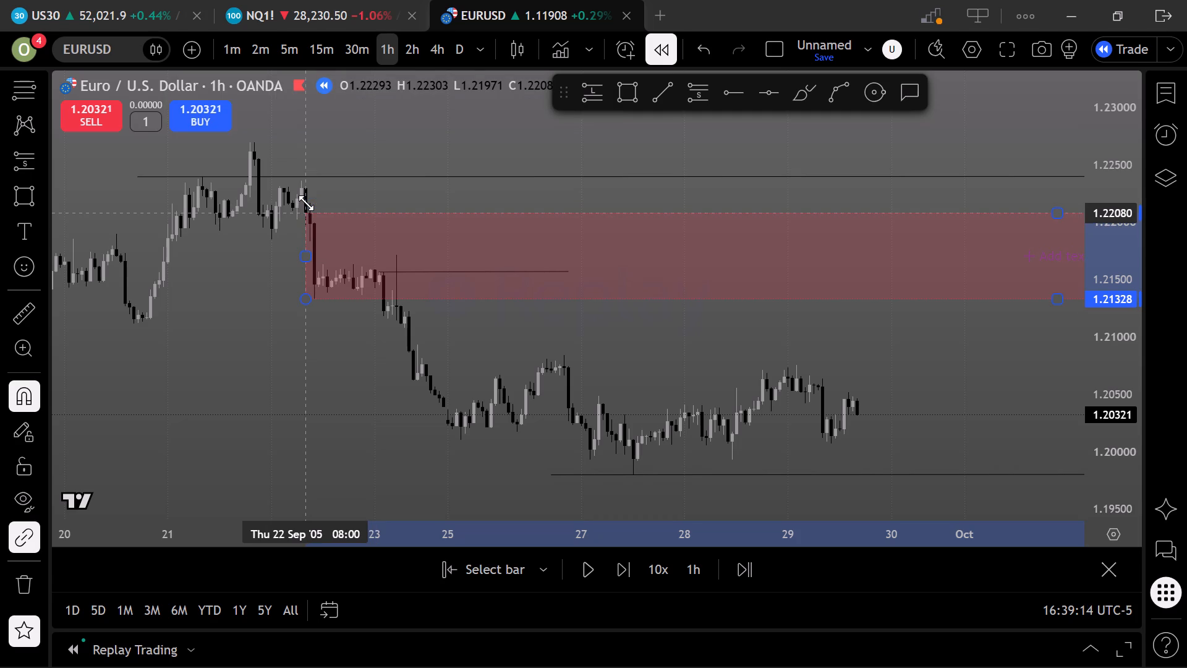
pyautogui.moveTo(306, 203); pyautogui.dragTo(308, 199)
pyautogui.click(259, 265)
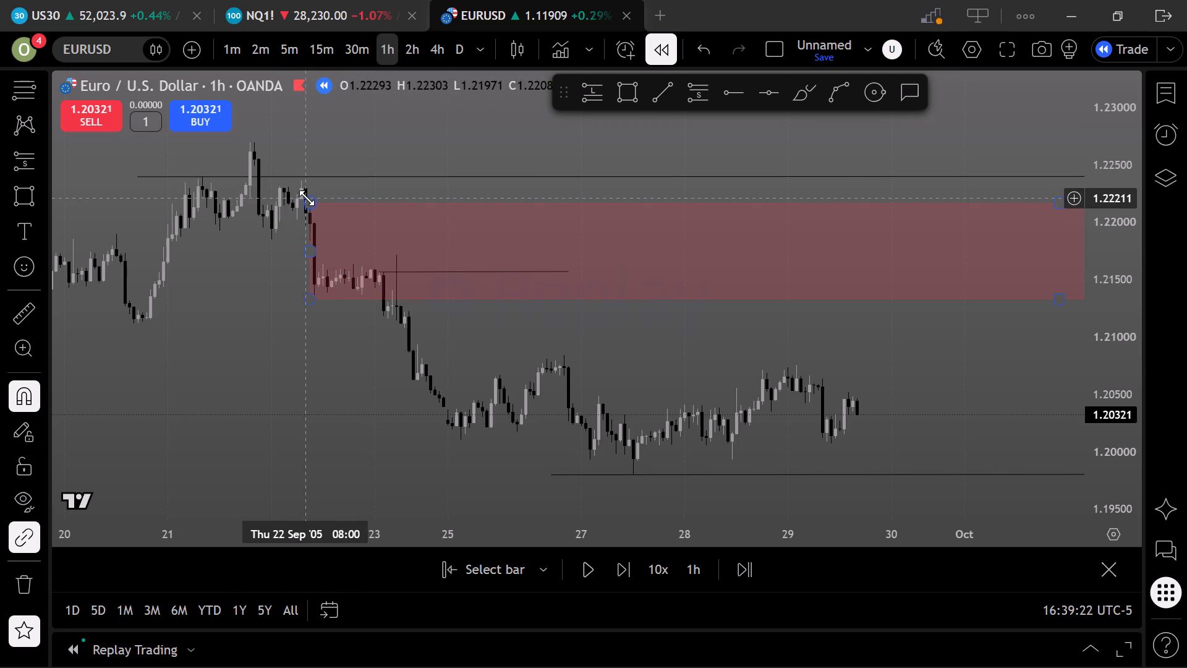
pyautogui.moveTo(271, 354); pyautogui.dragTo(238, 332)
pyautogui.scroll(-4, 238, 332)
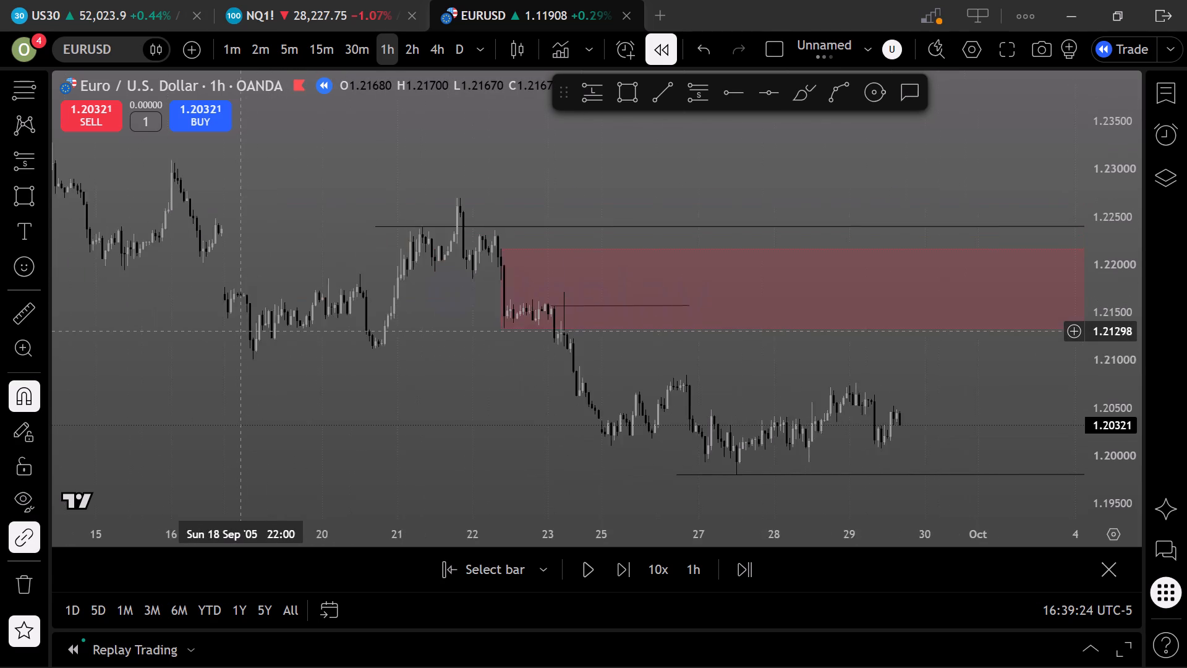
# Place a short position on the 1-hour chart with entry at 1.21718 and stop at 1.22429, starting 4 October 2005 00:00.
pyautogui.moveTo(406, 390); pyautogui.dragTo(88, 259)
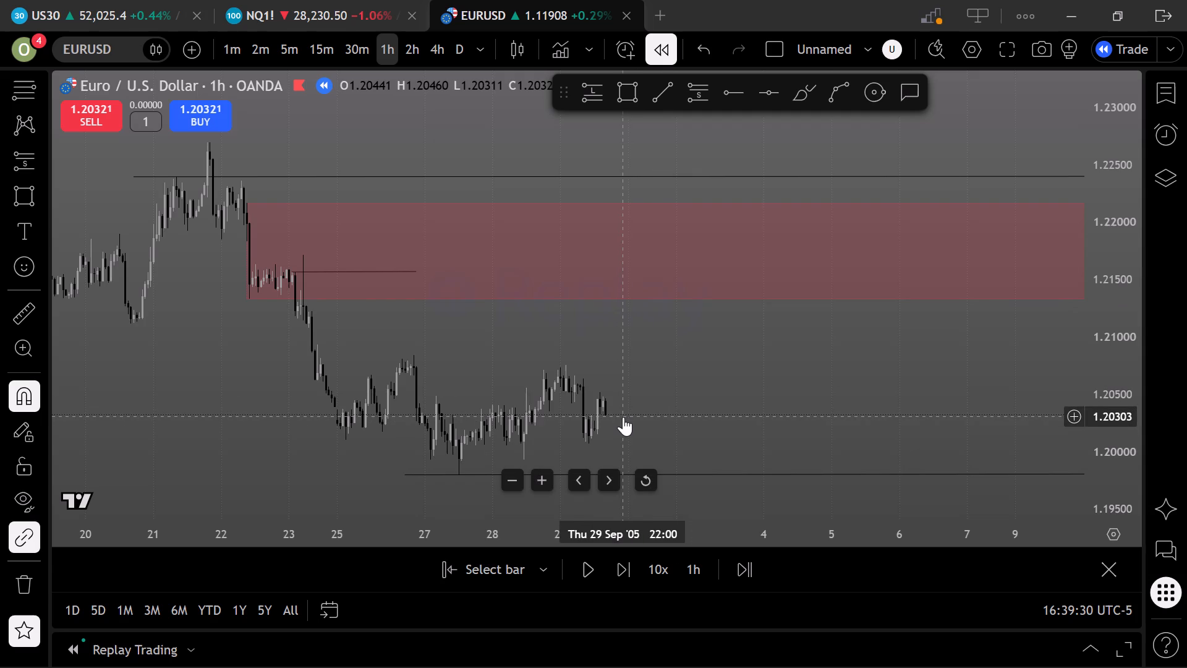
pyautogui.moveTo(651, 342); pyautogui.dragTo(560, 338)
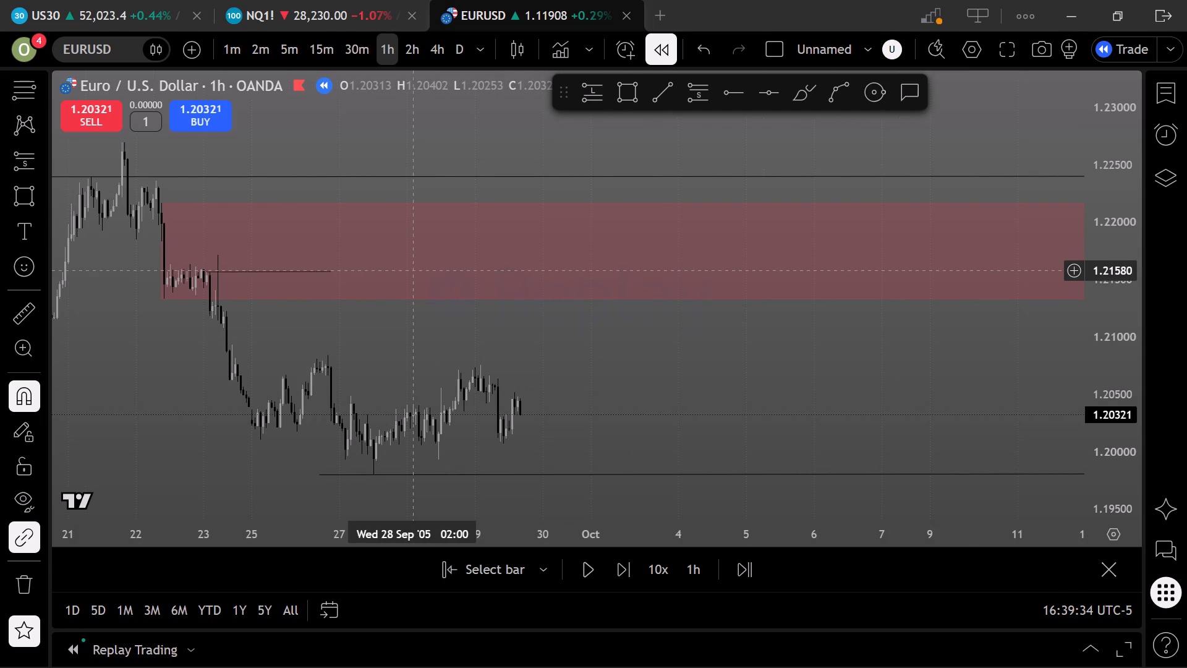
pyautogui.click(696, 93)
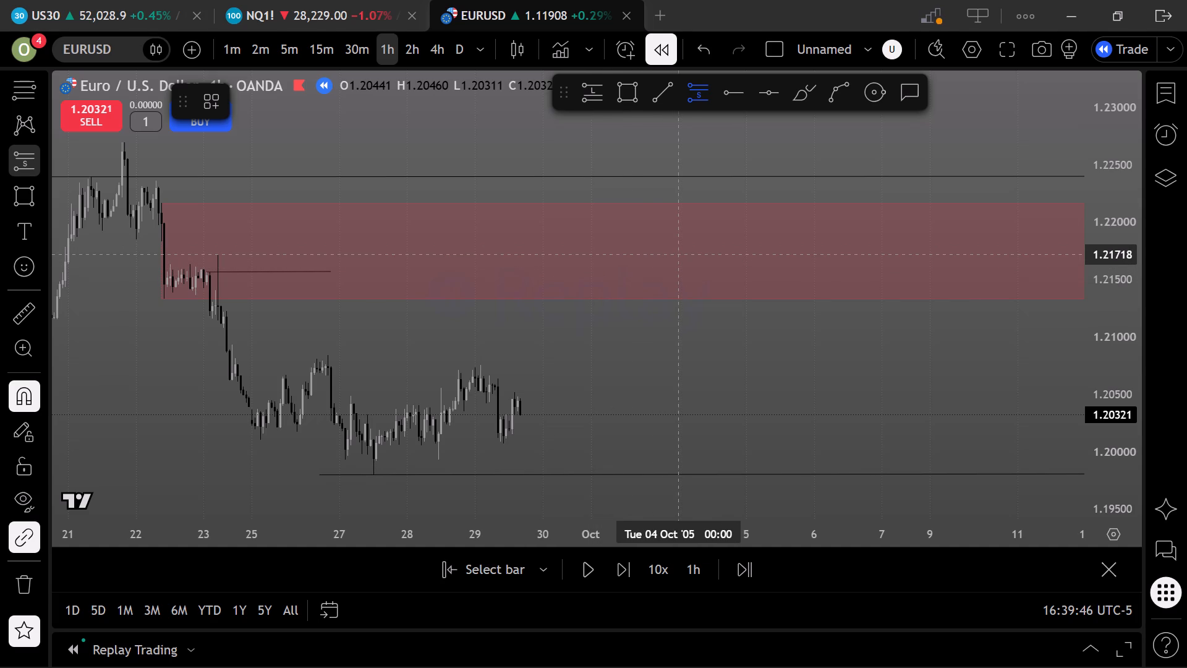
pyautogui.click(677, 255)
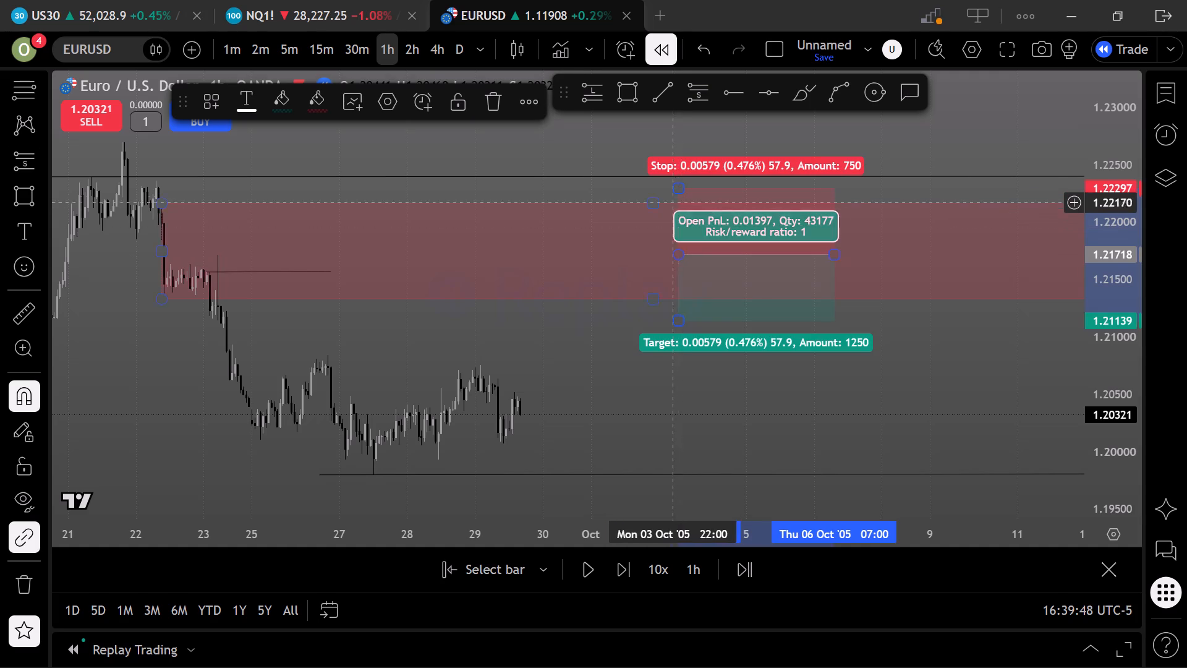
pyautogui.moveTo(682, 187); pyautogui.dragTo(681, 173)
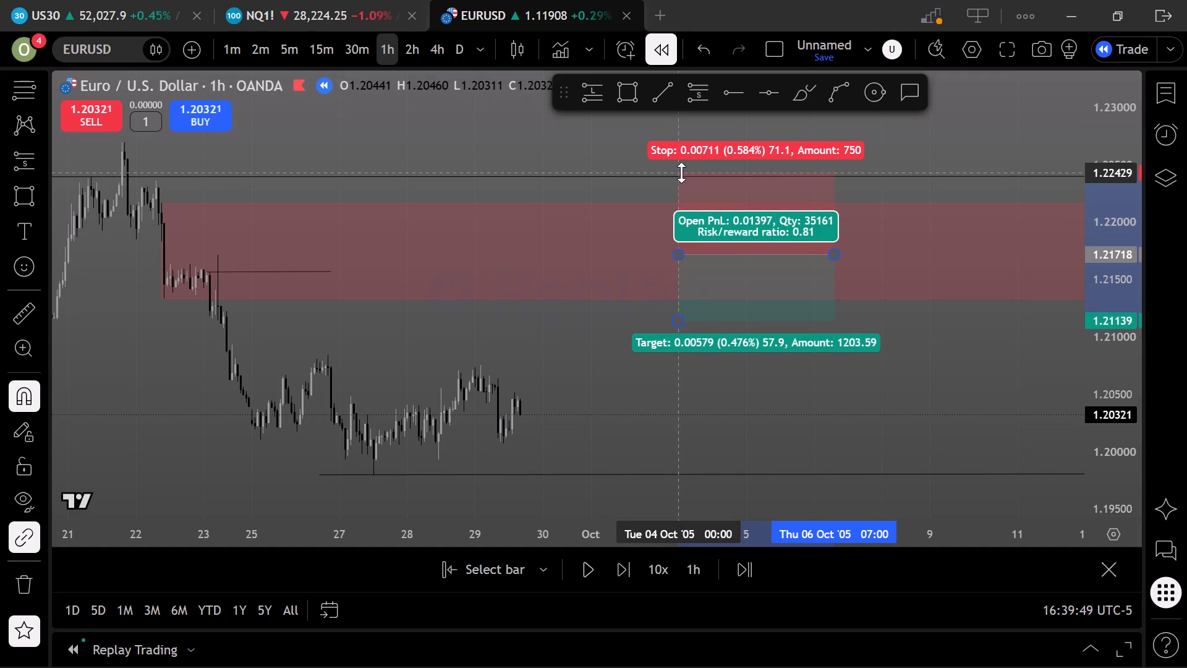
# Extend the short position's target down to 1.18706 at the lowest horizontal line.
pyautogui.moveTo(678, 314); pyautogui.dragTo(631, 494)
pyautogui.scroll(-5, 591, 403)
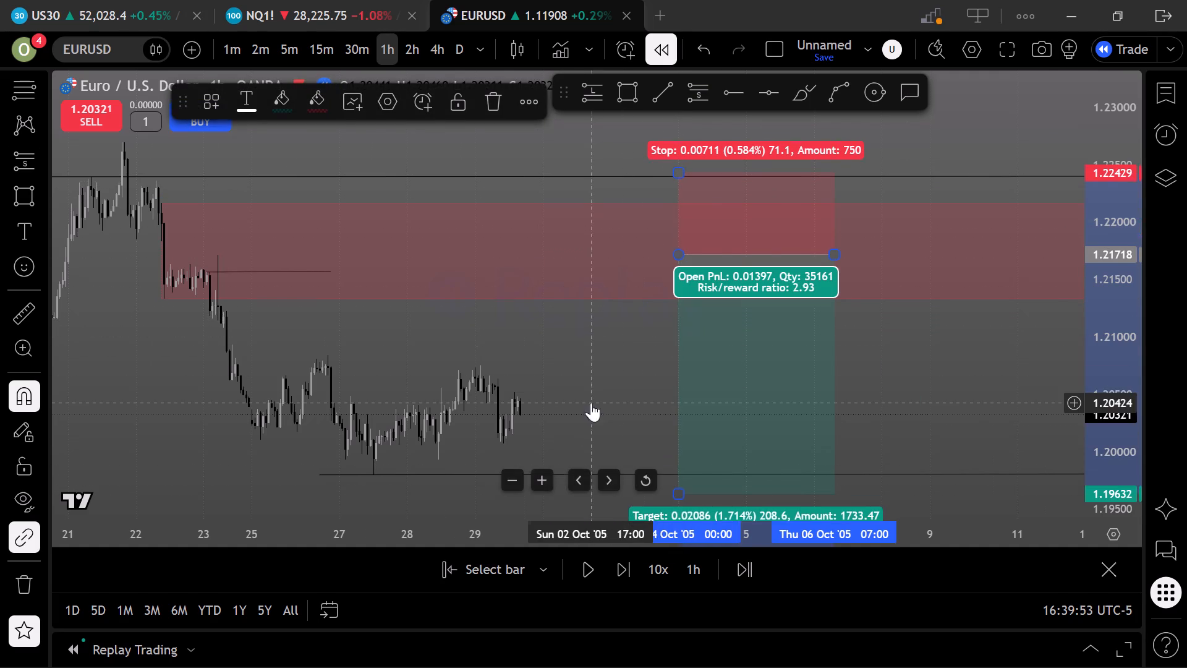
pyautogui.moveTo(544, 436); pyautogui.dragTo(498, 348)
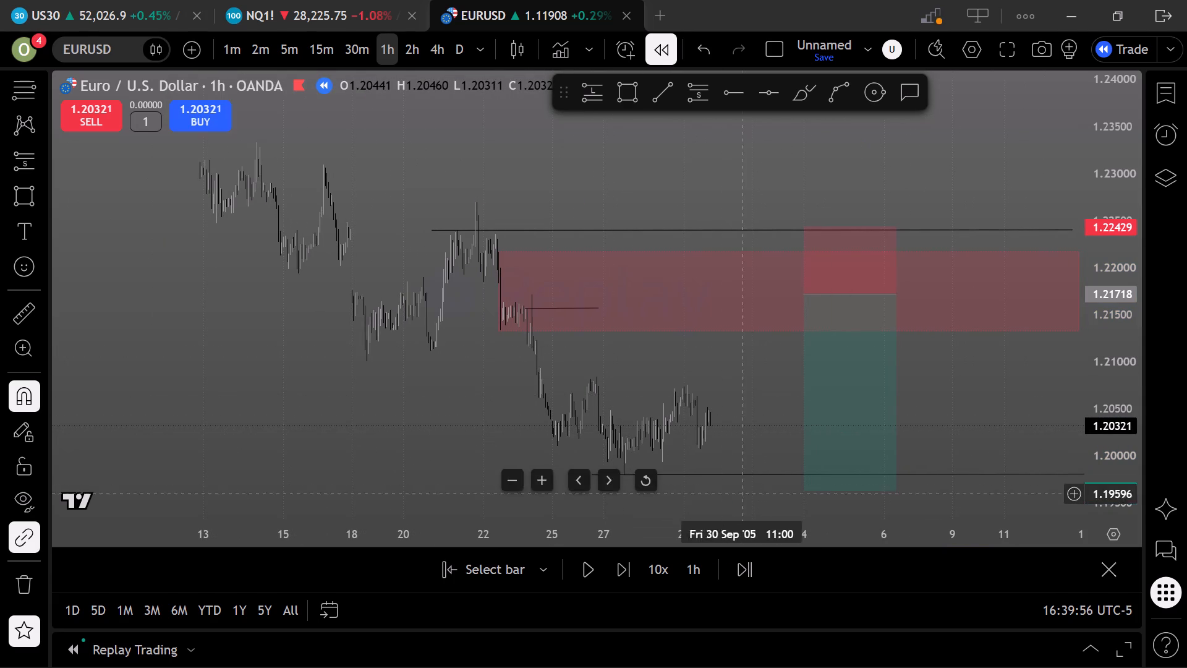
pyautogui.moveTo(803, 489); pyautogui.dragTo(809, 518)
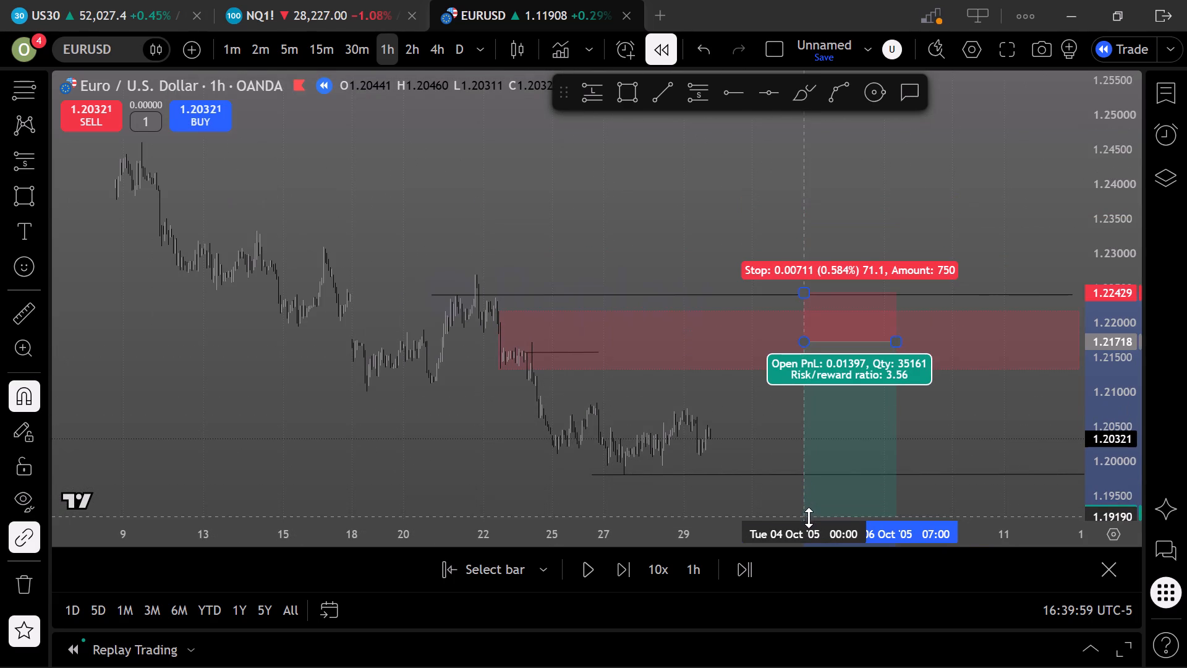
pyautogui.moveTo(809, 518); pyautogui.dragTo(808, 518)
pyautogui.moveTo(675, 262); pyautogui.dragTo(646, 203)
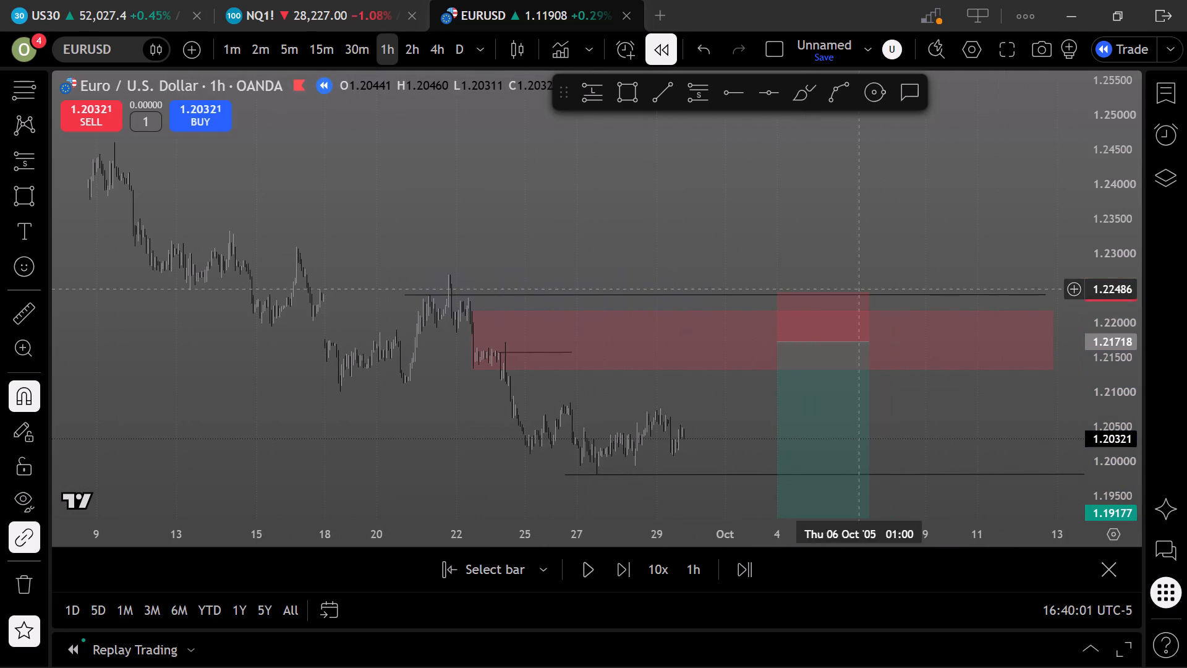
pyautogui.scroll(1, 1117, 306)
pyautogui.moveTo(846, 236); pyautogui.dragTo(847, 236)
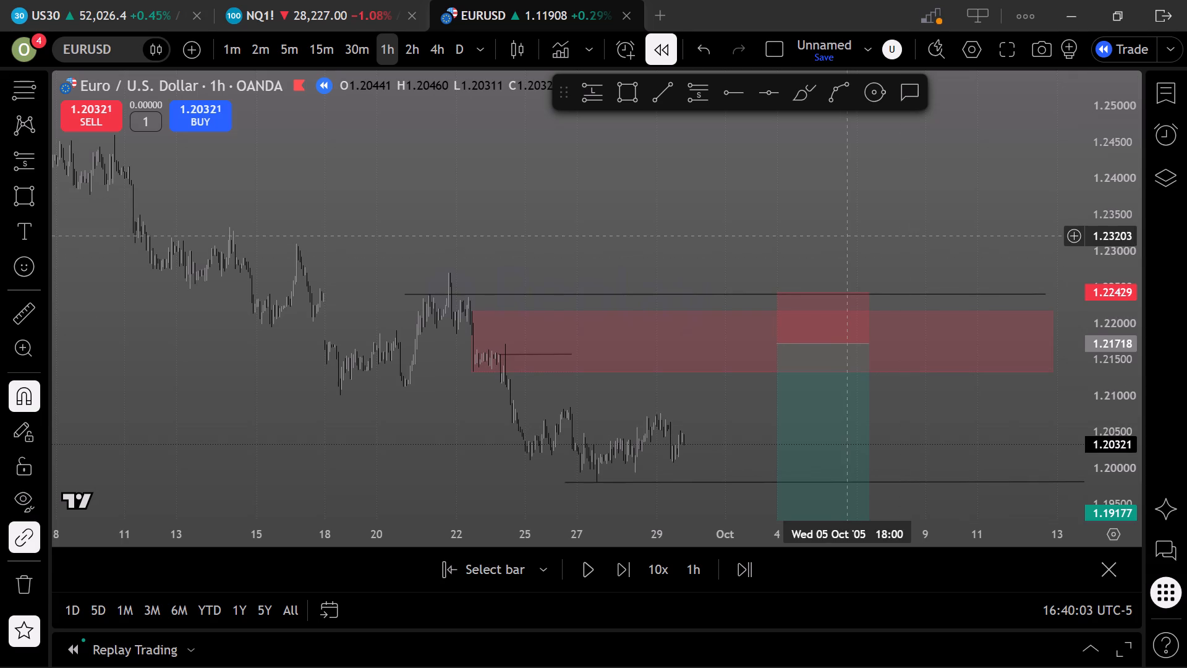
pyautogui.moveTo(847, 236); pyautogui.dragTo(816, 169)
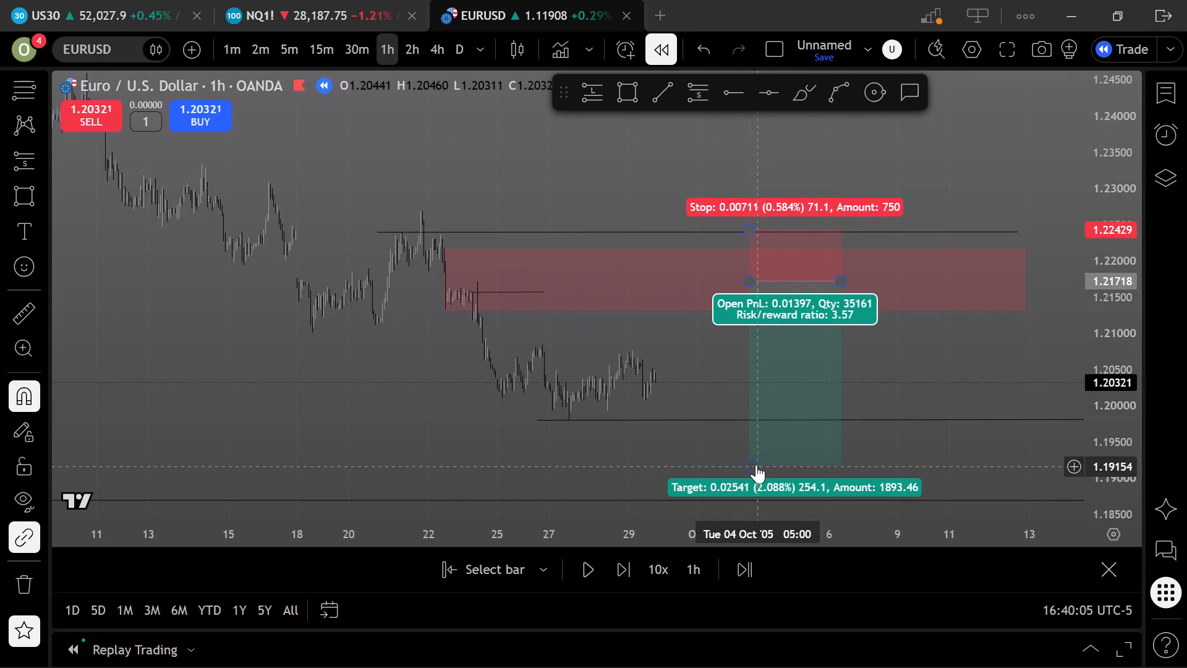
pyautogui.moveTo(754, 463); pyautogui.dragTo(760, 495)
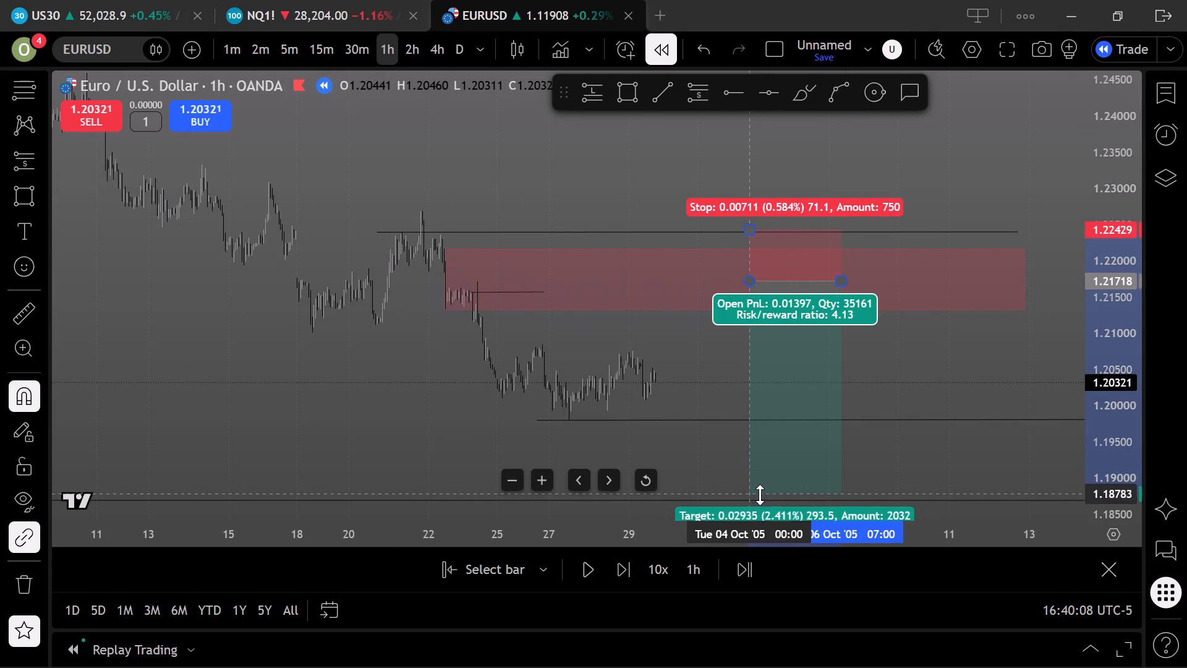
pyautogui.moveTo(760, 495); pyautogui.dragTo(760, 500)
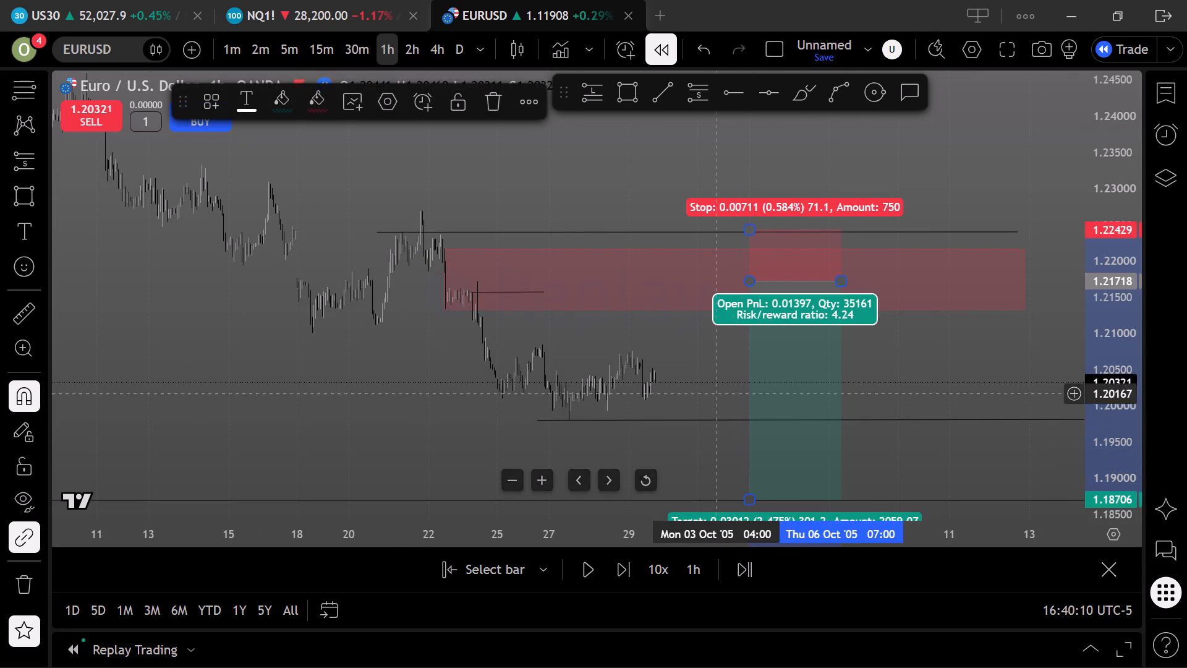
pyautogui.click(713, 382)
pyautogui.click(706, 348)
# Play the 1-hour bar replay forward to about 10 October 2005 and pause it.
pyautogui.scroll(6, 707, 347)
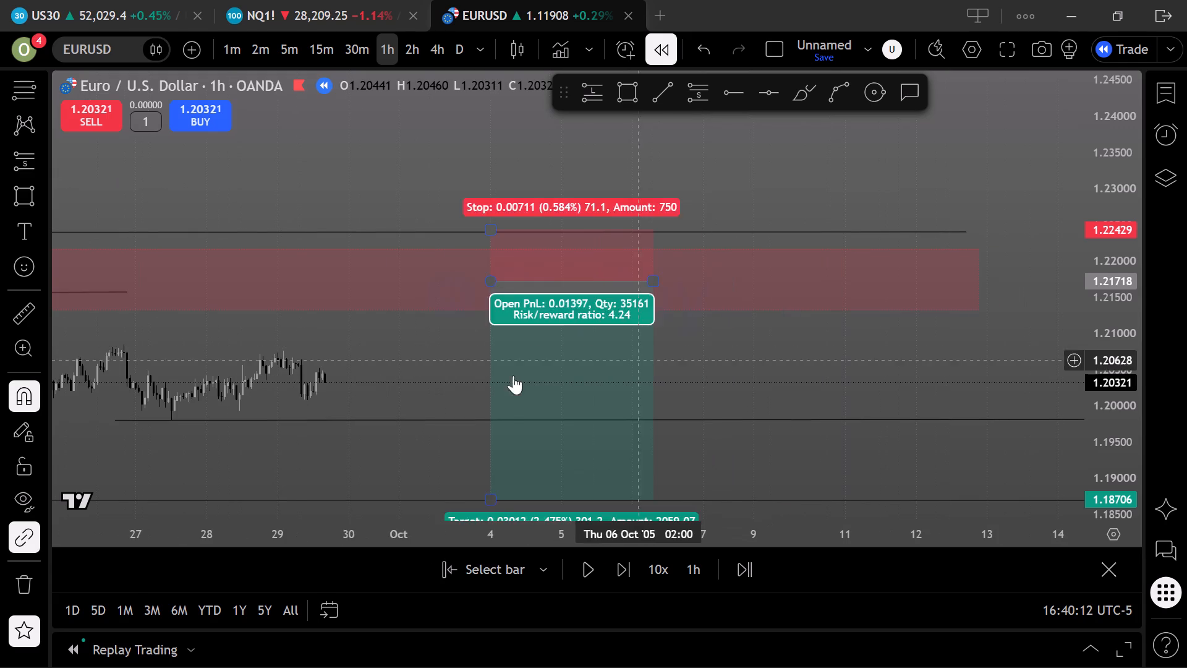
pyautogui.moveTo(401, 370); pyautogui.dragTo(500, 386)
pyautogui.click(584, 562)
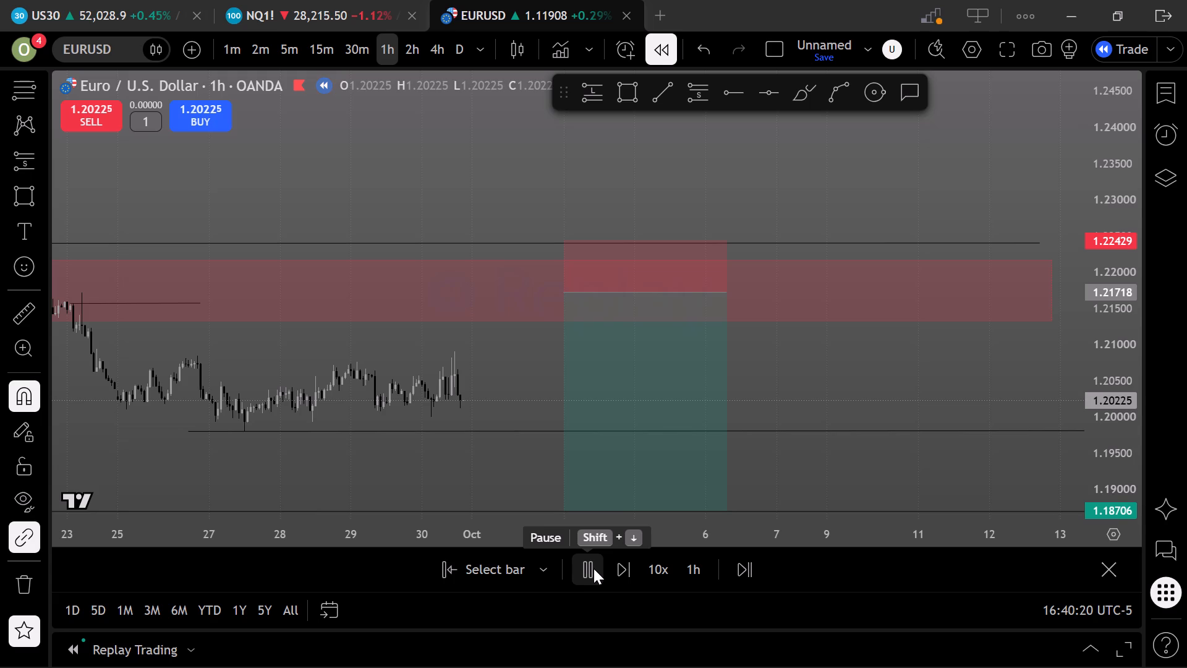
pyautogui.click(593, 568)
pyautogui.click(593, 568)
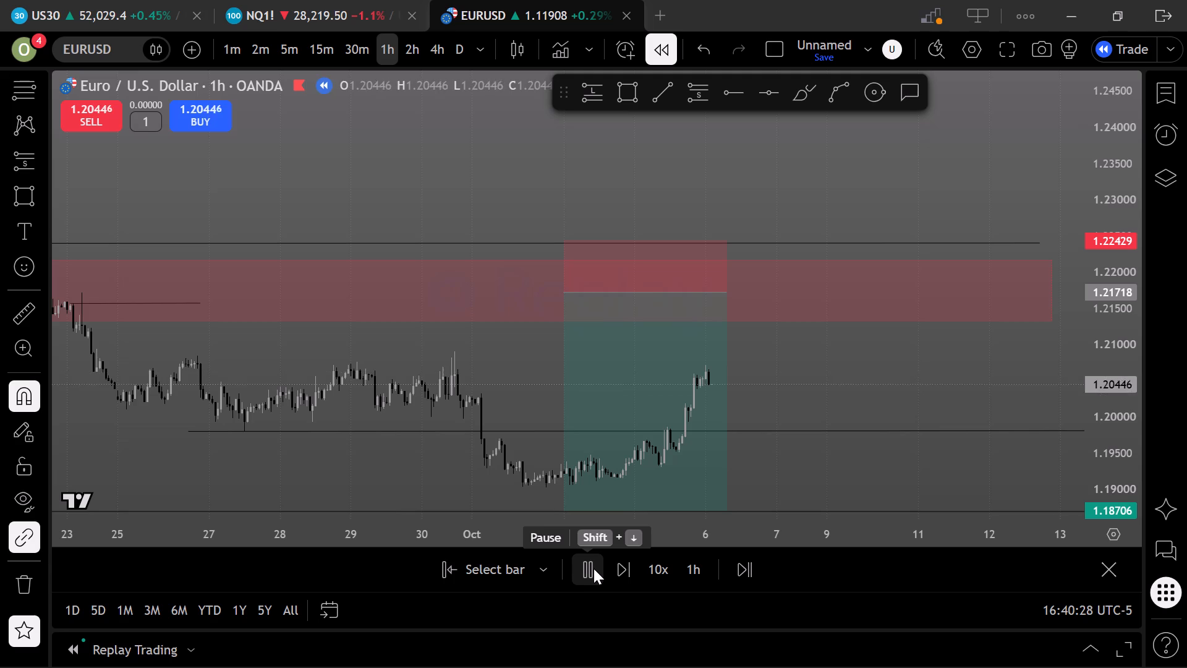
pyautogui.click(593, 568)
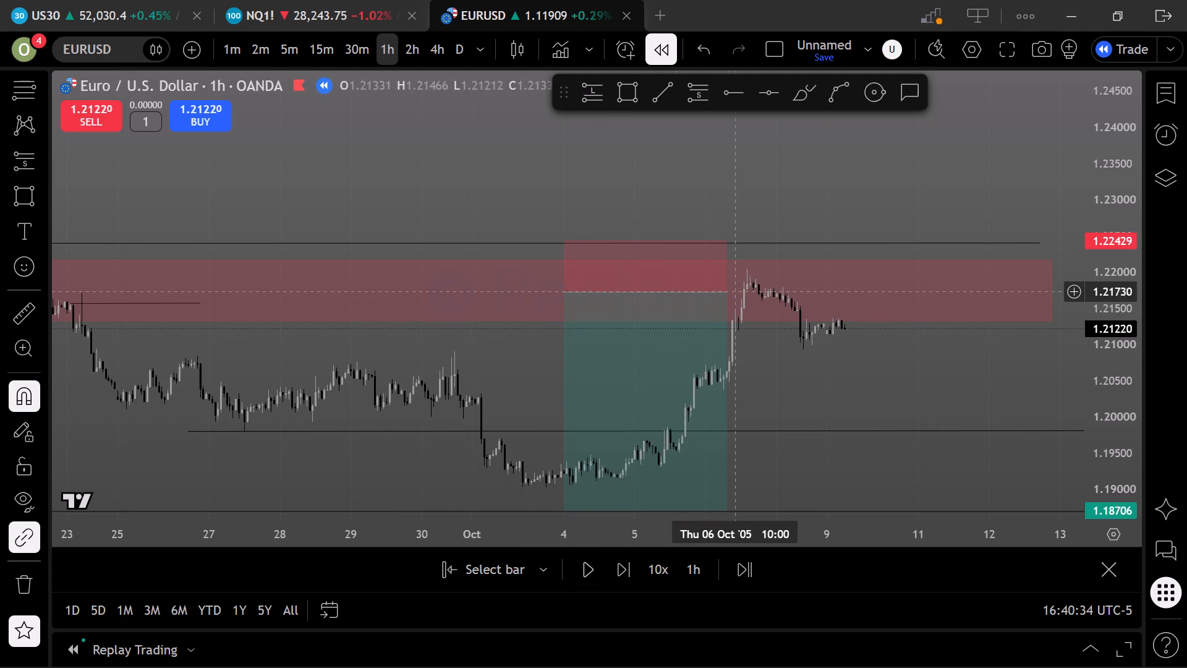
# Draw a second red zone from 1.22373 to 1.21846, starting 21 September 2005 07:00 and extending to 16 October 22:00.
pyautogui.scroll(-2, 739, 291)
pyautogui.scroll(-2, 687, 317)
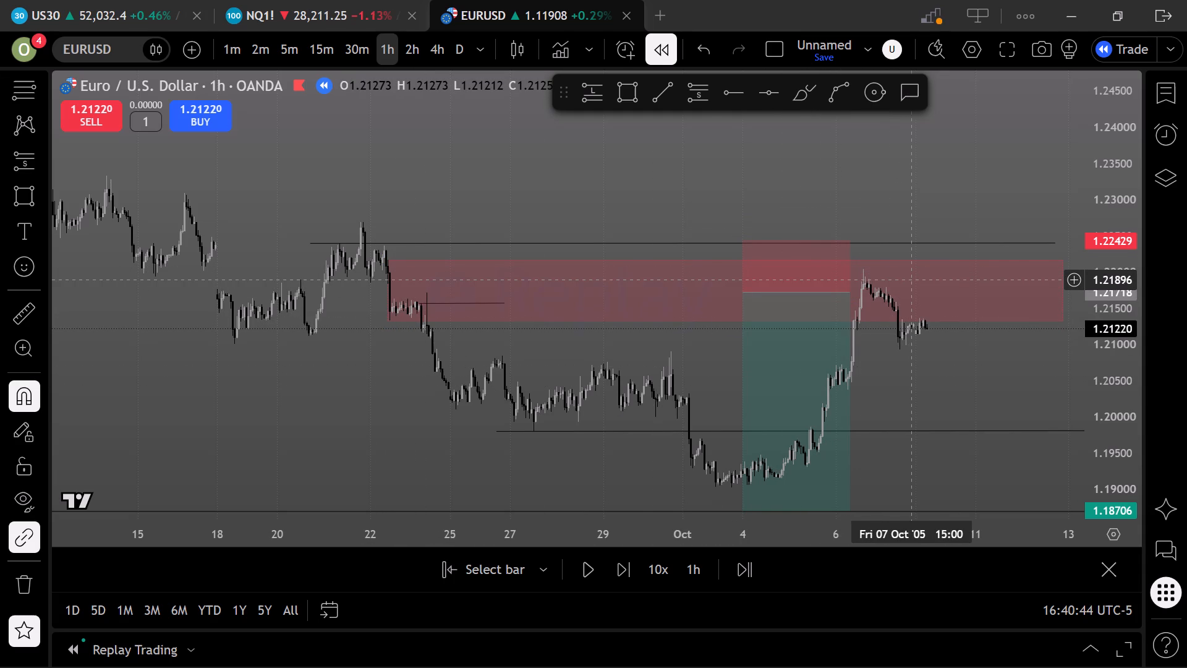
pyautogui.moveTo(383, 411); pyautogui.dragTo(382, 411)
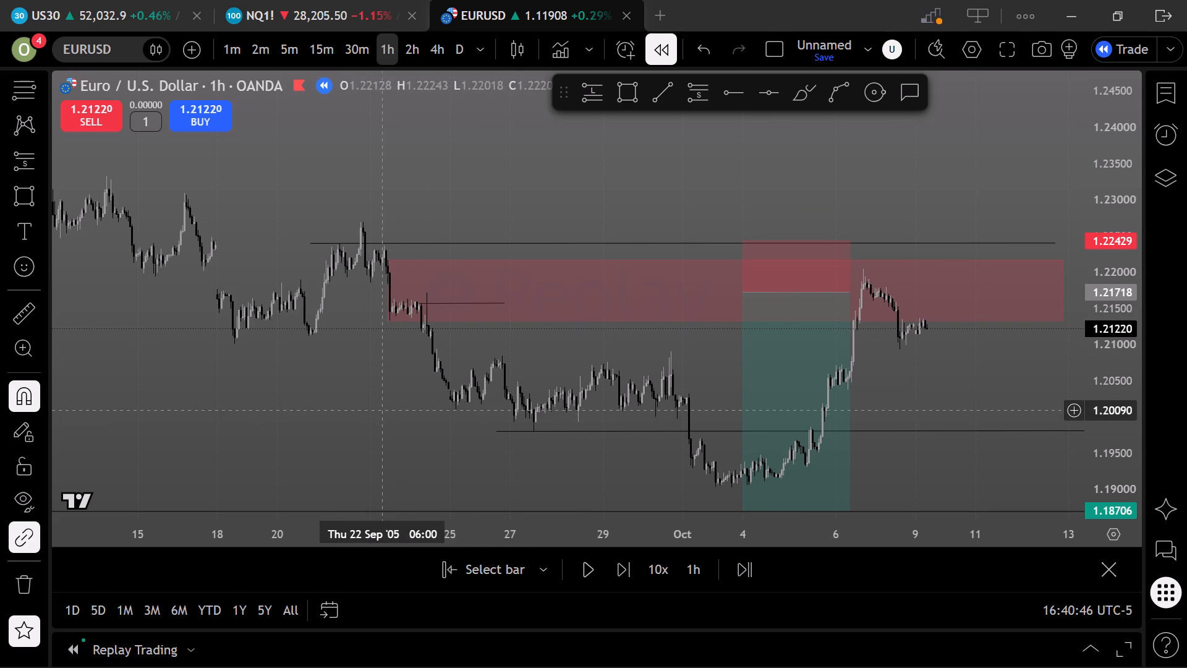
pyautogui.moveTo(382, 411); pyautogui.dragTo(281, 450)
pyautogui.click(636, 91)
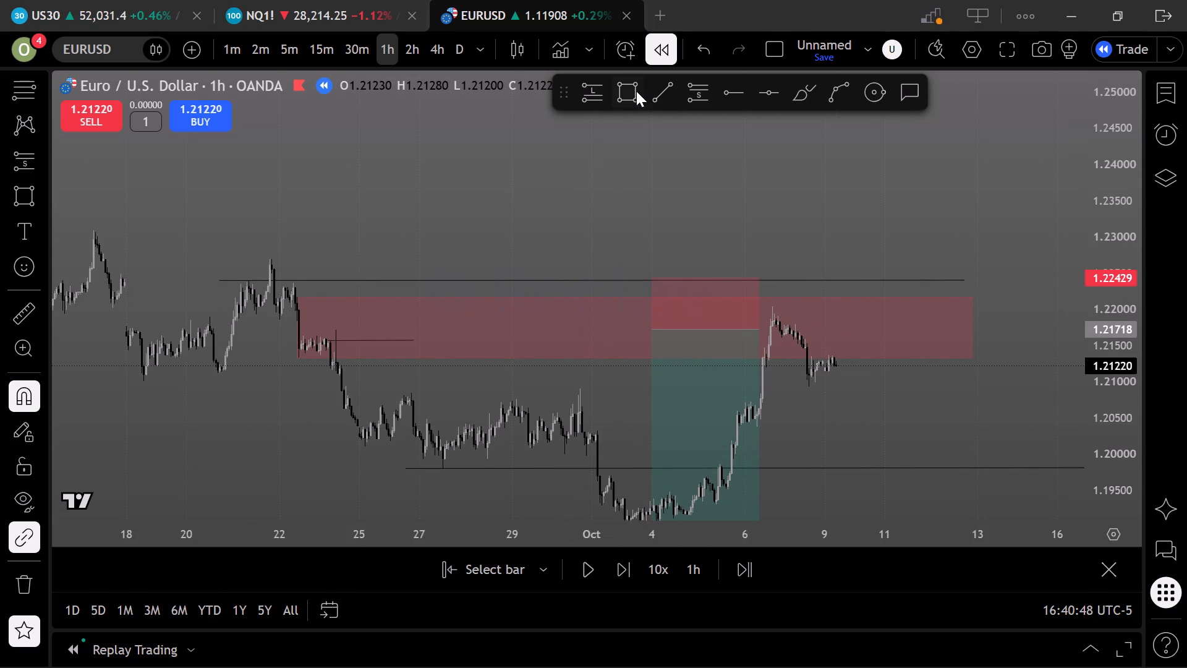
pyautogui.click(247, 276)
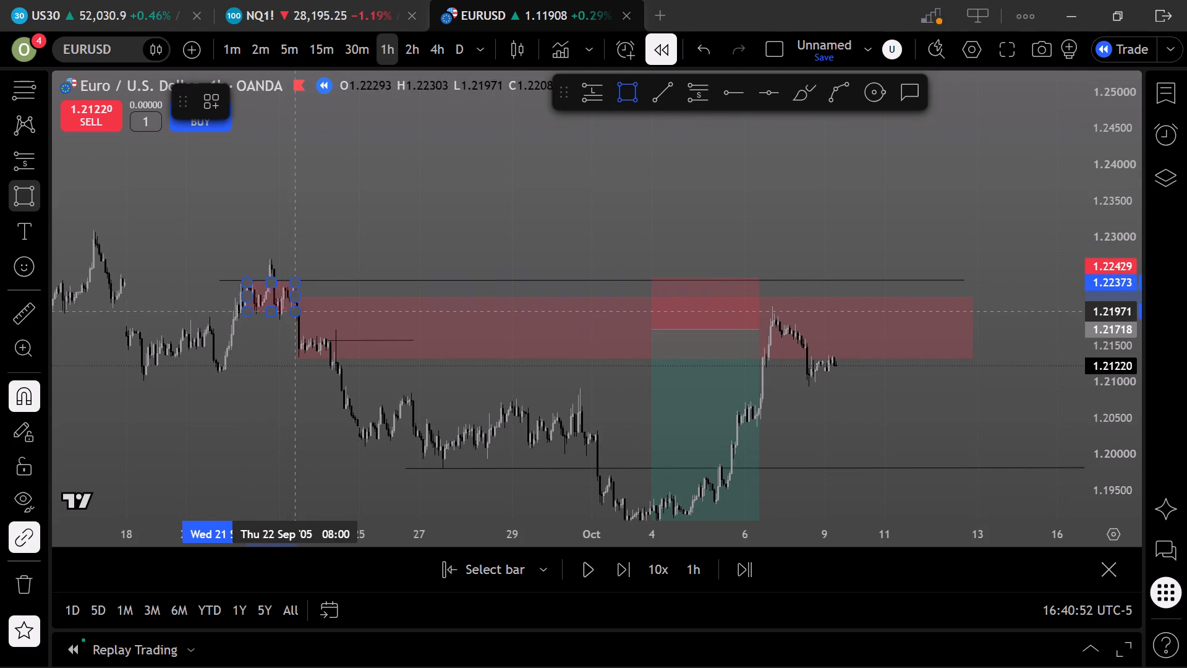
pyautogui.click(281, 325)
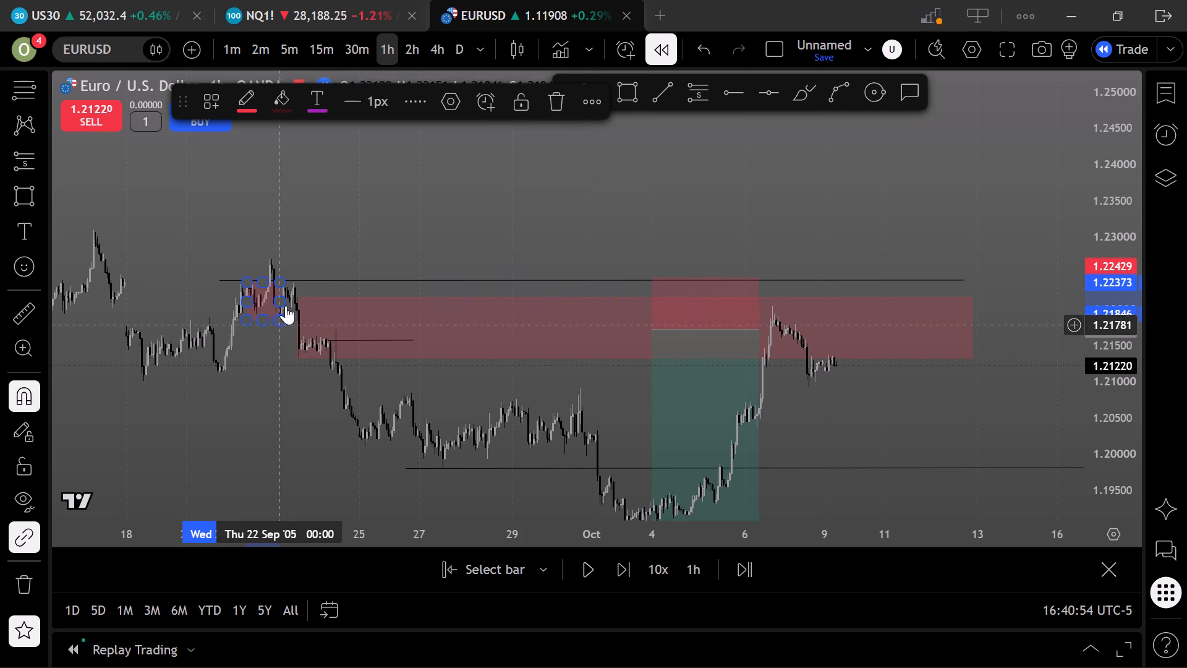
pyautogui.moveTo(282, 299); pyautogui.dragTo(533, 330)
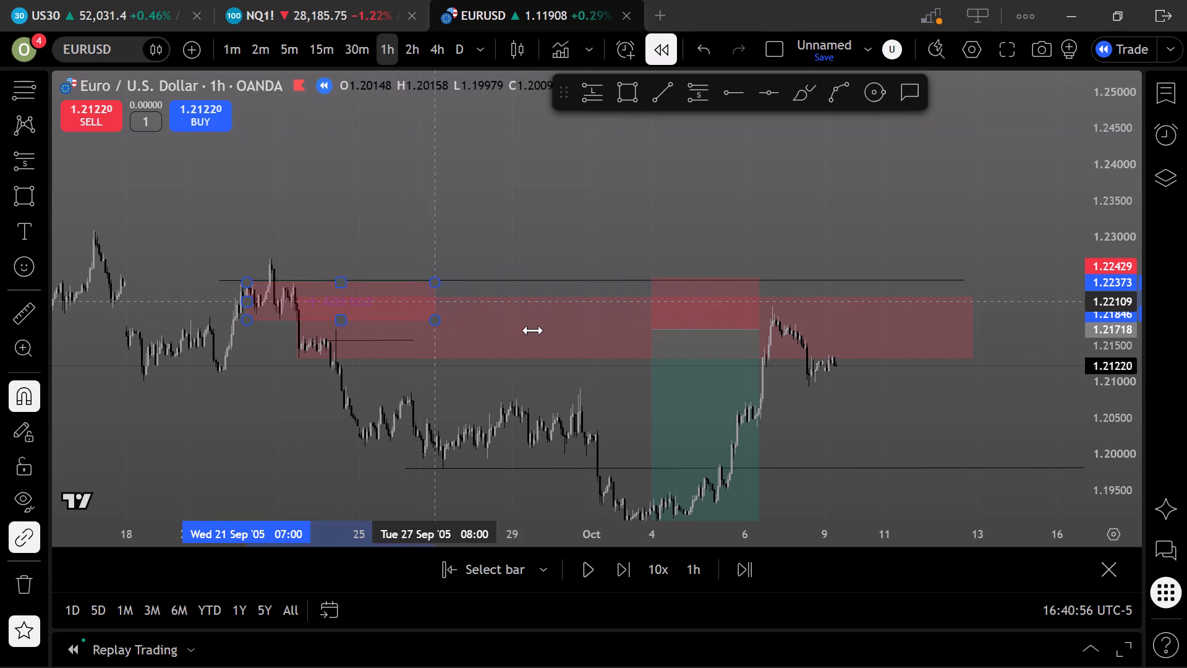
pyautogui.moveTo(533, 330); pyautogui.dragTo(1067, 359)
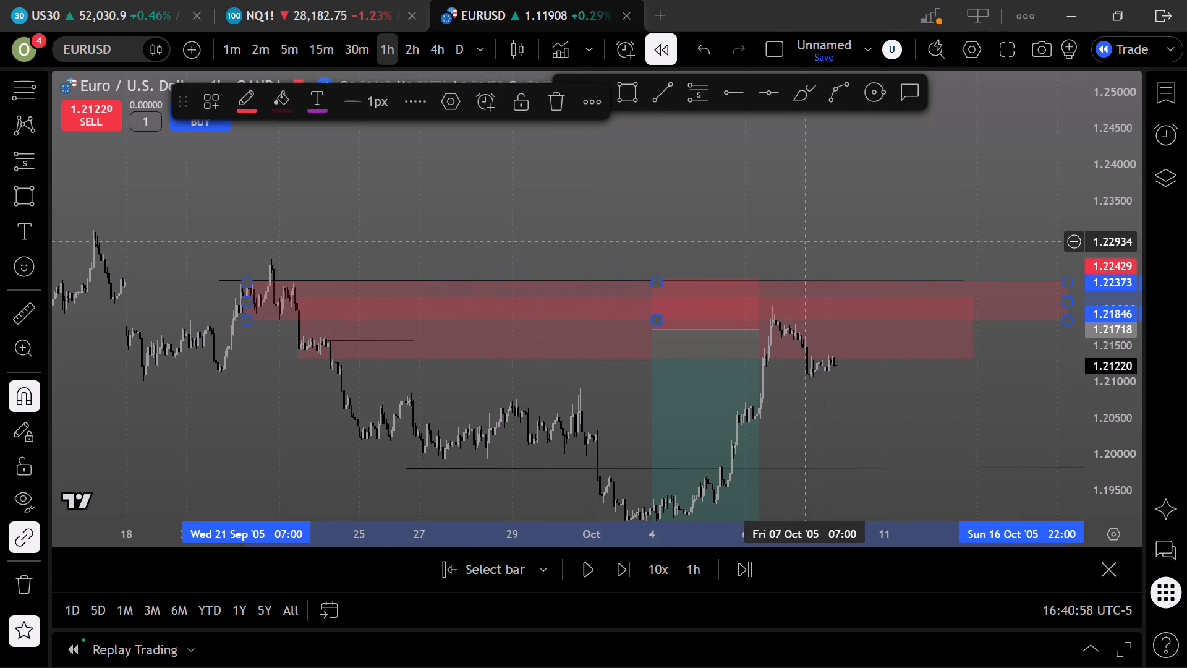
pyautogui.click(807, 238)
# Move the short position so its entry sits at 1.21846, starting on 6 October 2005 at the swing high.
pyautogui.moveTo(854, 226); pyautogui.dragTo(511, 153)
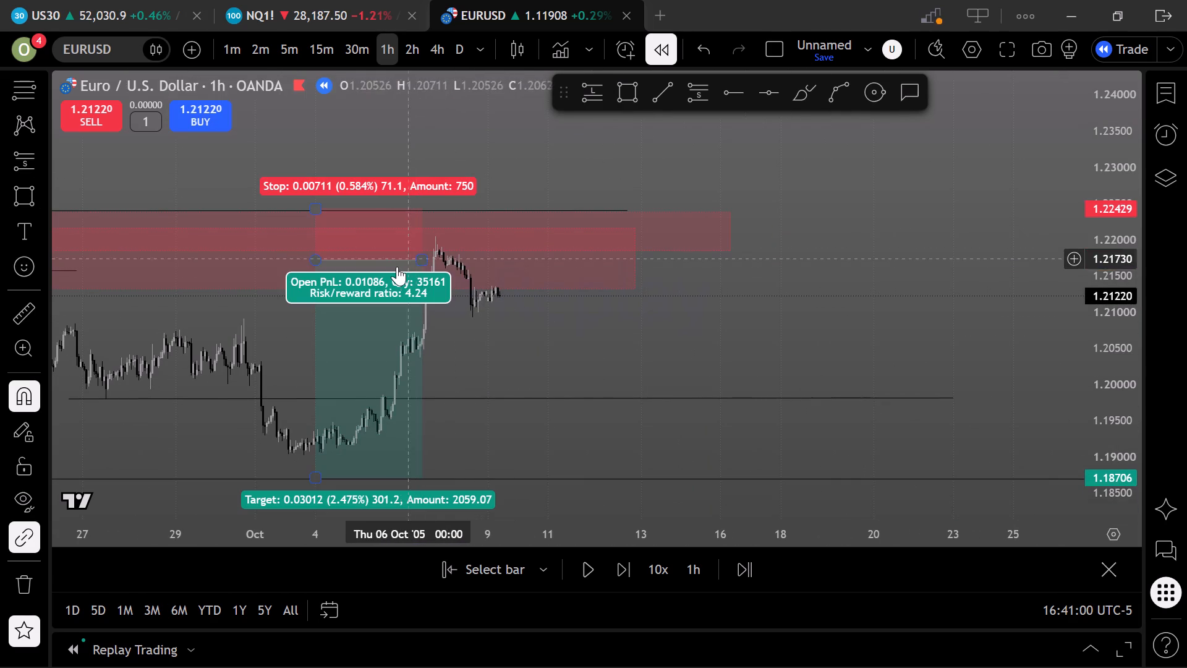
pyautogui.moveTo(376, 264); pyautogui.dragTo(435, 255)
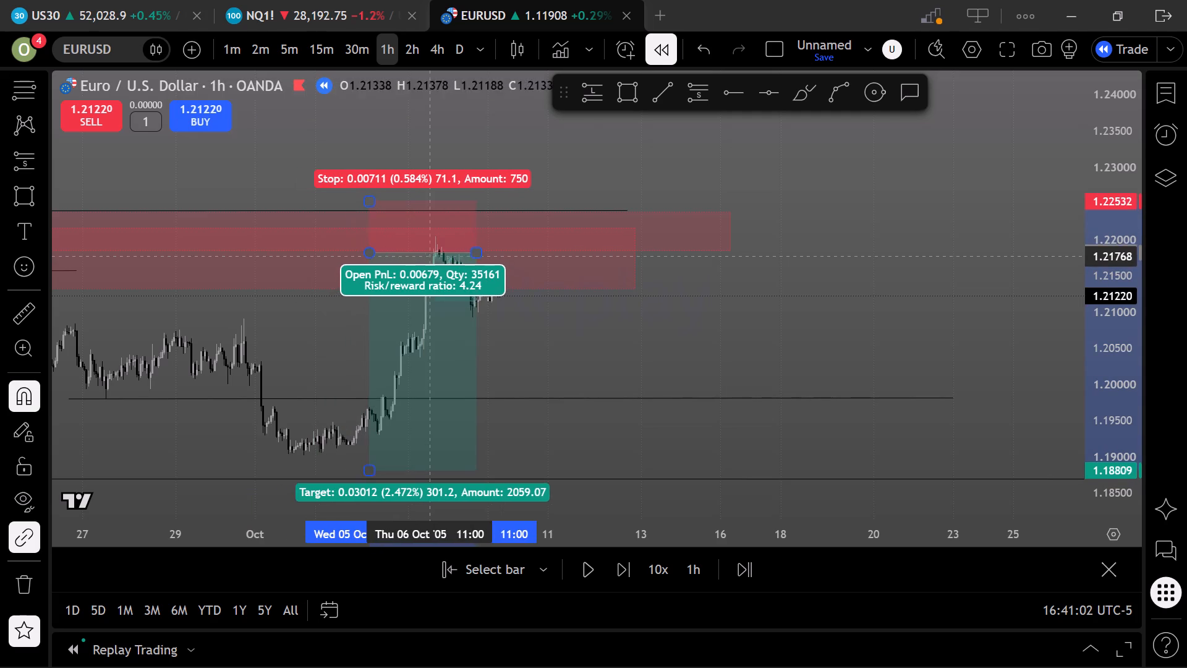
pyautogui.moveTo(435, 255); pyautogui.dragTo(503, 254)
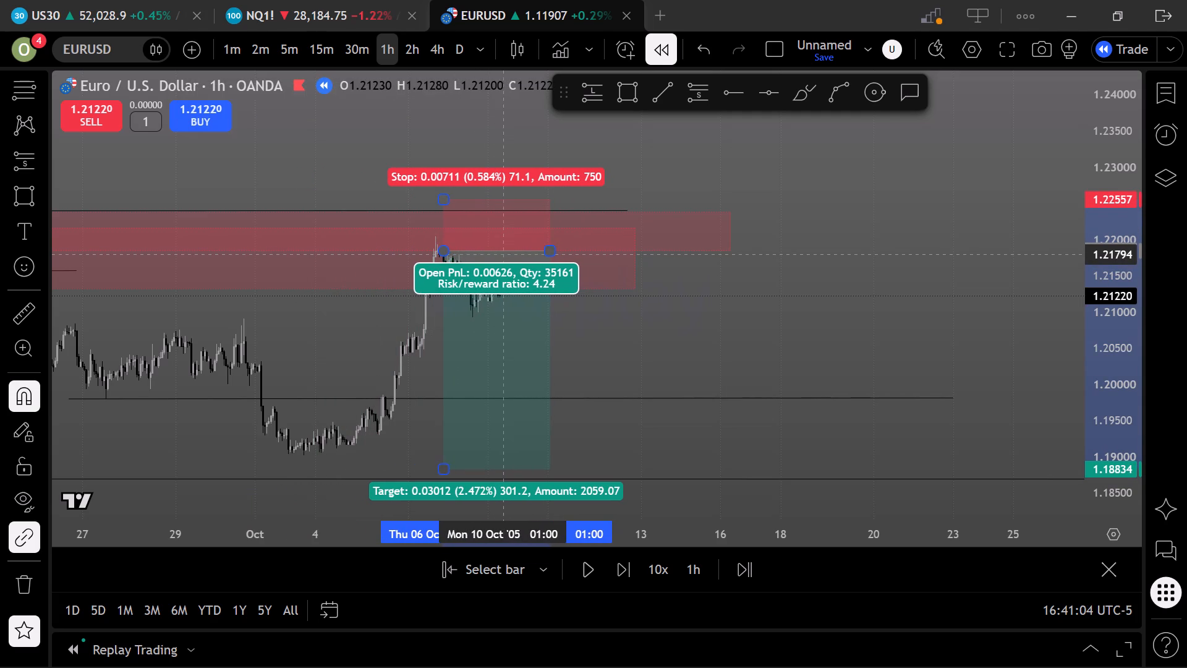
pyautogui.moveTo(503, 254); pyautogui.dragTo(496, 255)
pyautogui.click(373, 178)
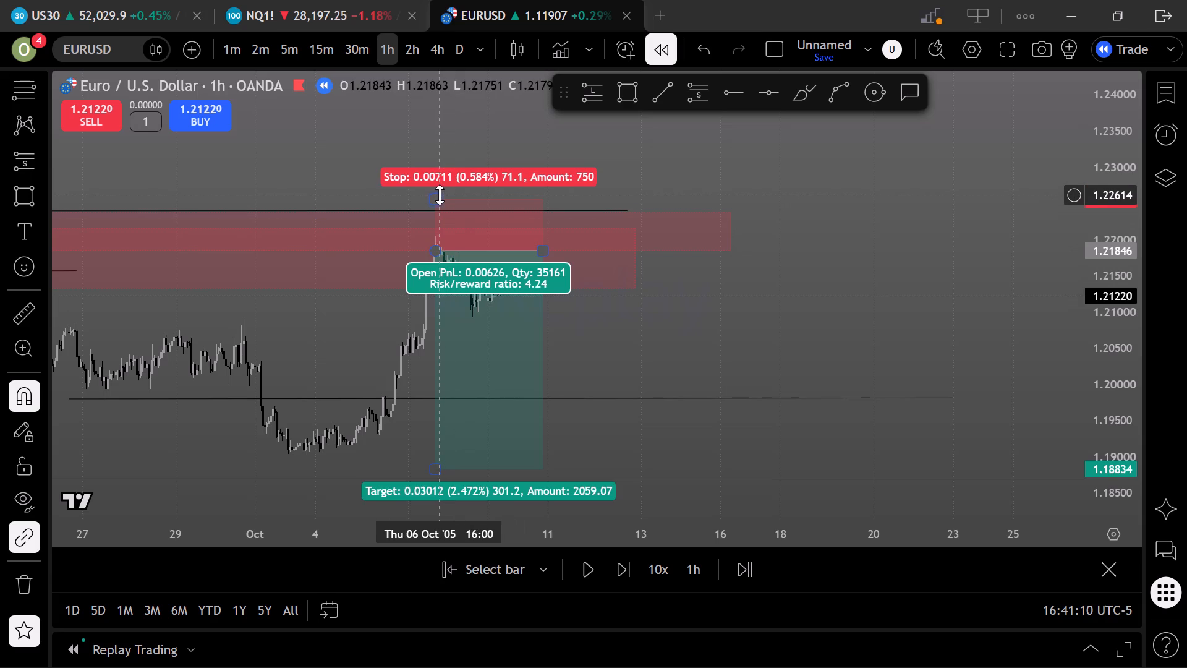
# Set the short position's stop to 1.22511 and its target to 1.18693.
pyautogui.moveTo(440, 195); pyautogui.dragTo(445, 203)
pyautogui.moveTo(439, 468); pyautogui.dragTo(445, 479)
pyautogui.click(586, 338)
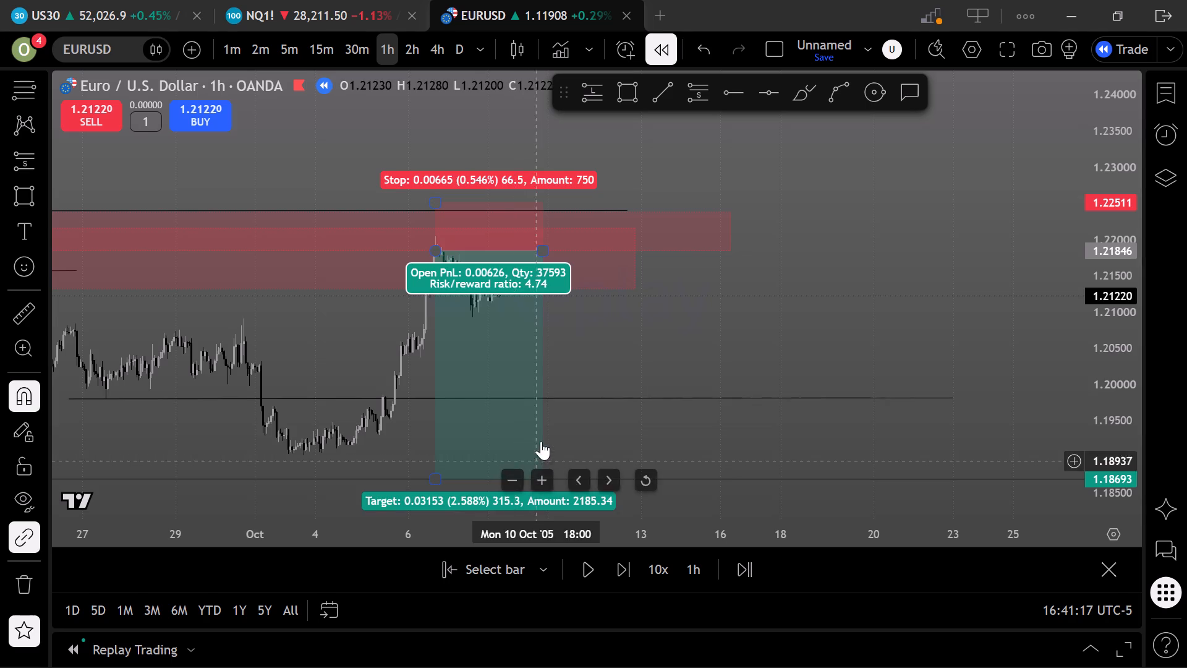
# Play the 1-hour bar replay forward into mid-October 2005 and pause it.
pyautogui.click(589, 573)
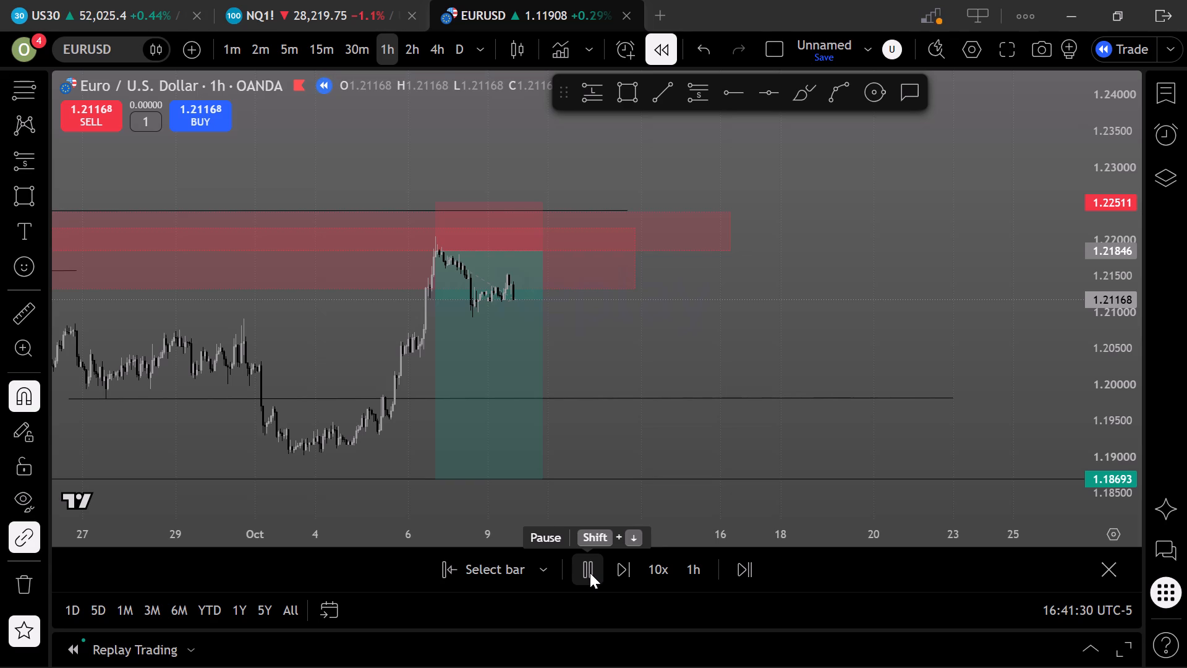
pyautogui.click(590, 573)
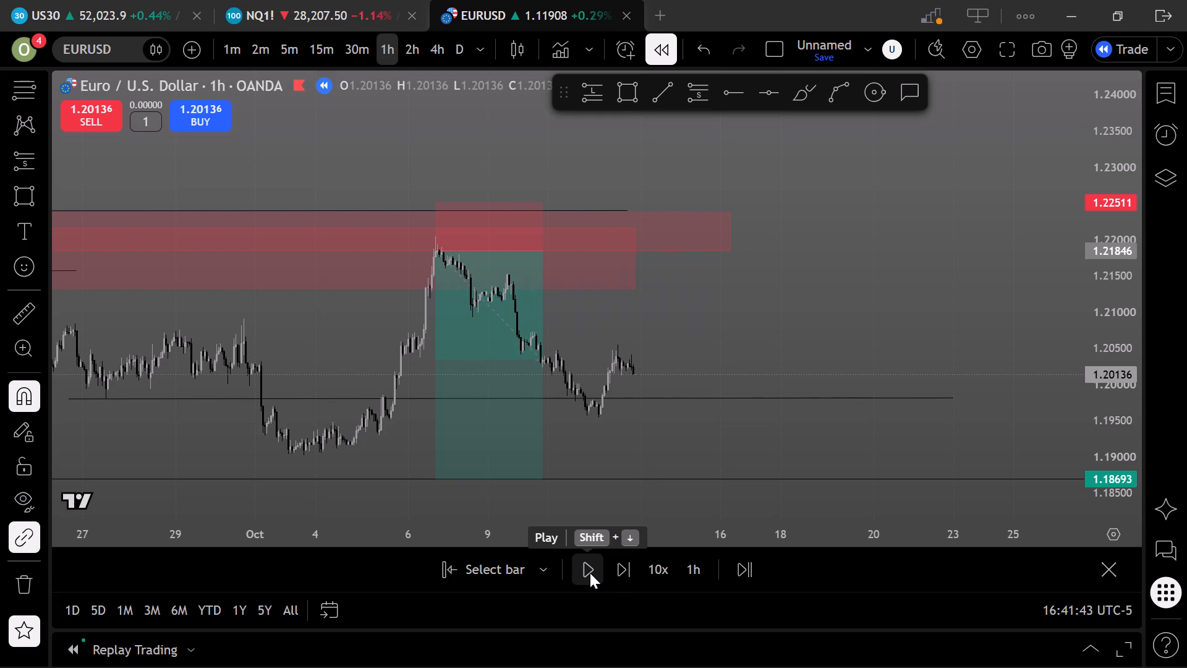
# Shorten the short position so it ends at 9 October 2005 21:00.
pyautogui.scroll(2, 634, 516)
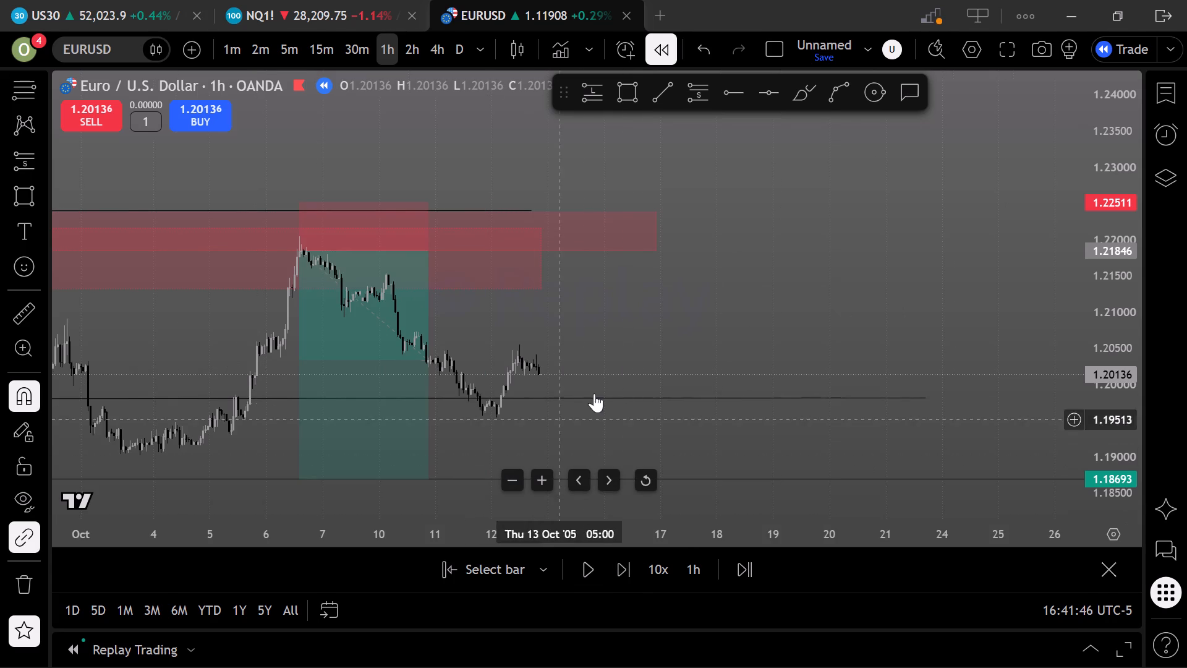
pyautogui.moveTo(425, 249); pyautogui.dragTo(373, 258)
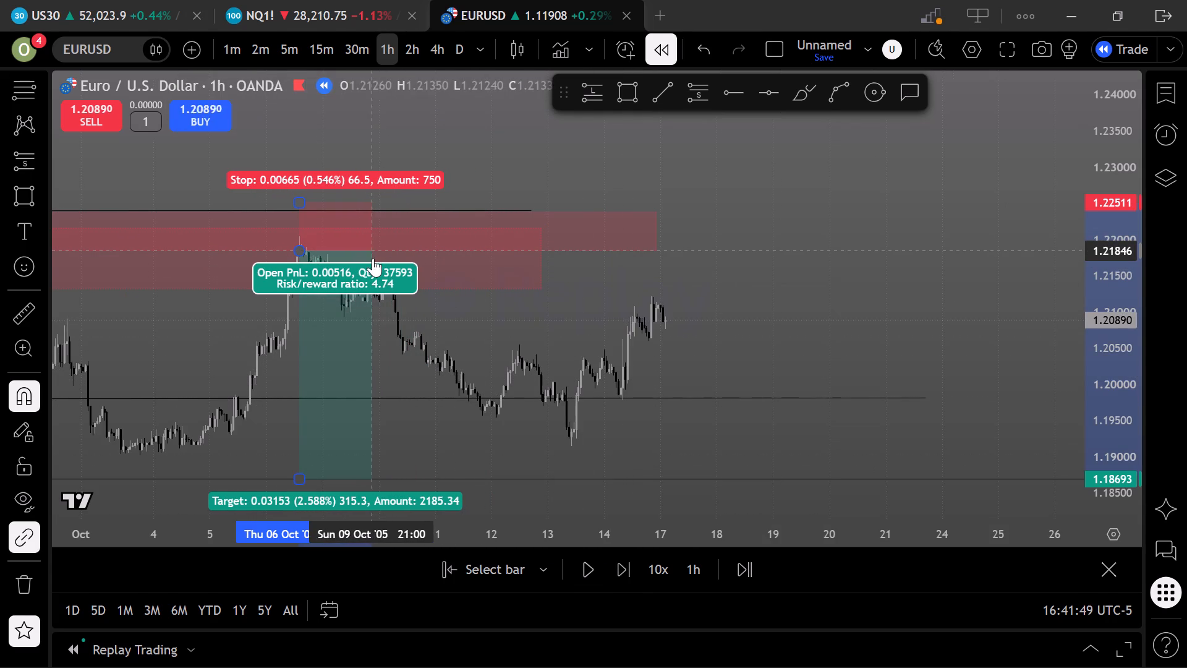
pyautogui.click(734, 326)
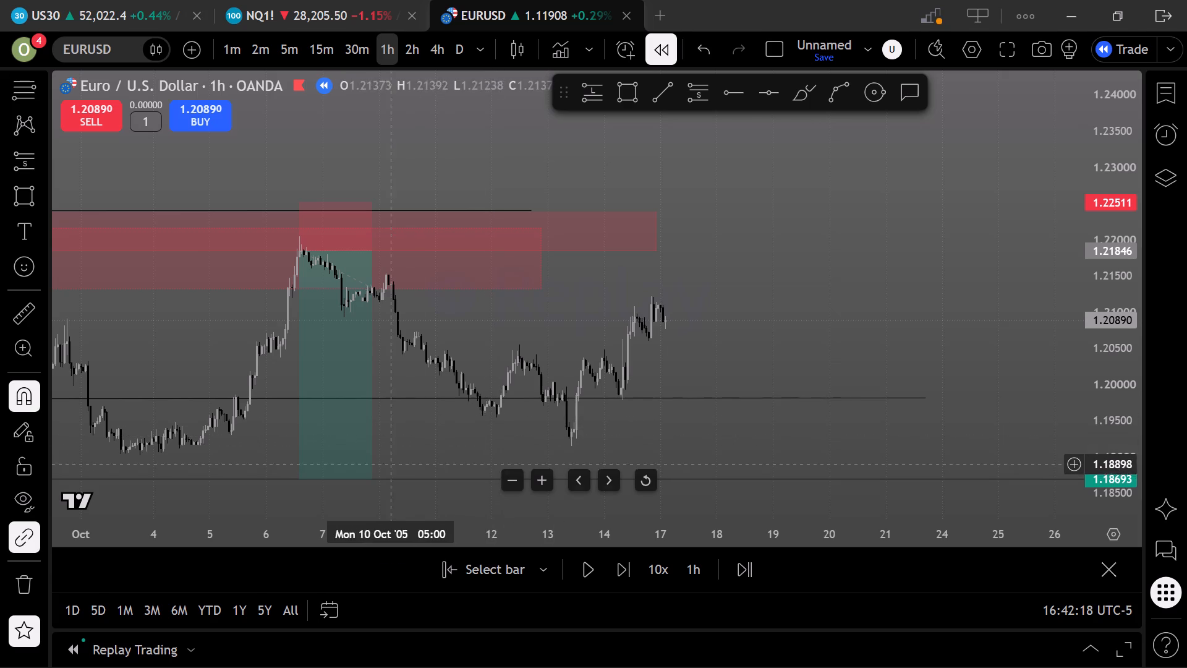
# Raise the short position's target to about 1.19065, at the early October low.
pyautogui.moveTo(300, 476); pyautogui.dragTo(318, 449)
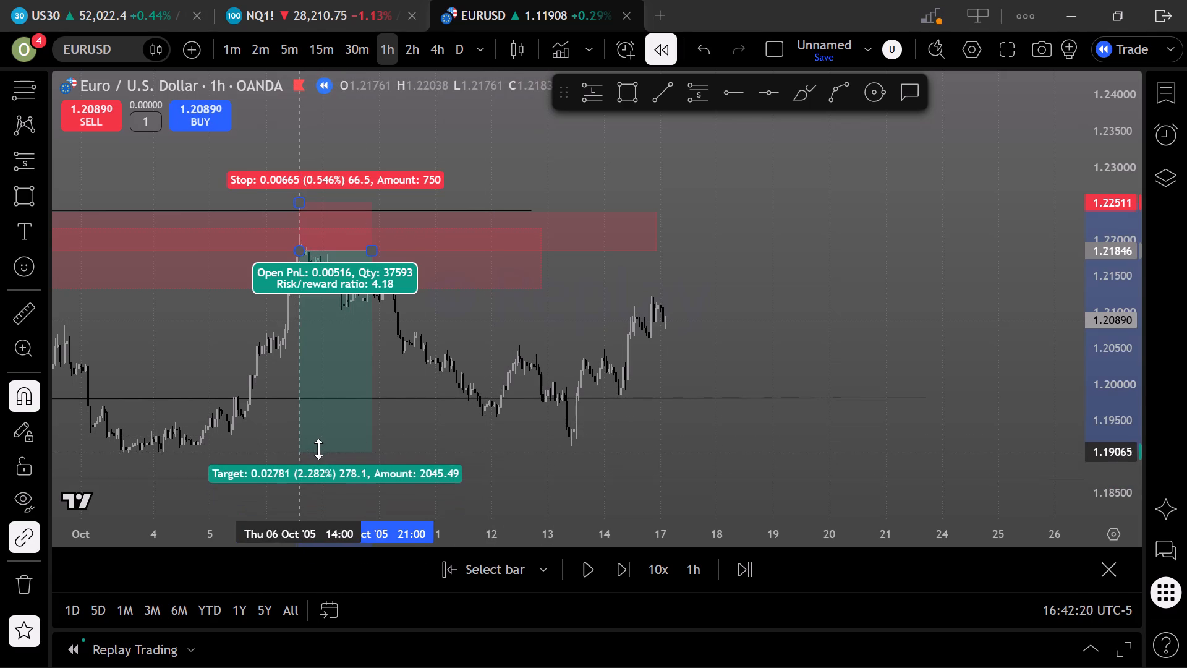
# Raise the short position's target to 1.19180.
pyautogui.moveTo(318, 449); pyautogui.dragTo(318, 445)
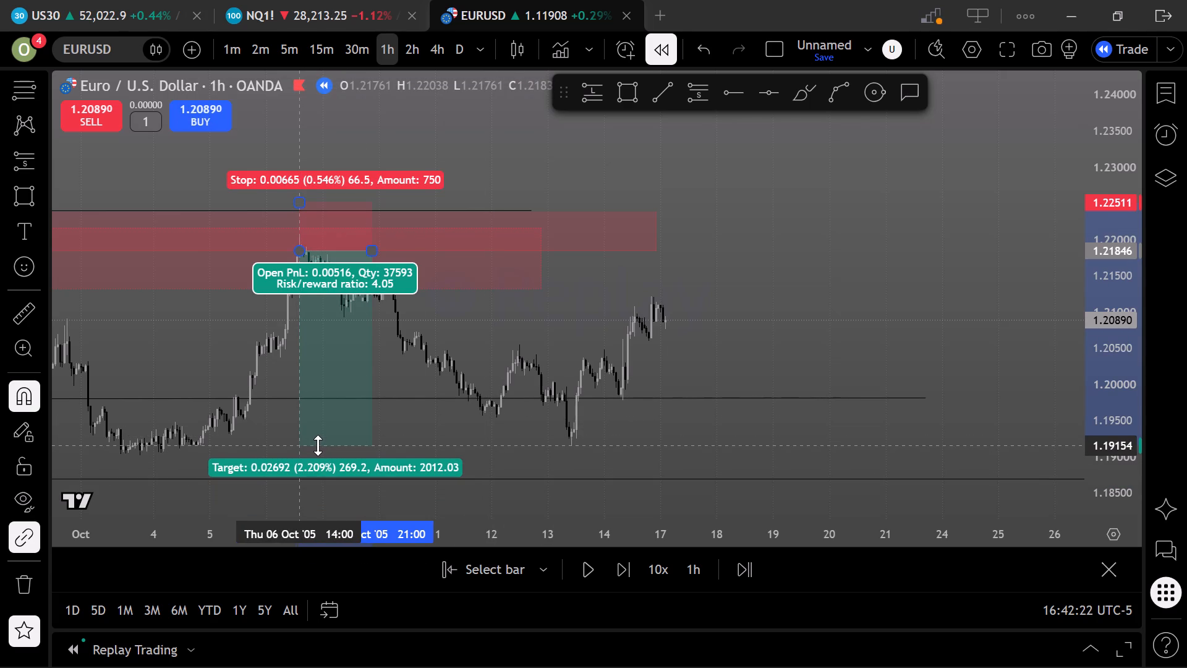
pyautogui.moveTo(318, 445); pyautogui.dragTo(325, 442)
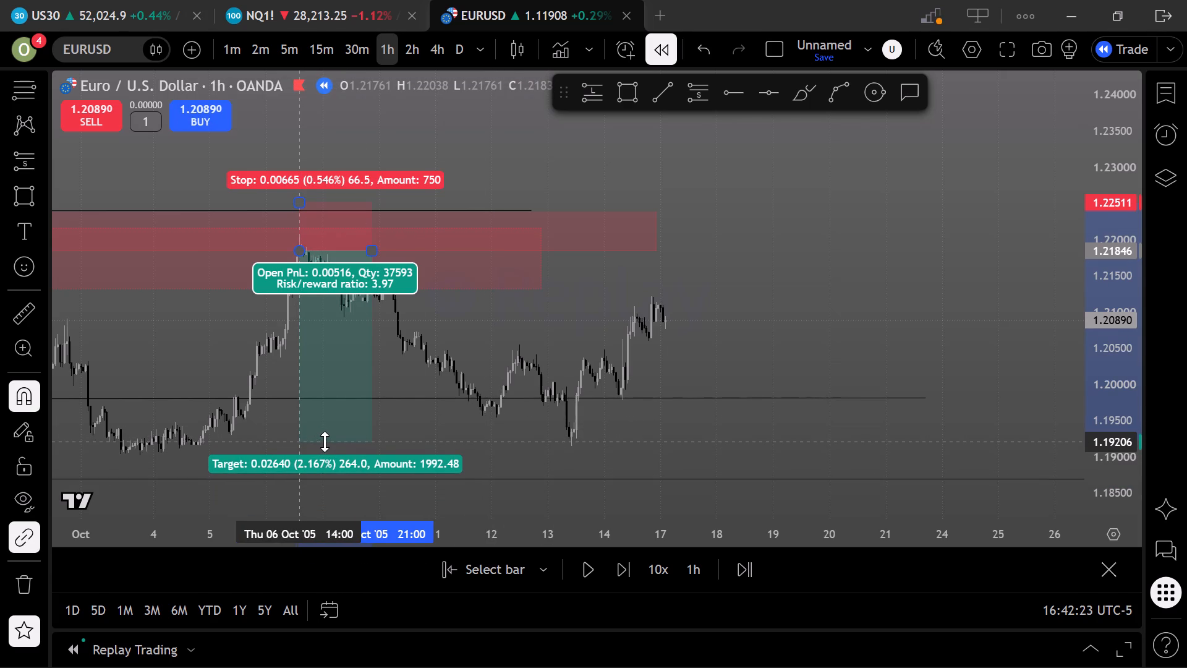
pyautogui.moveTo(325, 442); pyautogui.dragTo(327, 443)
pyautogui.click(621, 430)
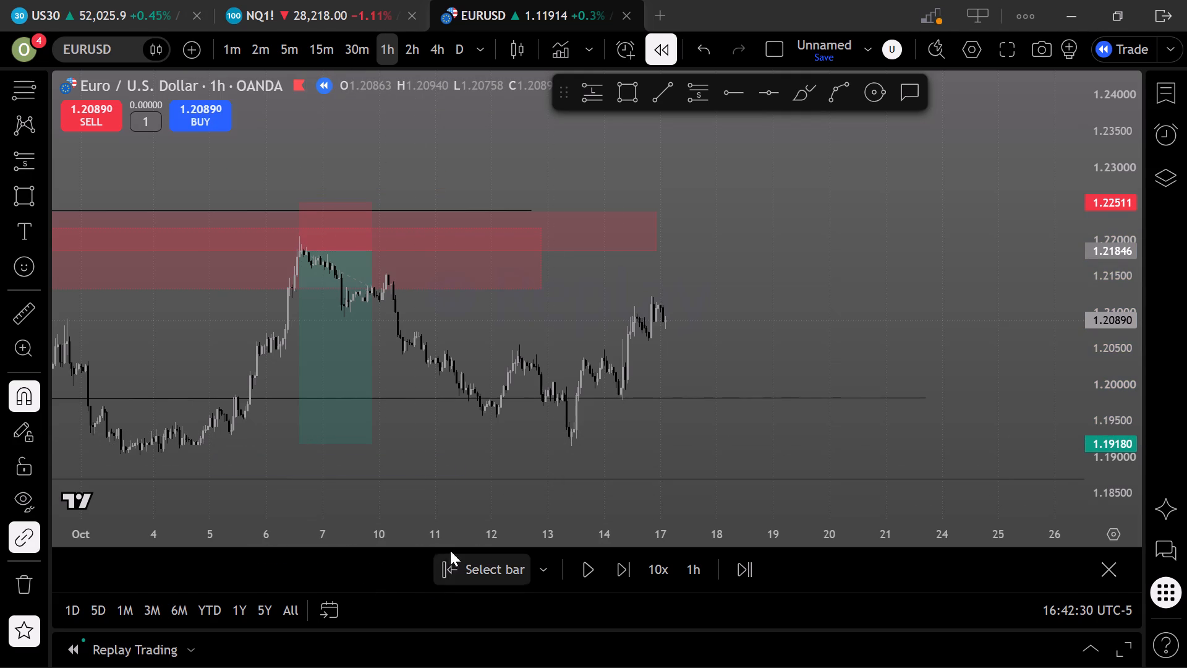
# Remove all drawings from the chart, including the short position, the red supply zones and the level lines.
pyautogui.scroll(3, 539, 436)
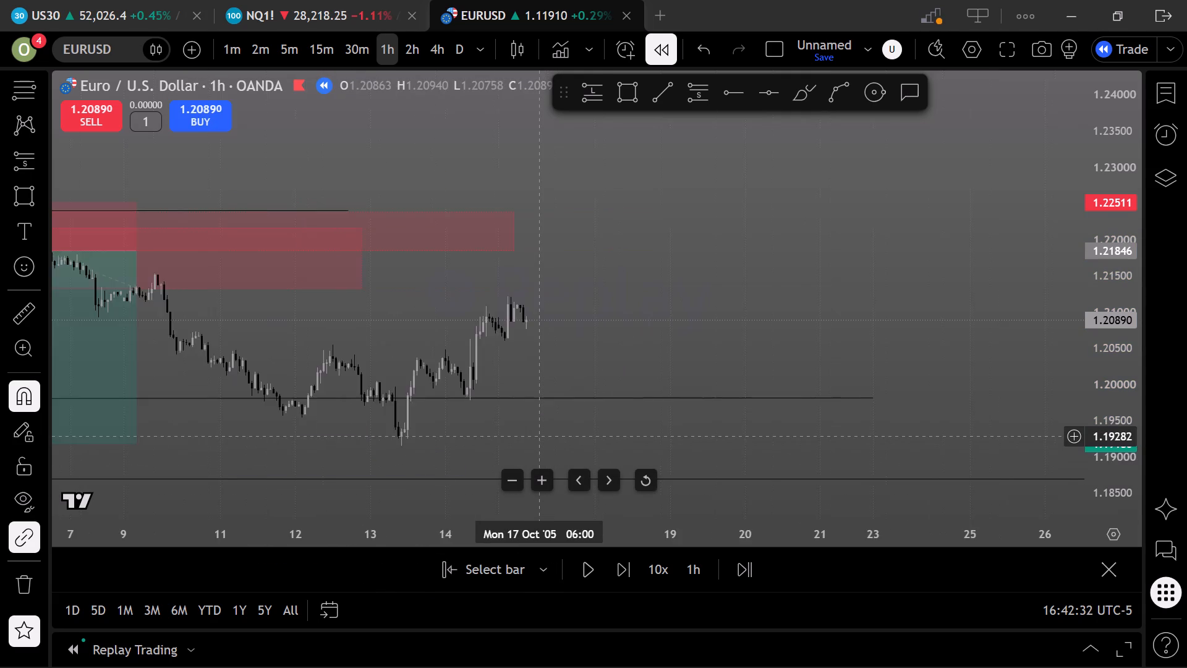
pyautogui.scroll(1, 539, 436)
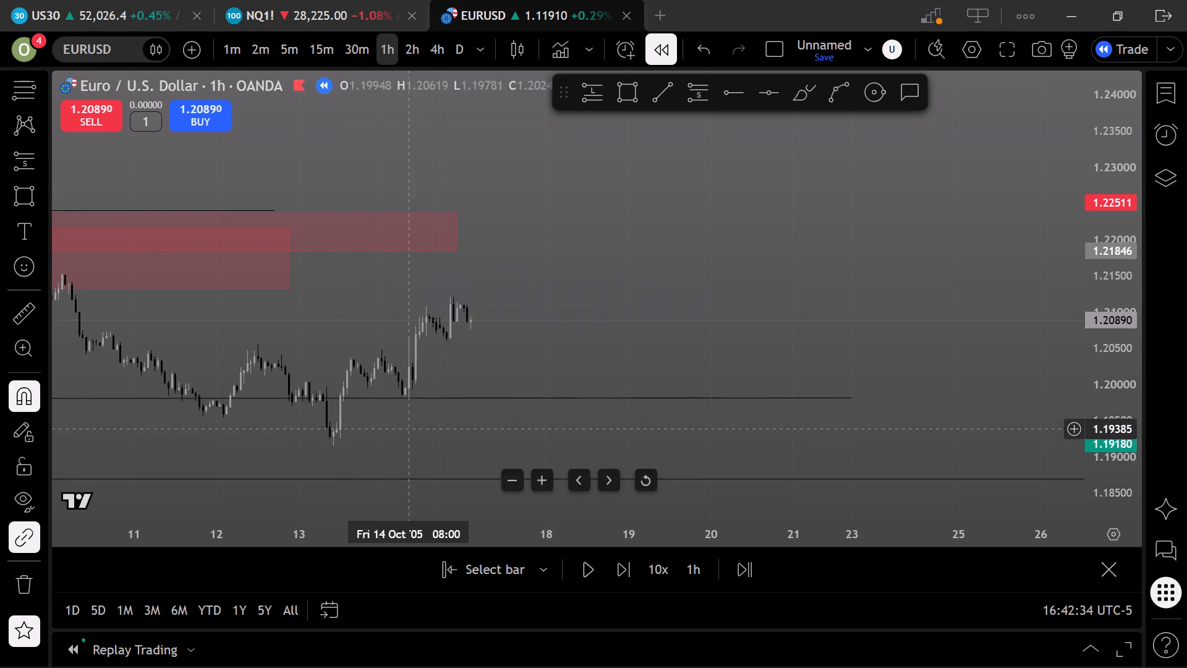
pyautogui.moveTo(402, 438); pyautogui.dragTo(605, 443)
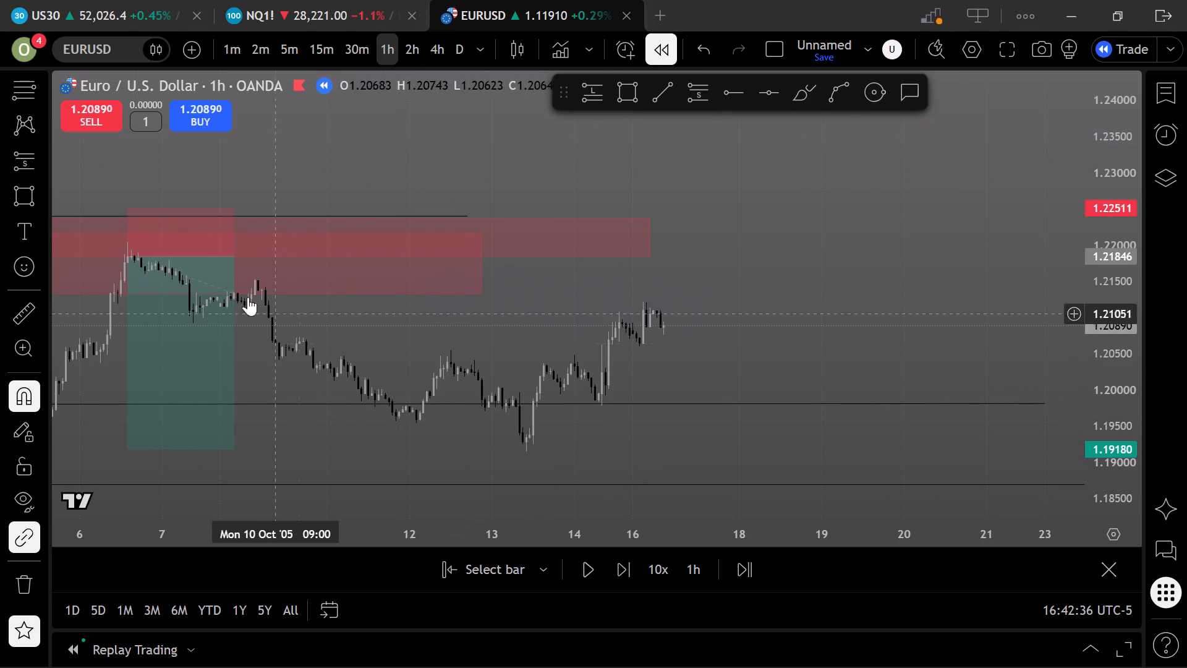
pyautogui.click(222, 255)
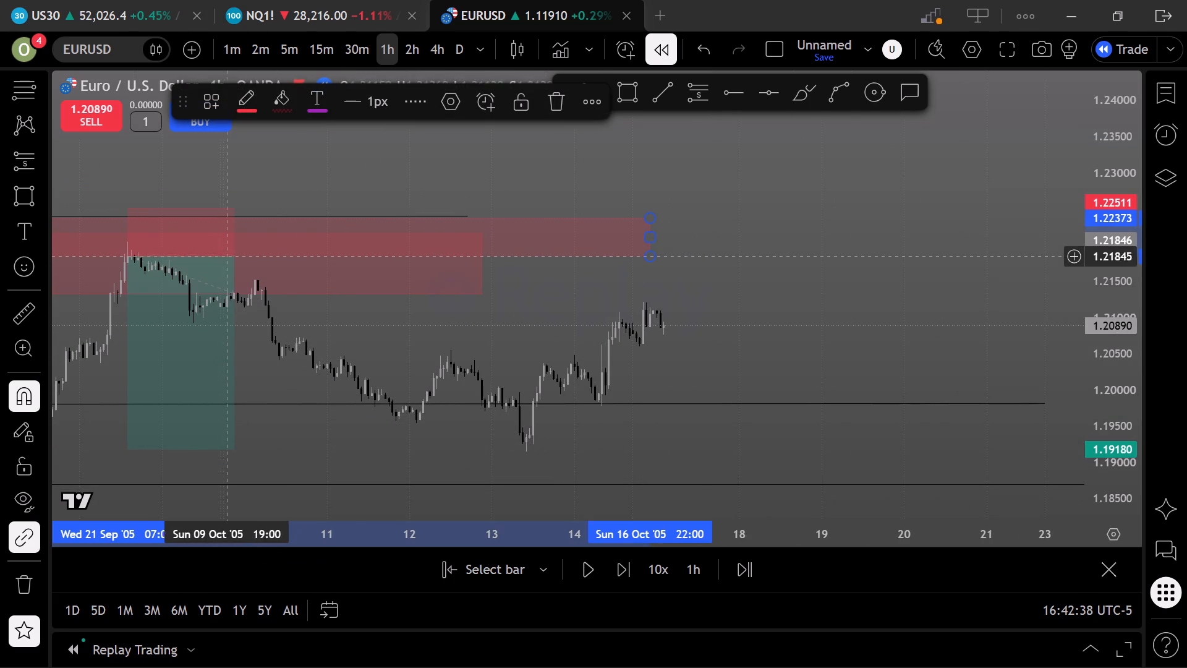
pyautogui.click(22, 584)
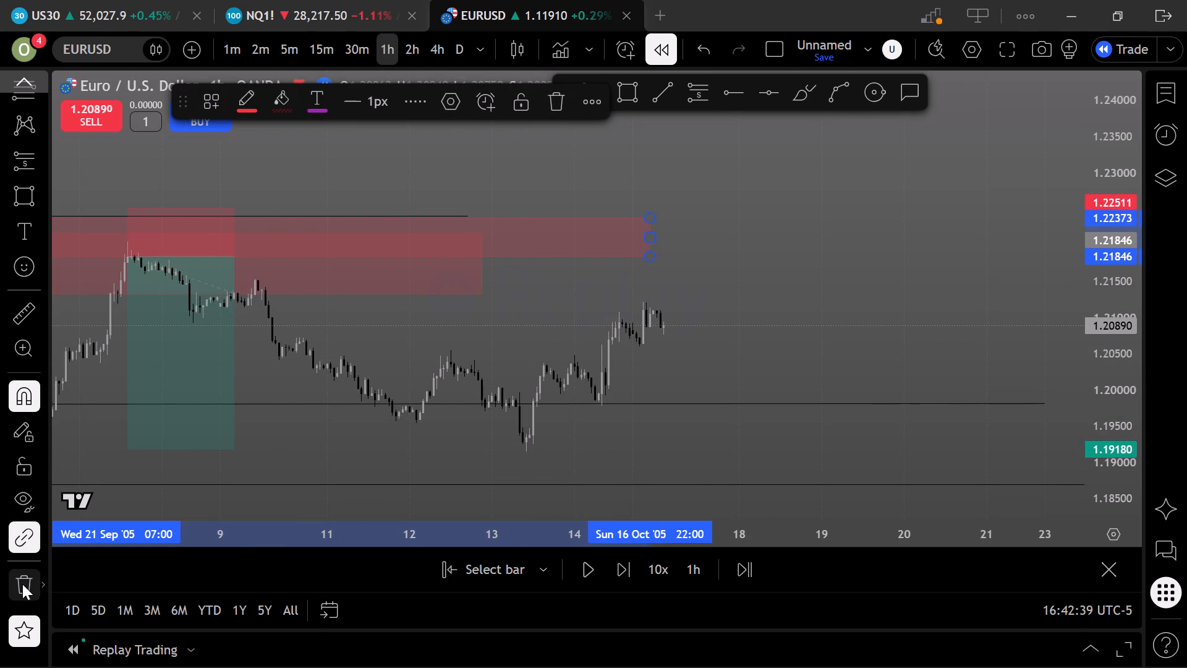
pyautogui.click(109, 541)
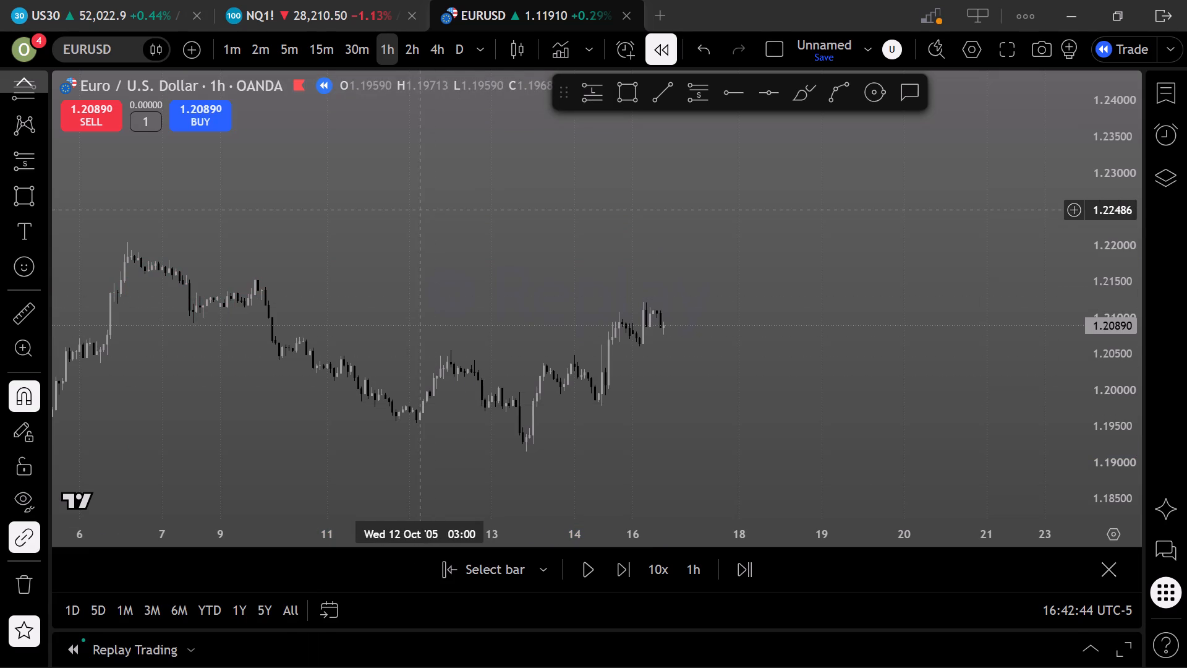
# Switch the EURUSD chart to the daily timeframe and frame the price action from June to October 2005.
pyautogui.click(461, 53)
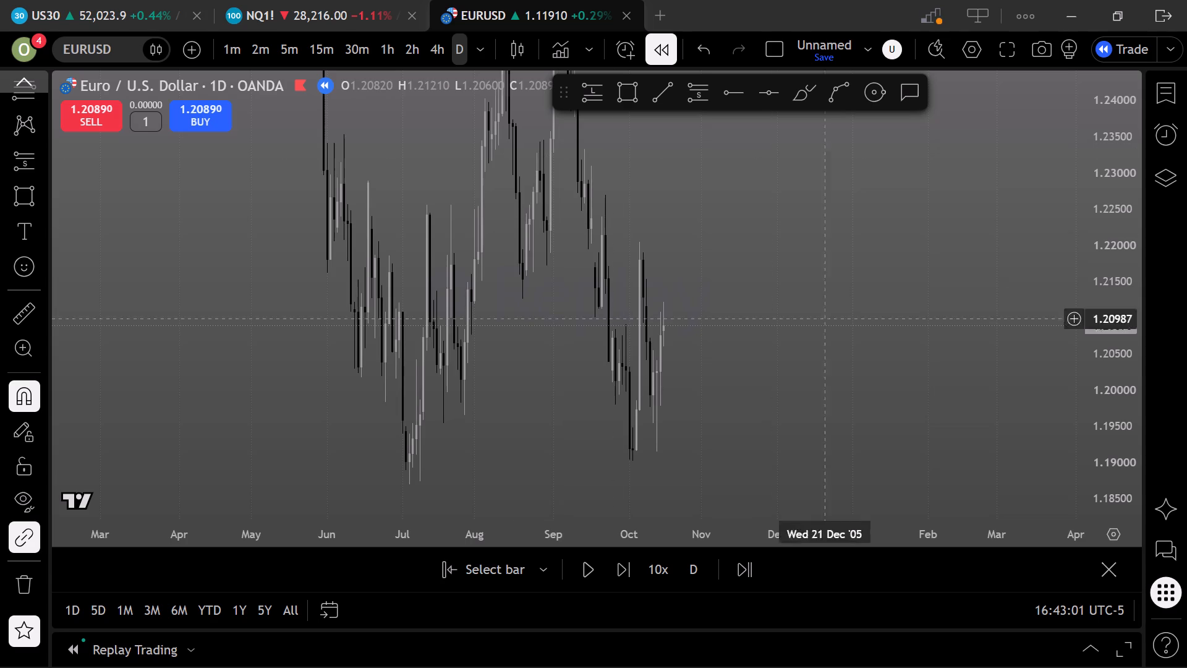
pyautogui.click(648, 484)
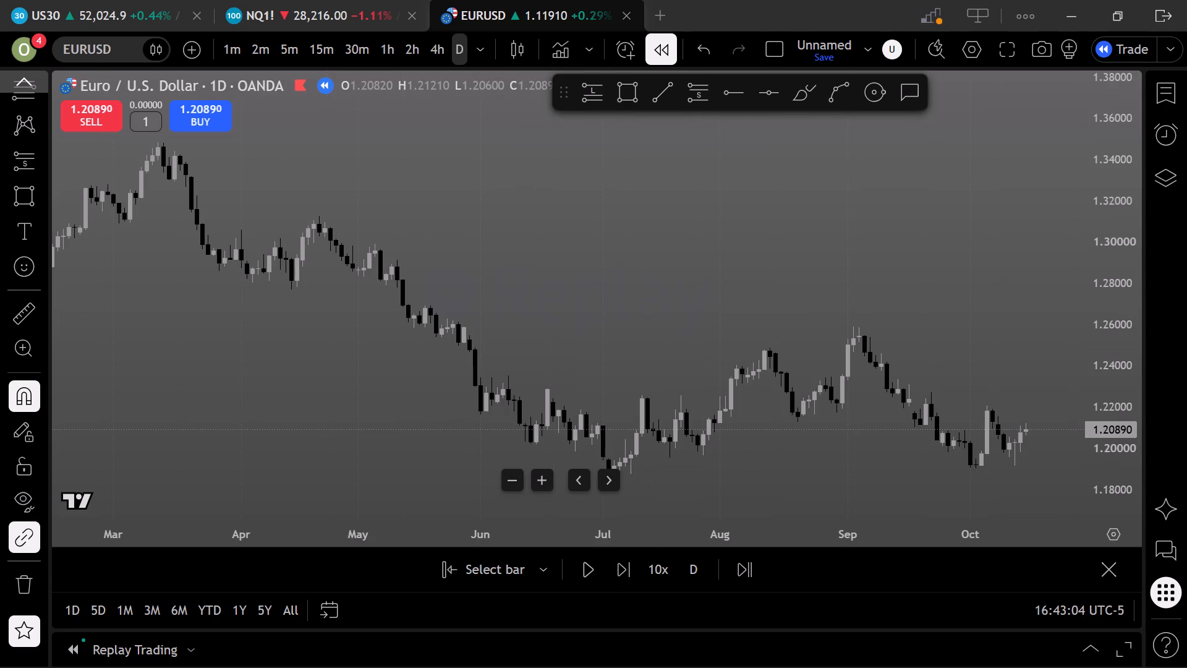
pyautogui.moveTo(797, 460); pyautogui.dragTo(358, 291)
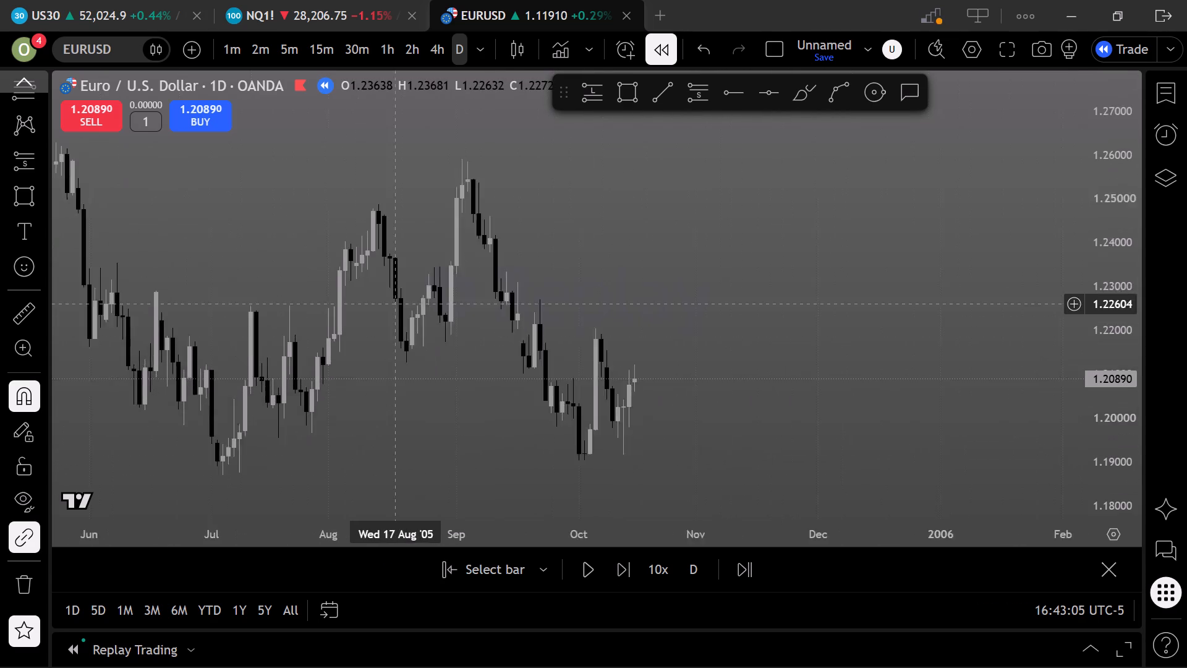
pyautogui.moveTo(358, 291); pyautogui.dragTo(357, 290)
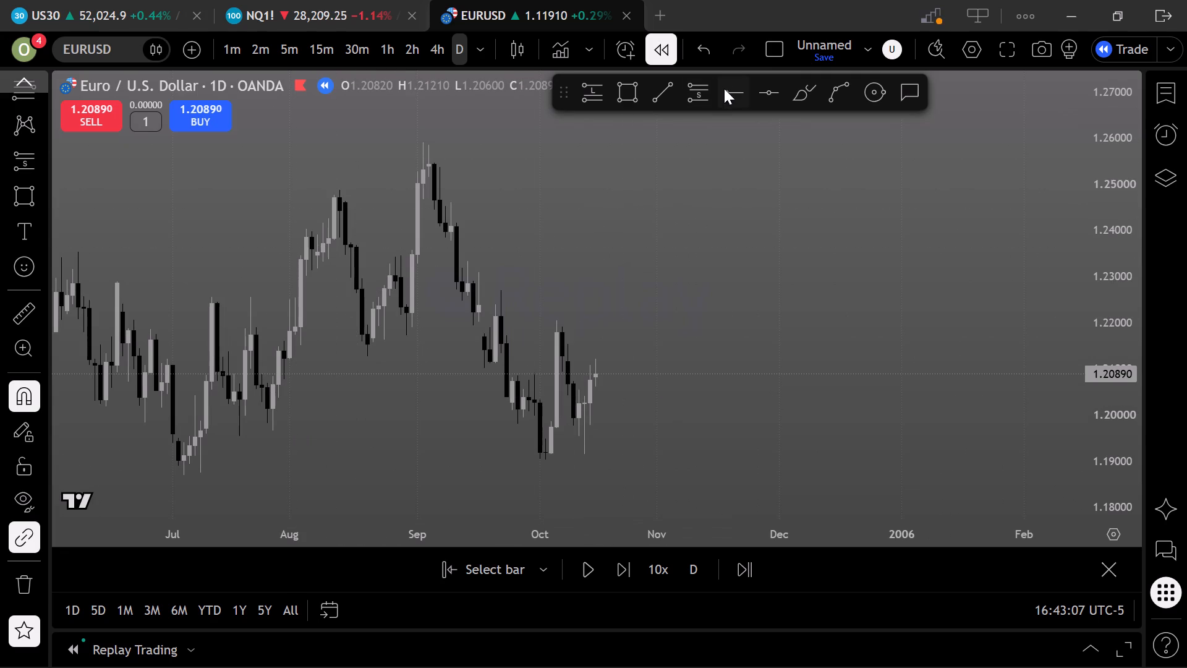
# Draw a horizontal ray from the 5 July 2005 low at 1.18693, lock it and colour it red.
pyautogui.click(725, 85)
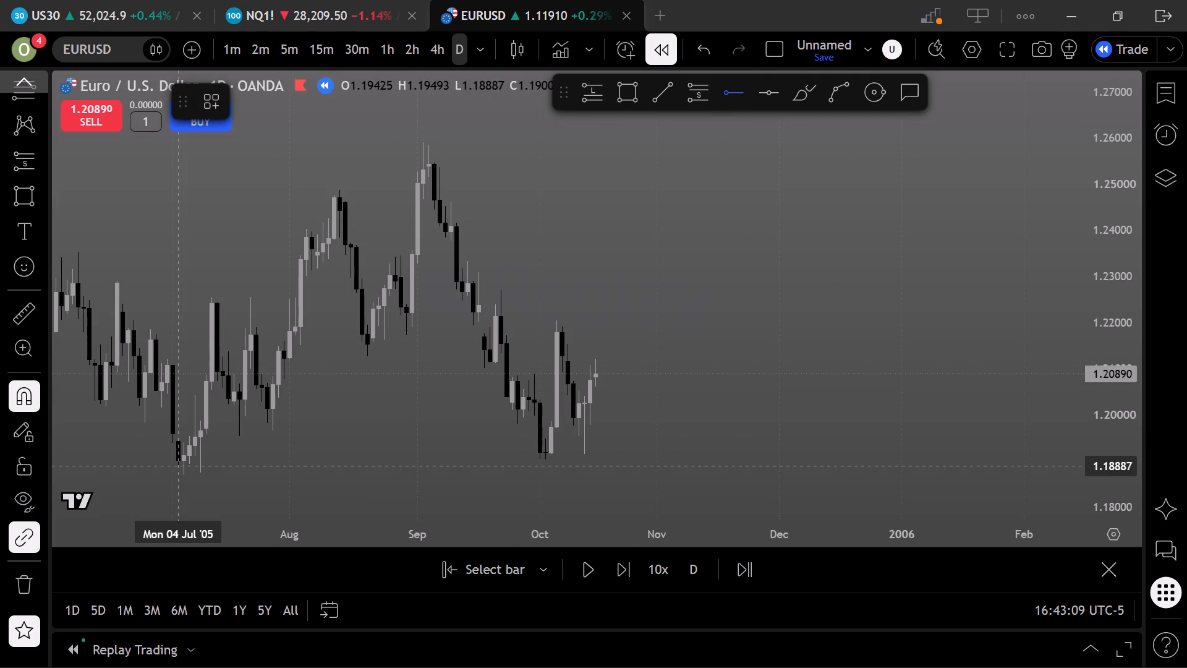
pyautogui.click(185, 500)
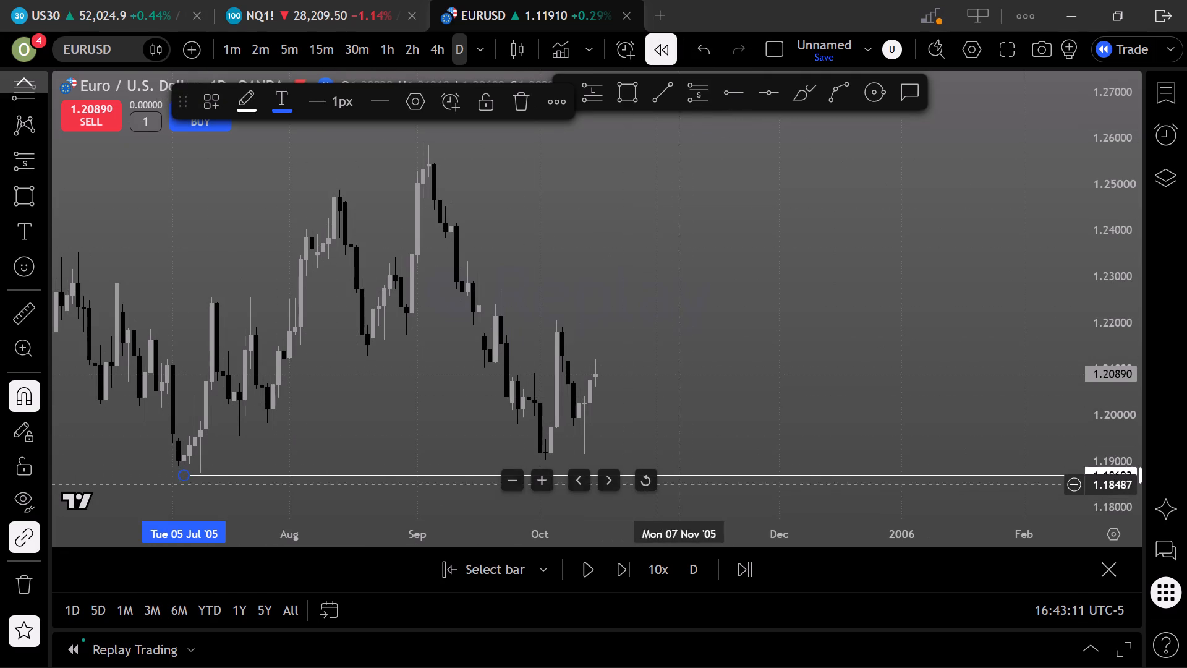
pyautogui.click(712, 475)
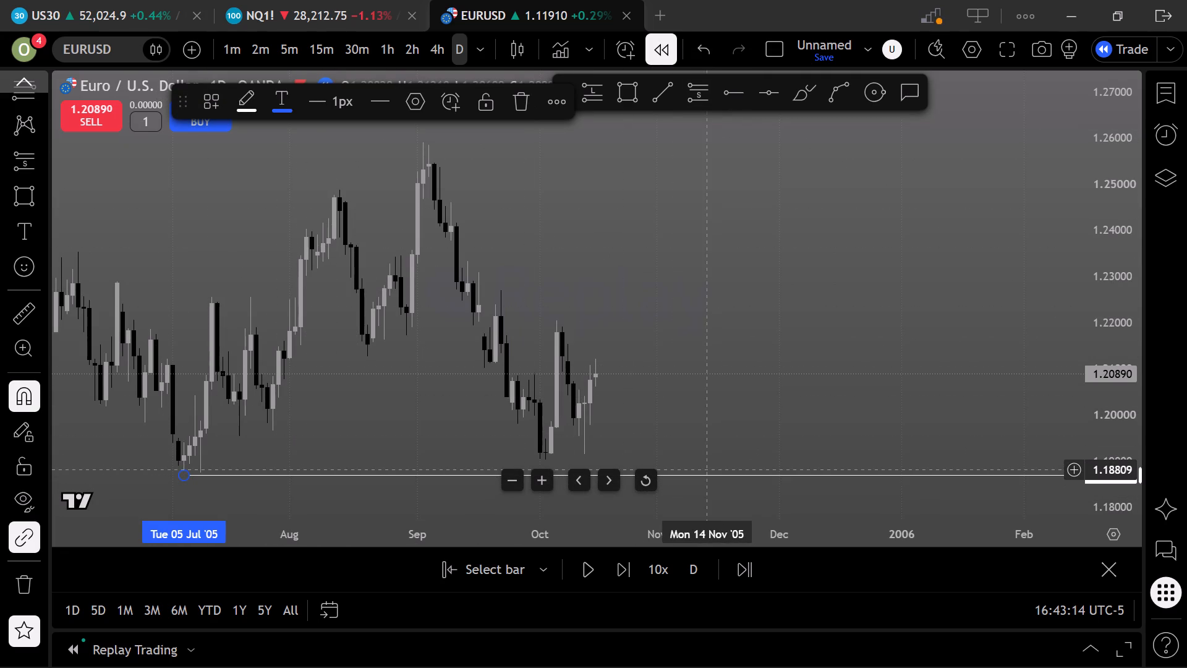
pyautogui.click(487, 106)
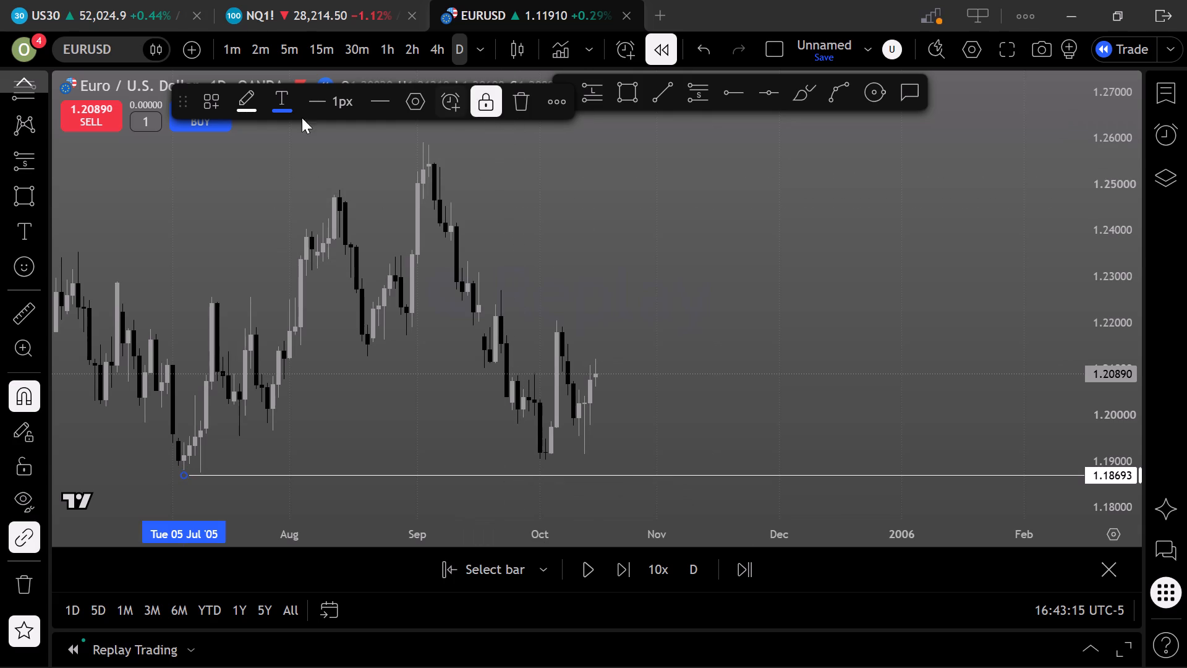
pyautogui.click(257, 97)
pyautogui.click(249, 160)
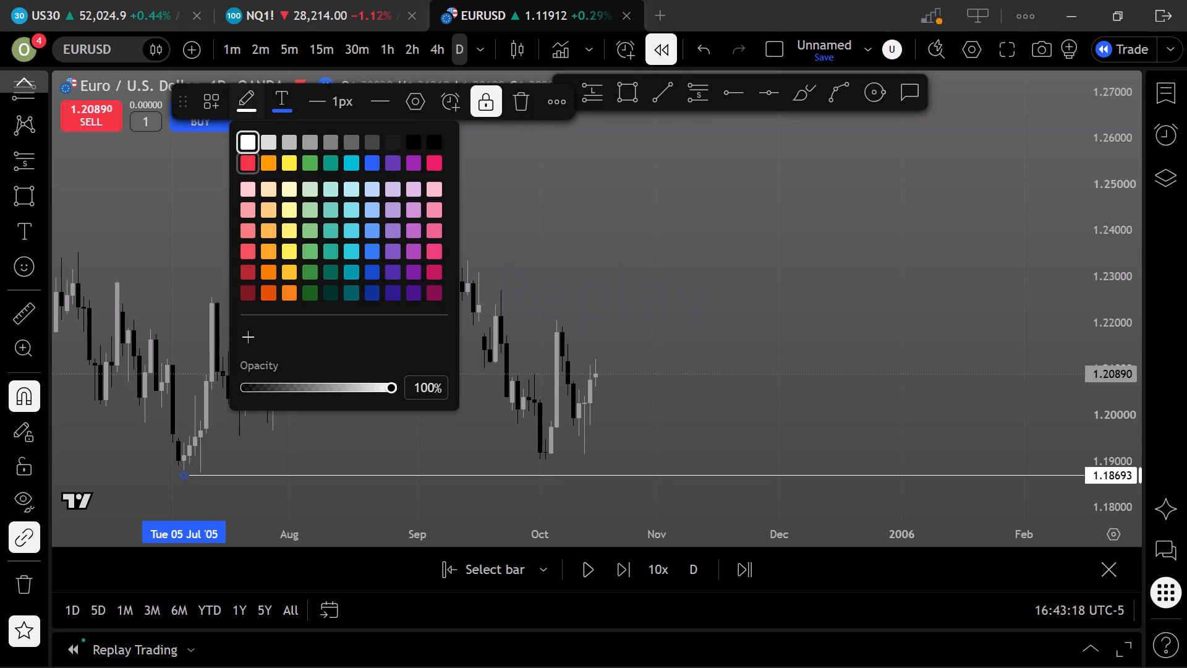
pyautogui.click(582, 231)
# Draw a red horizontal ray from the 14 March 2005 high at 1.34780 and lock it.
pyautogui.moveTo(550, 207); pyautogui.dragTo(684, 260)
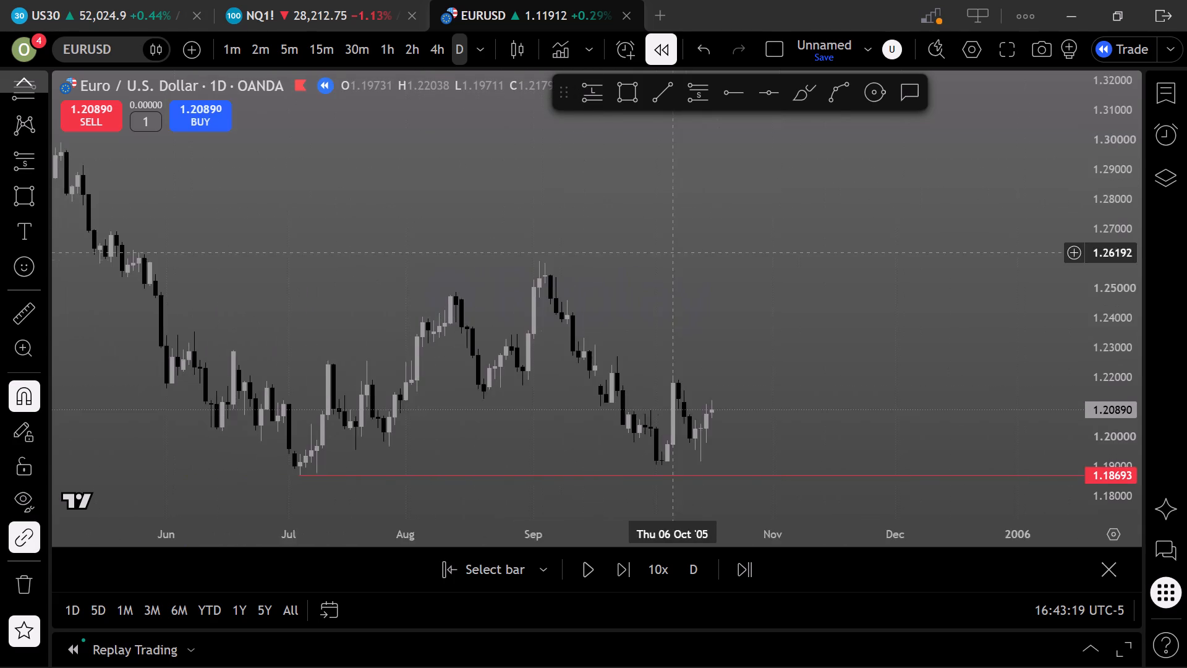
pyautogui.moveTo(684, 260); pyautogui.dragTo(911, 370)
pyautogui.scroll(-5, 755, 344)
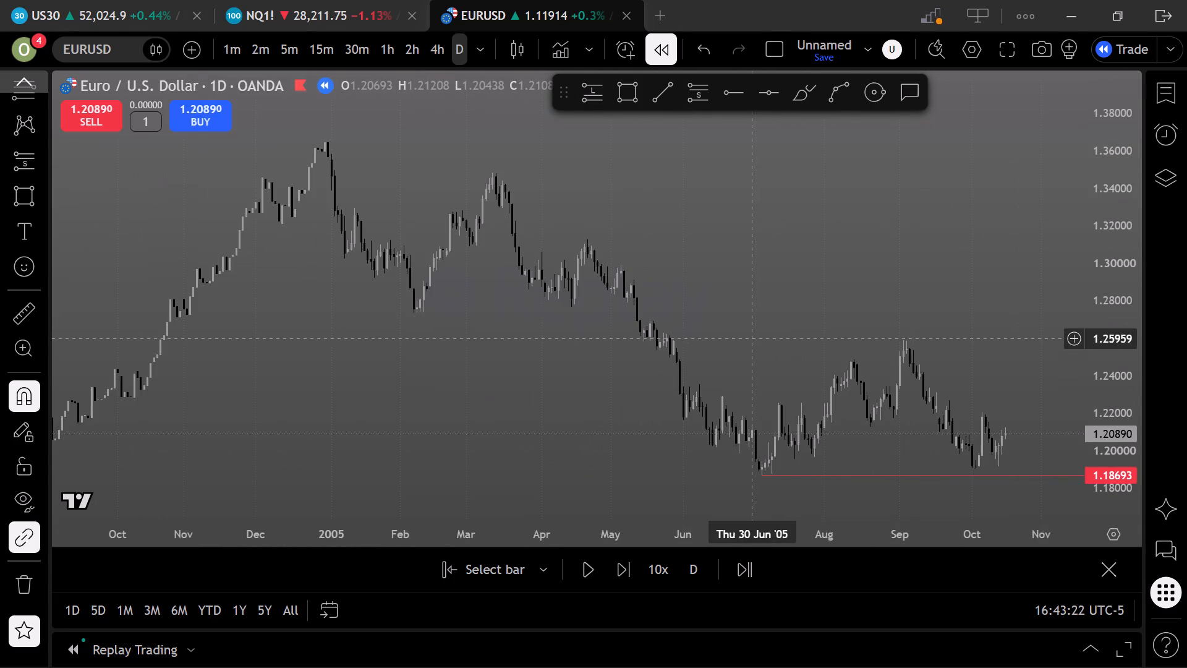
pyautogui.moveTo(800, 302); pyautogui.dragTo(640, 327)
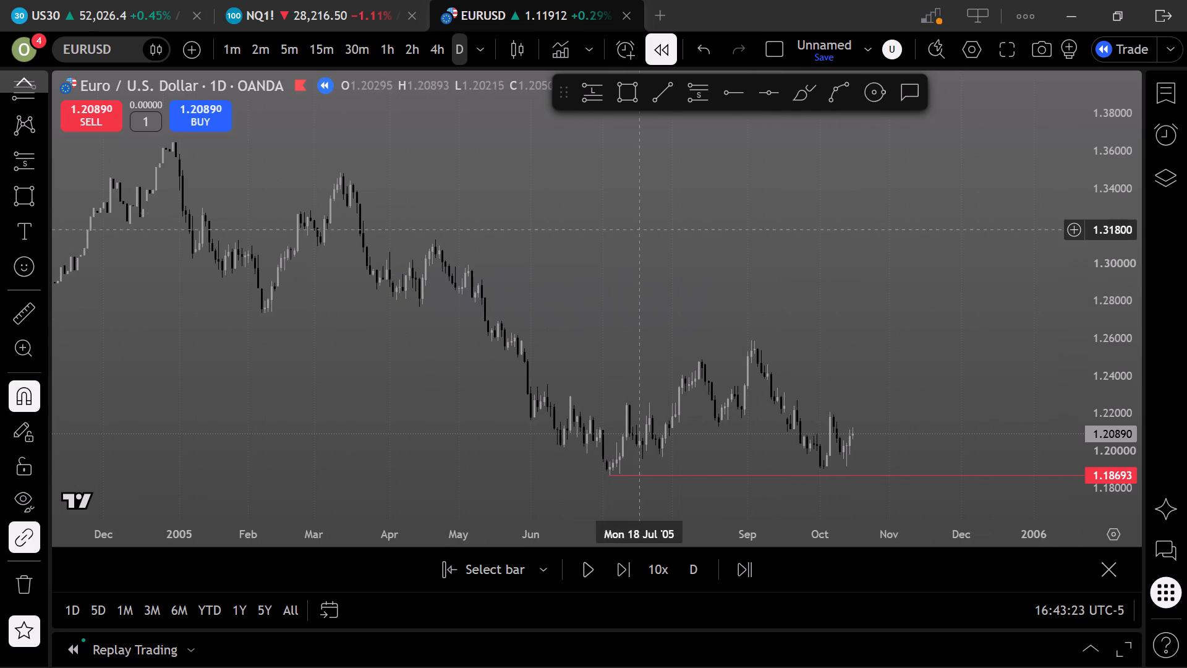
pyautogui.click(732, 86)
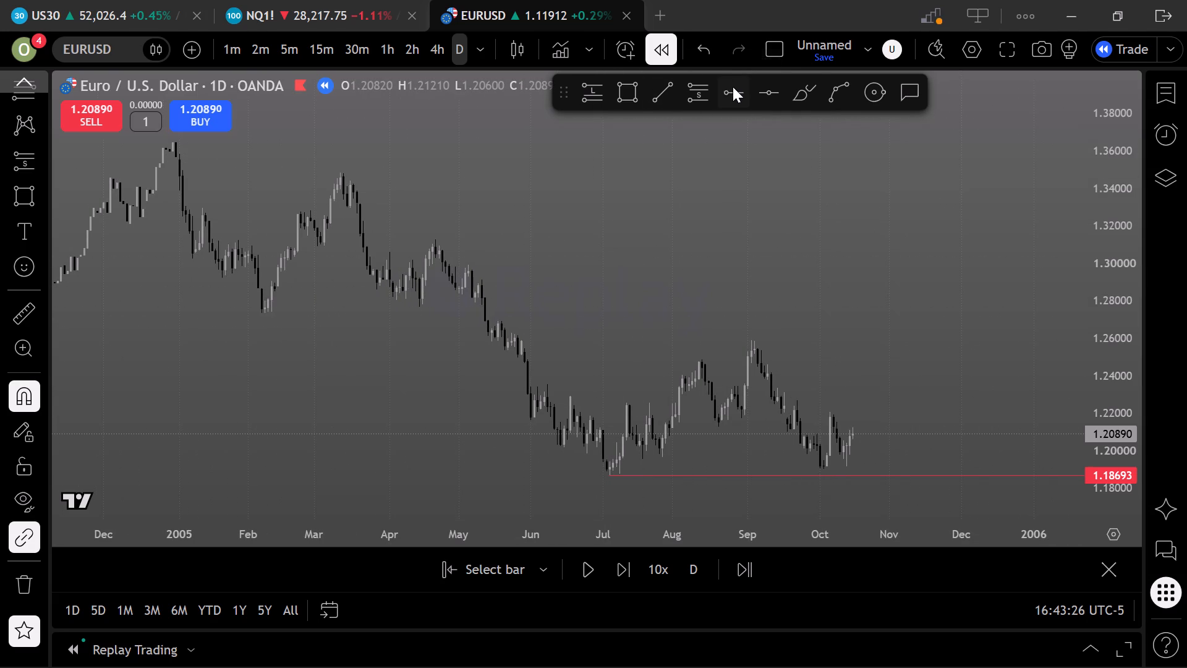
pyautogui.click(343, 154)
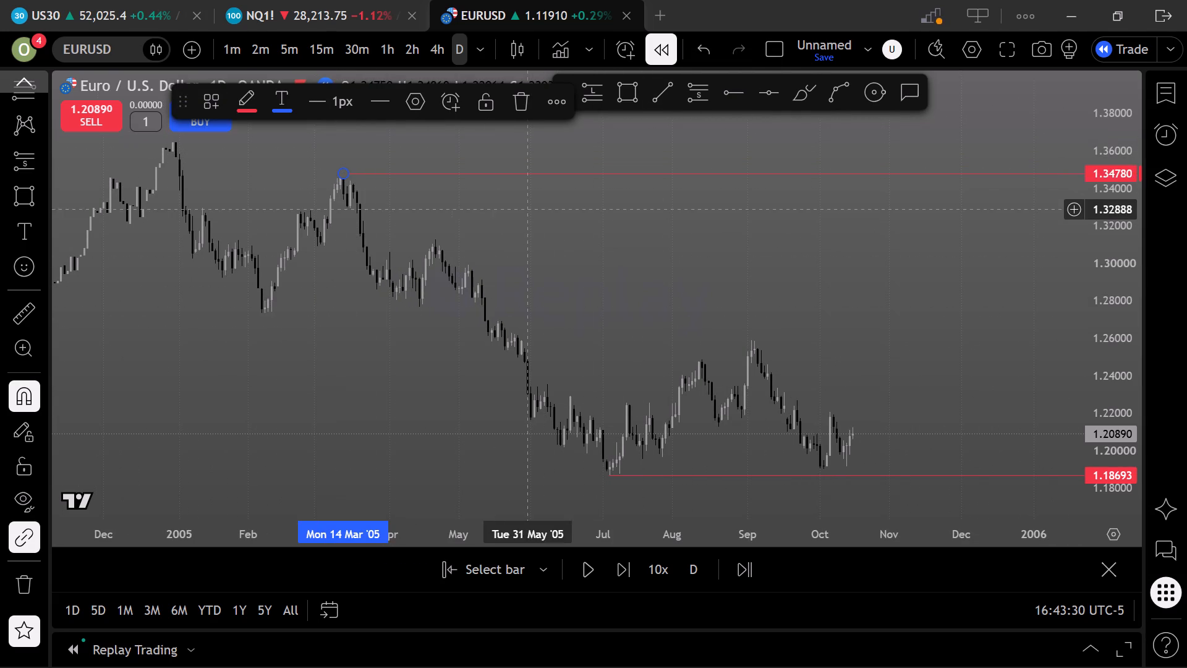
pyautogui.click(491, 106)
pyautogui.click(617, 288)
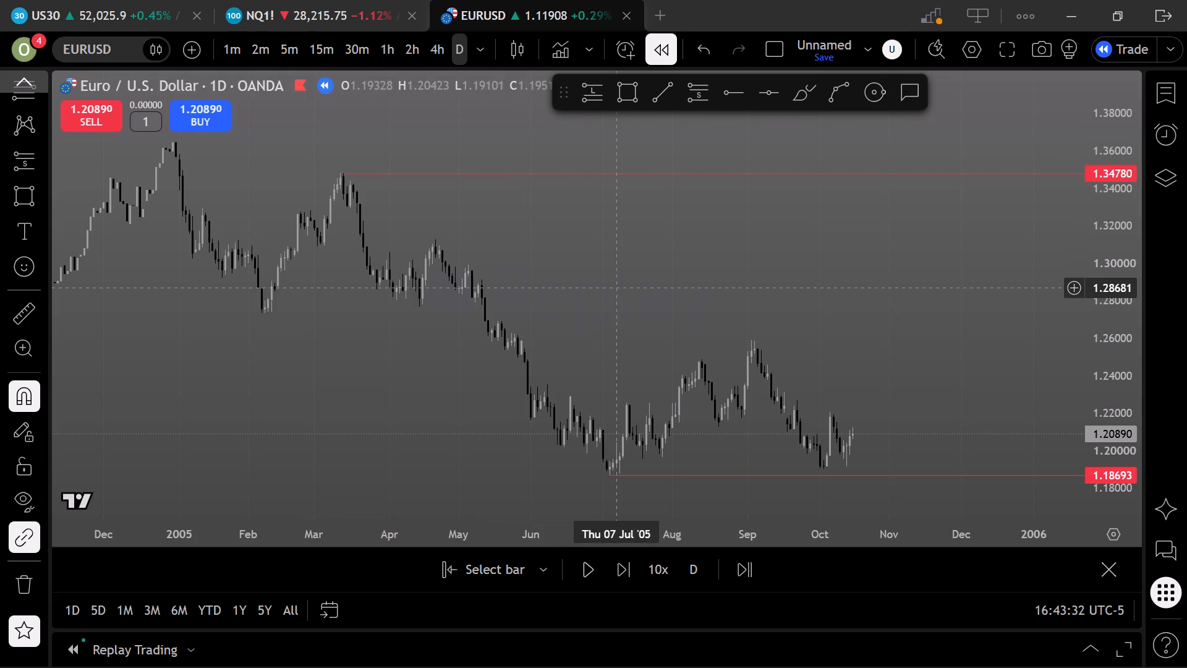
# Draw a red horizontal ray from the early September 2005 high at 1.25893.
pyautogui.moveTo(657, 270); pyautogui.dragTo(378, 192)
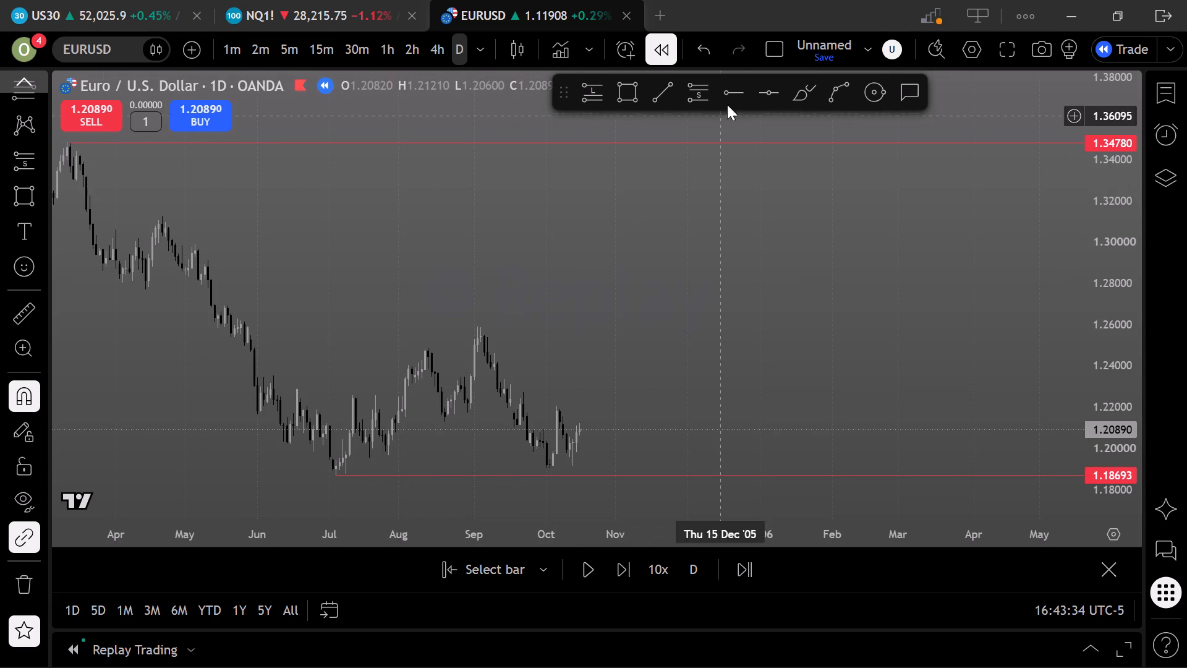
pyautogui.click(737, 90)
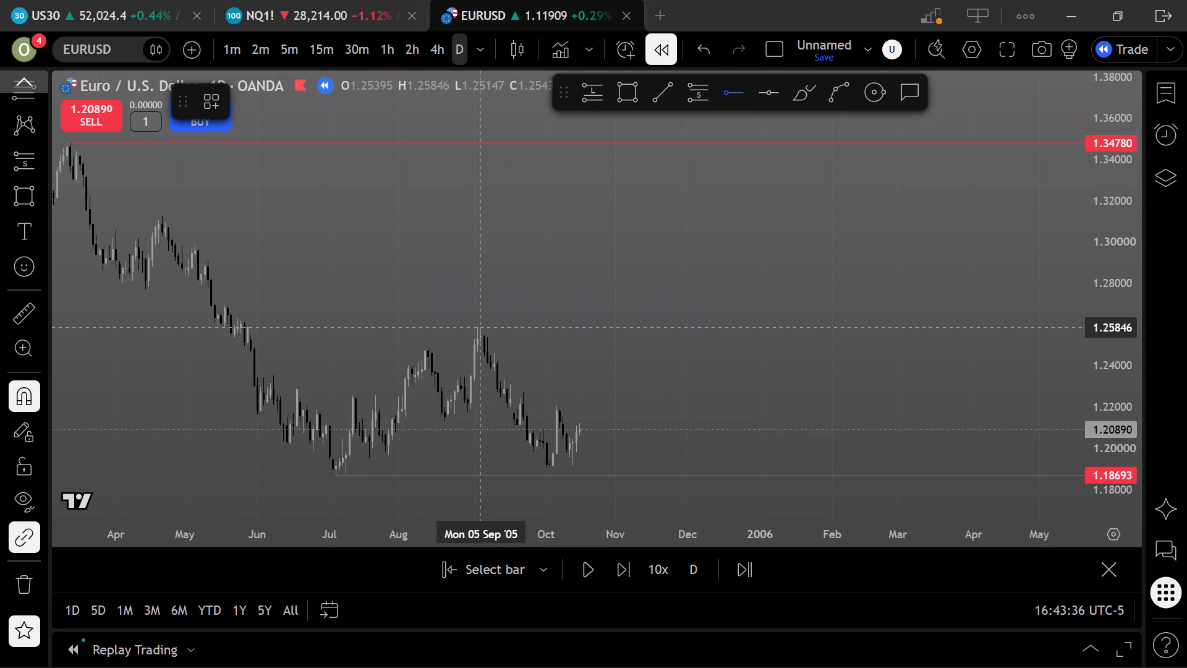
pyautogui.click(477, 315)
pyautogui.click(585, 280)
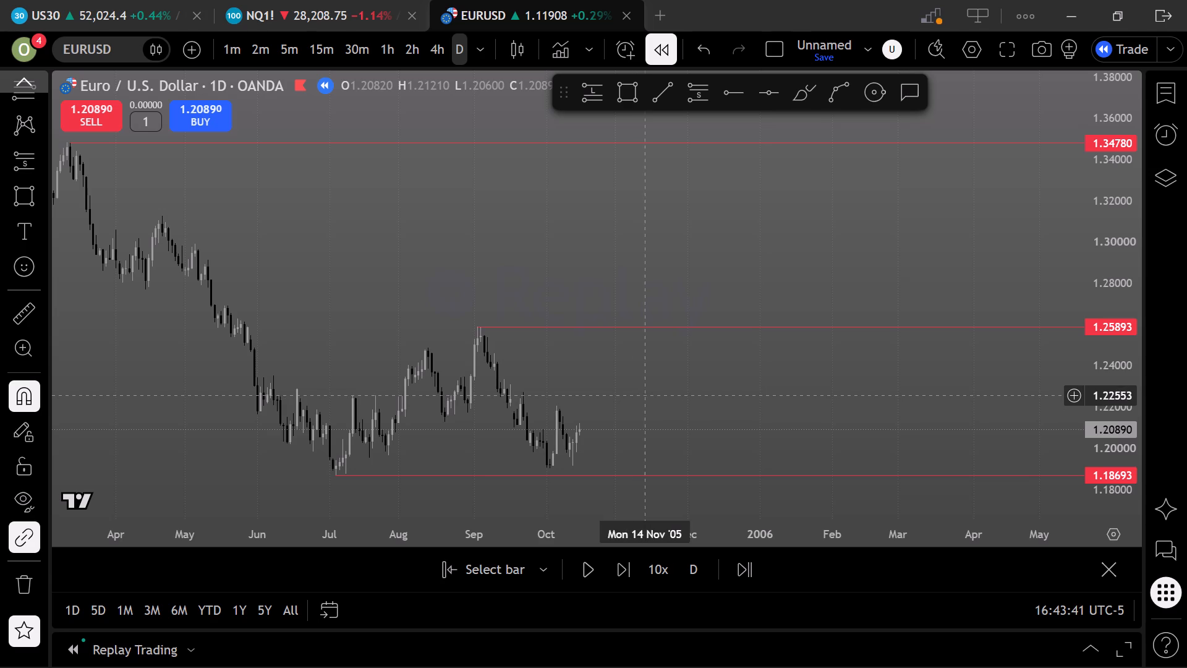
# Switch the chart to the 4-hour timeframe.
pyautogui.scroll(4, 641, 387)
pyautogui.moveTo(595, 348); pyautogui.dragTo(768, 281)
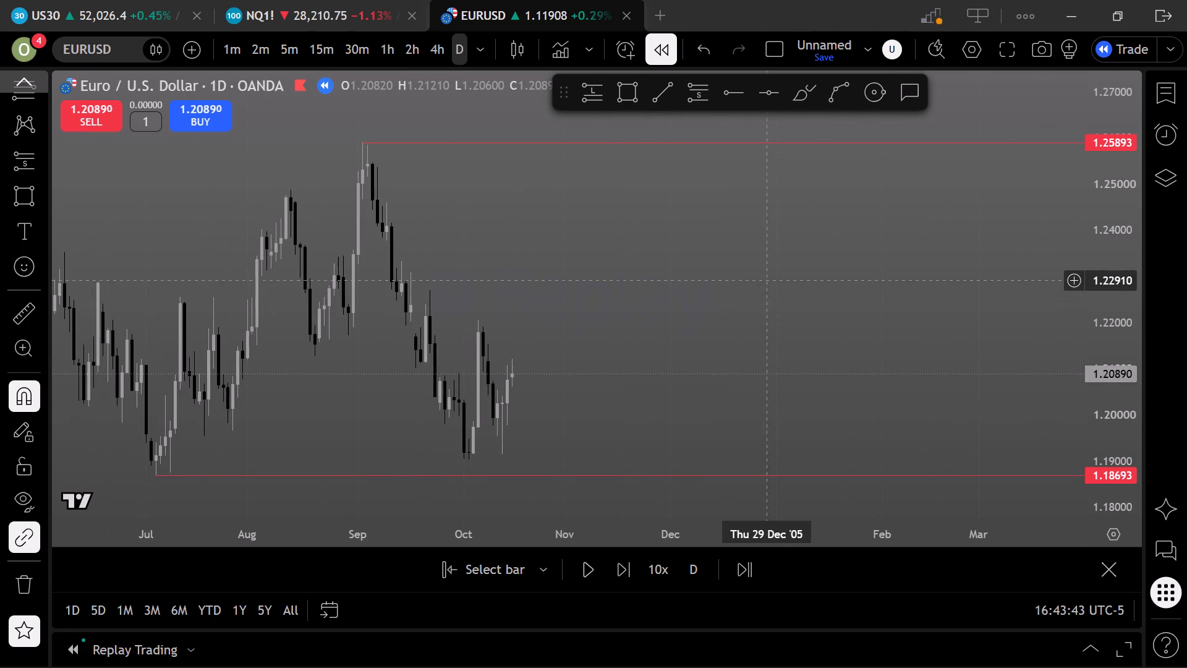
pyautogui.moveTo(683, 288); pyautogui.dragTo(768, 264)
pyautogui.scroll(3, 770, 265)
pyautogui.moveTo(694, 280); pyautogui.dragTo(835, 257)
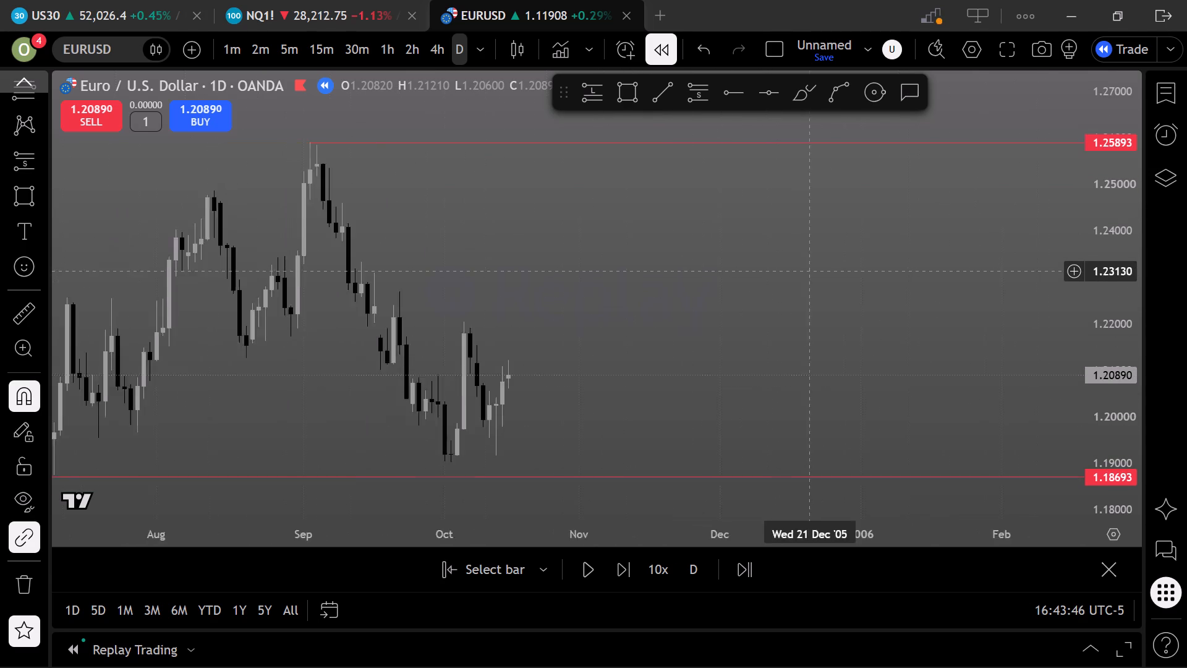
pyautogui.moveTo(835, 257); pyautogui.dragTo(843, 254)
pyautogui.moveTo(762, 281); pyautogui.dragTo(829, 269)
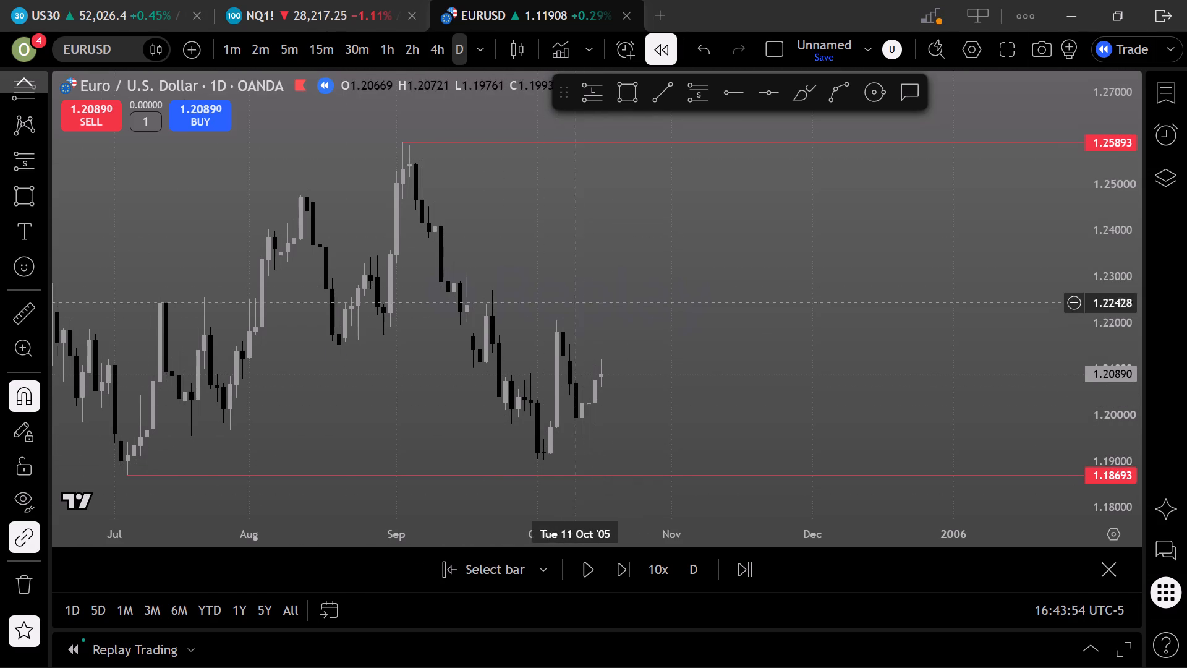
pyautogui.click(430, 46)
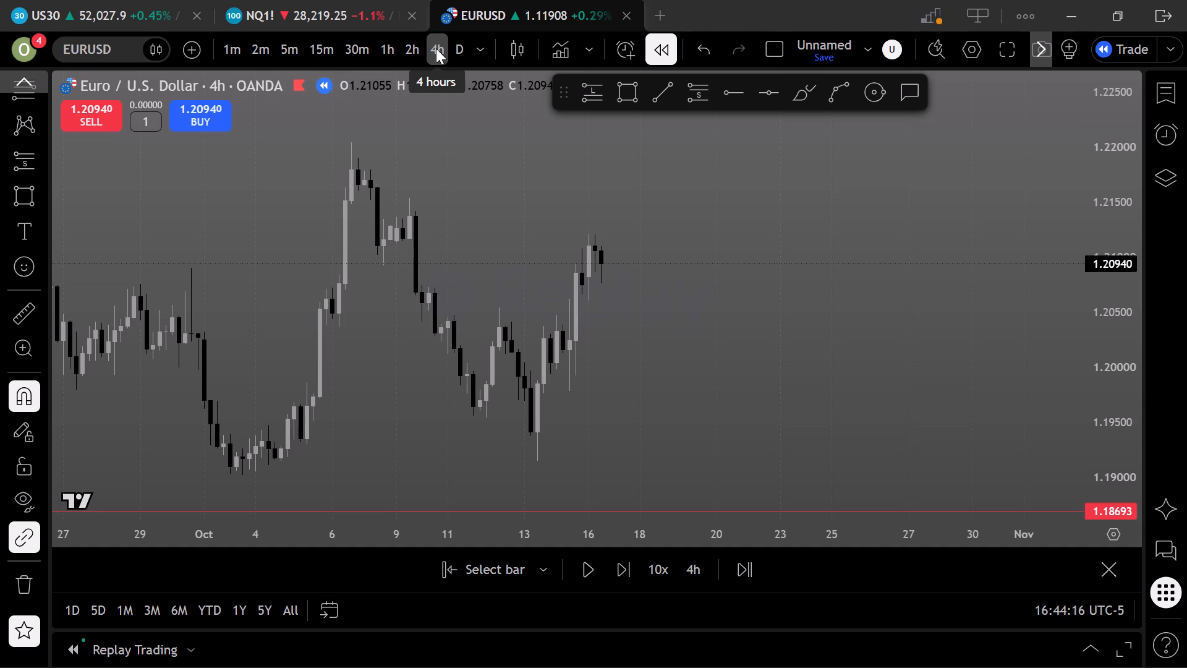
# Draw a red horizontal ray from the 3 October 2005 low at 1.19031.
pyautogui.click(739, 90)
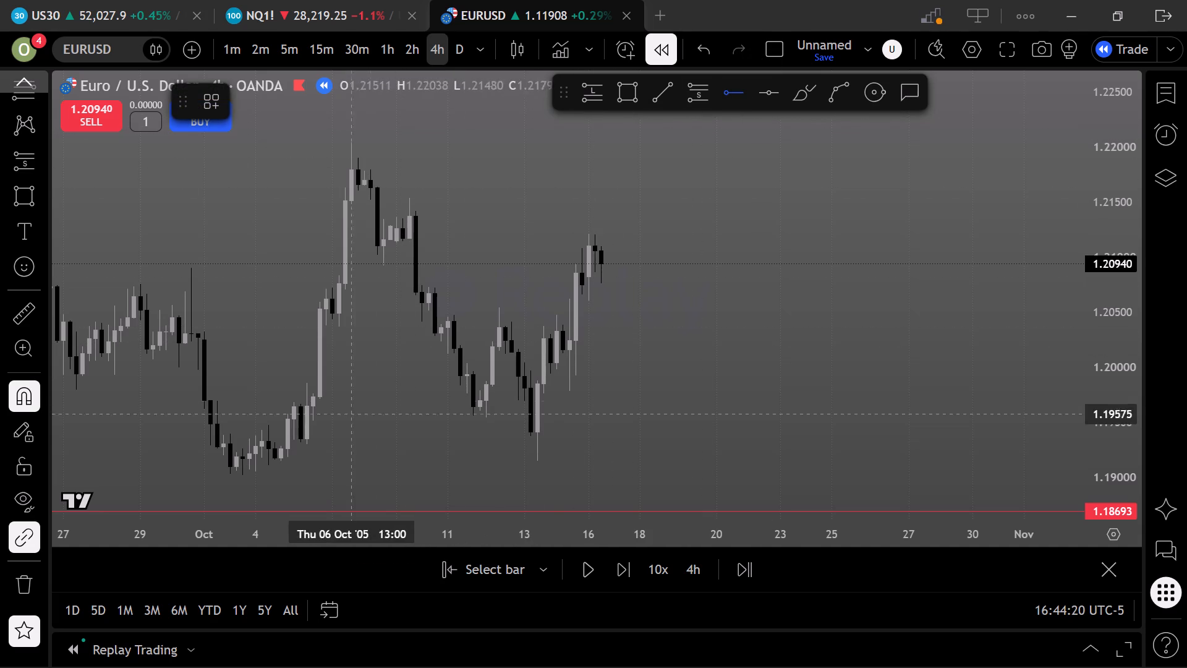
pyautogui.click(231, 487)
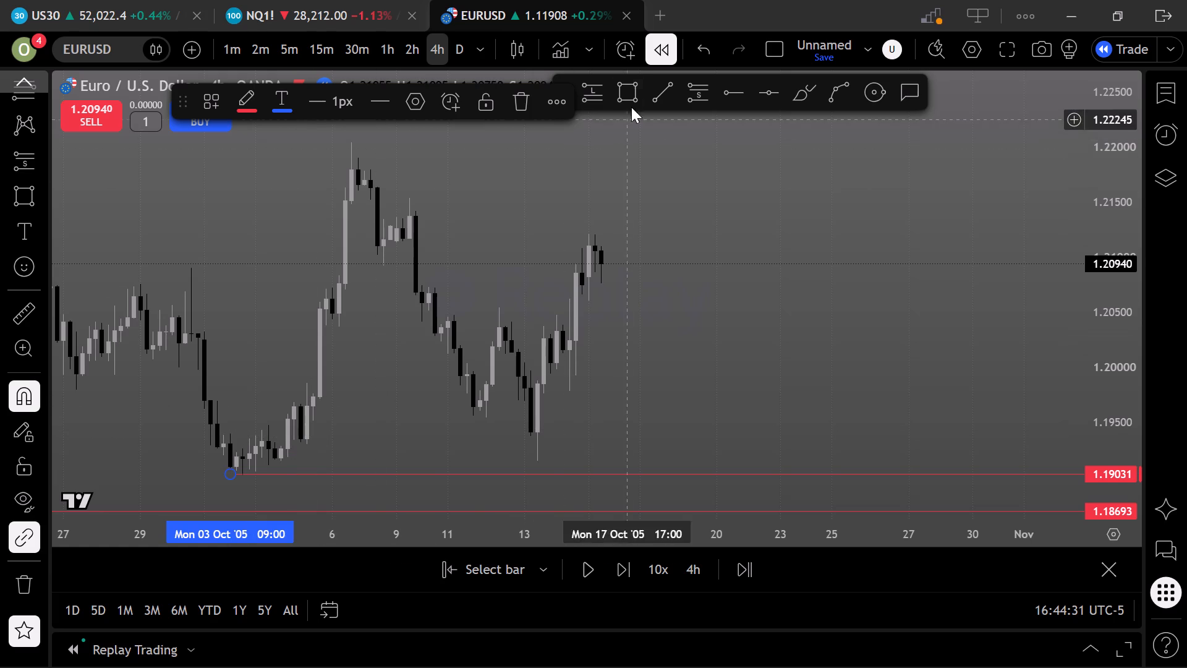
# Draw a red rectangle zone from 1.19392 down to 1.19031 at the 3 October 2005 low, extended to about early November.
pyautogui.click(629, 92)
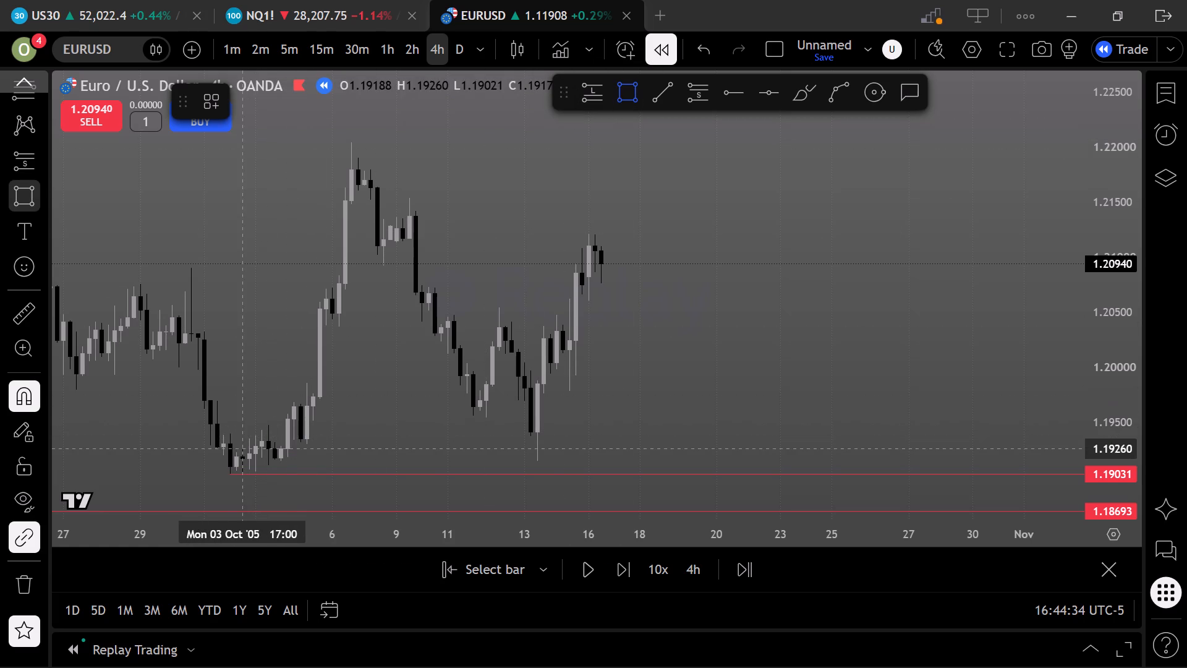
pyautogui.click(228, 406)
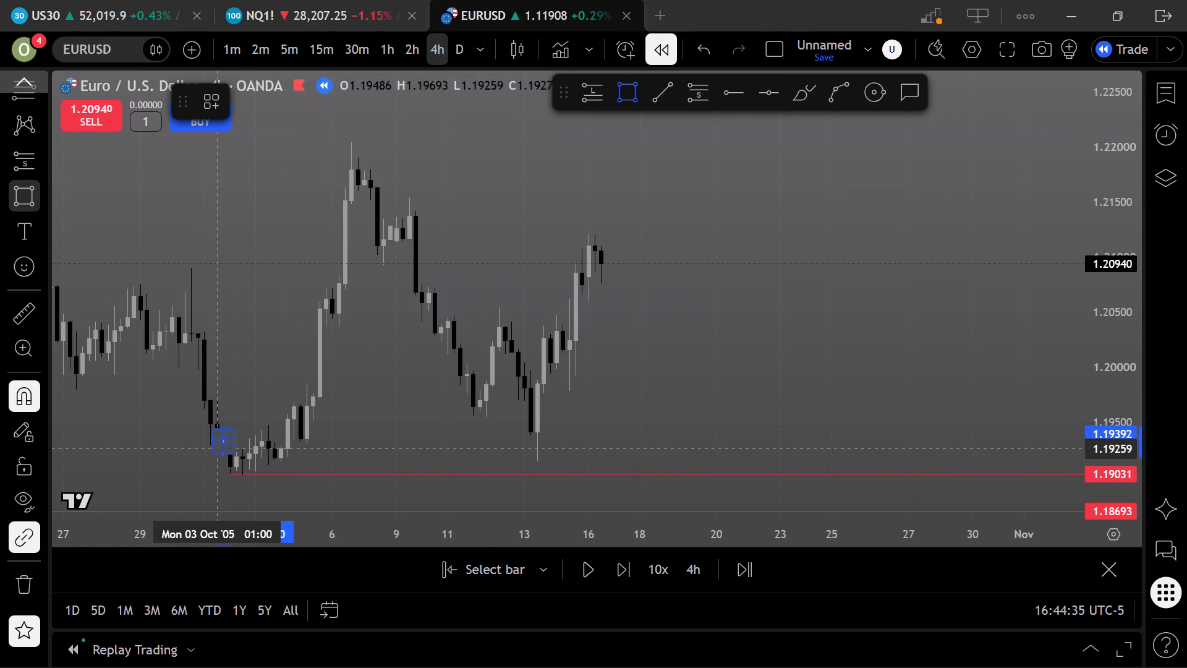
pyautogui.click(231, 486)
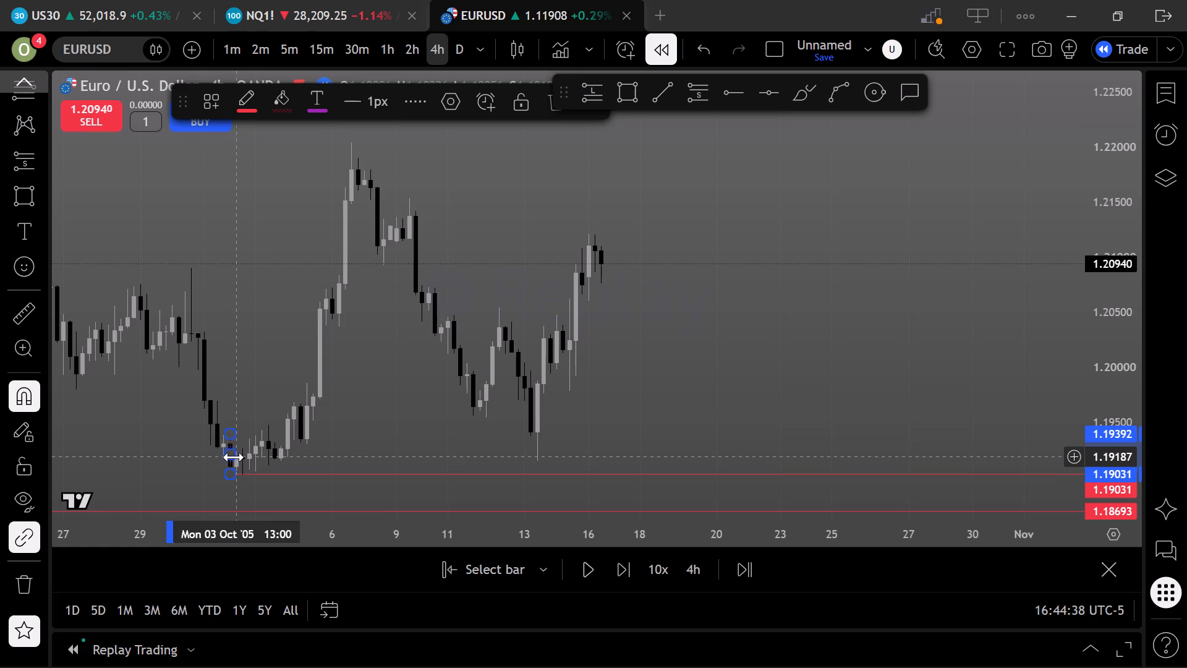
pyautogui.moveTo(234, 457); pyautogui.dragTo(1053, 473)
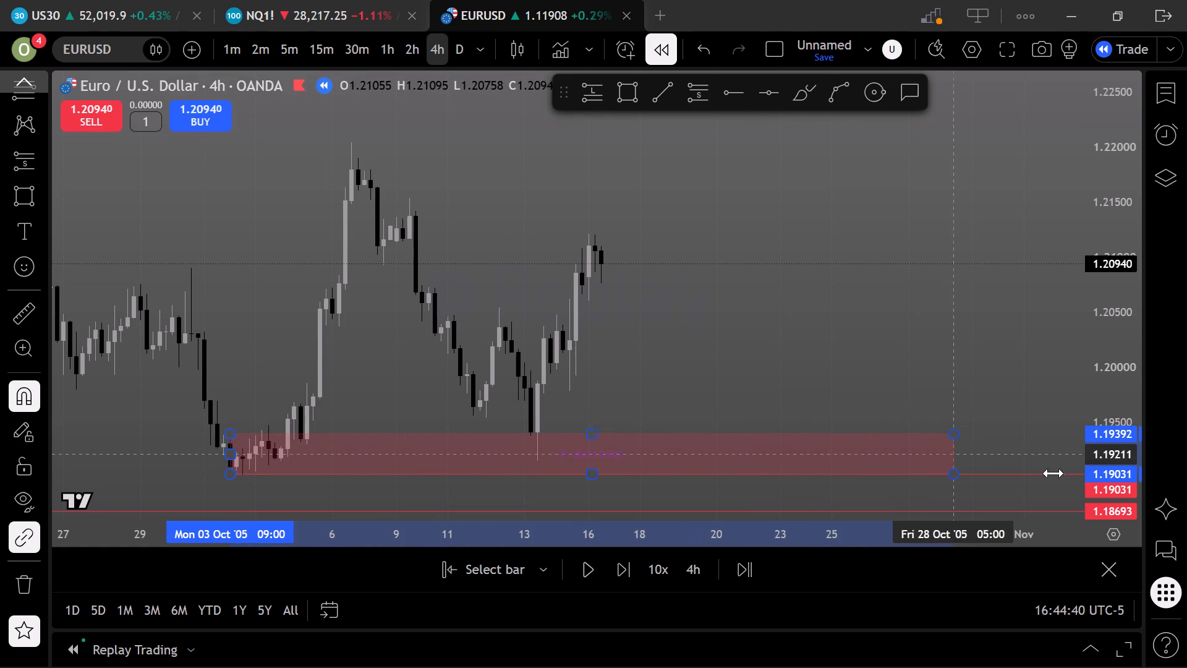
pyautogui.moveTo(1053, 473); pyautogui.dragTo(1145, 464)
pyautogui.click(932, 323)
# Draw a short horizontal trend line at about 1.1998 from the 13 October 2005 low to 17 October.
pyautogui.moveTo(959, 311); pyautogui.dragTo(898, 299)
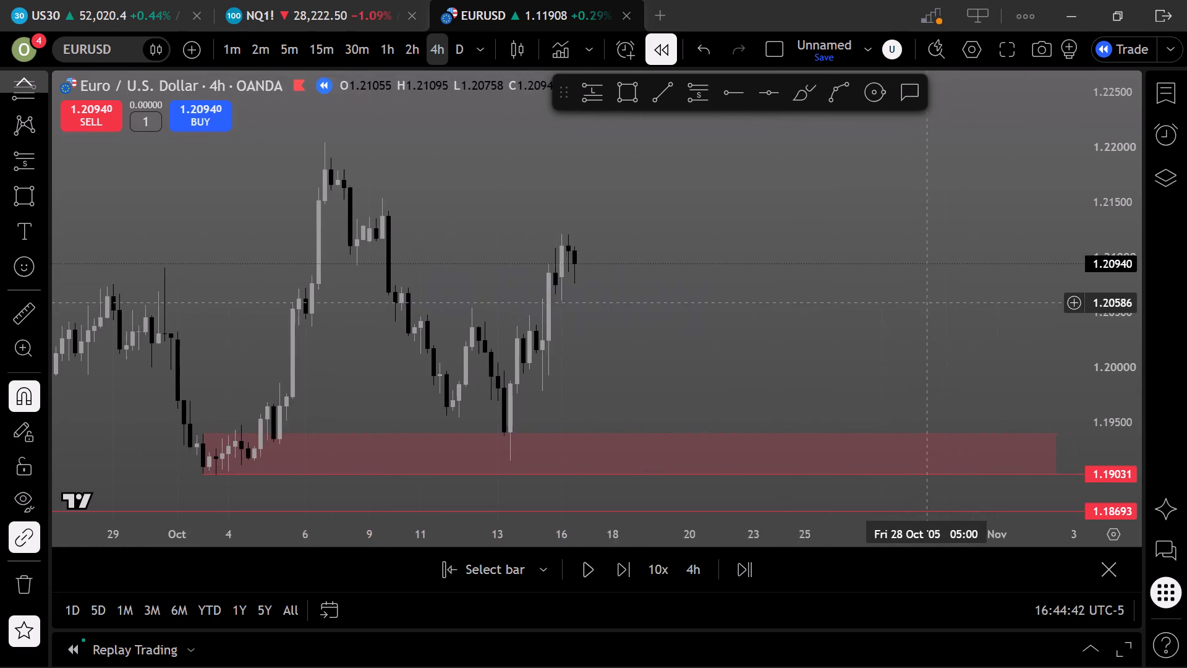
pyautogui.moveTo(898, 299); pyautogui.dragTo(673, 264)
pyautogui.scroll(-2, 683, 273)
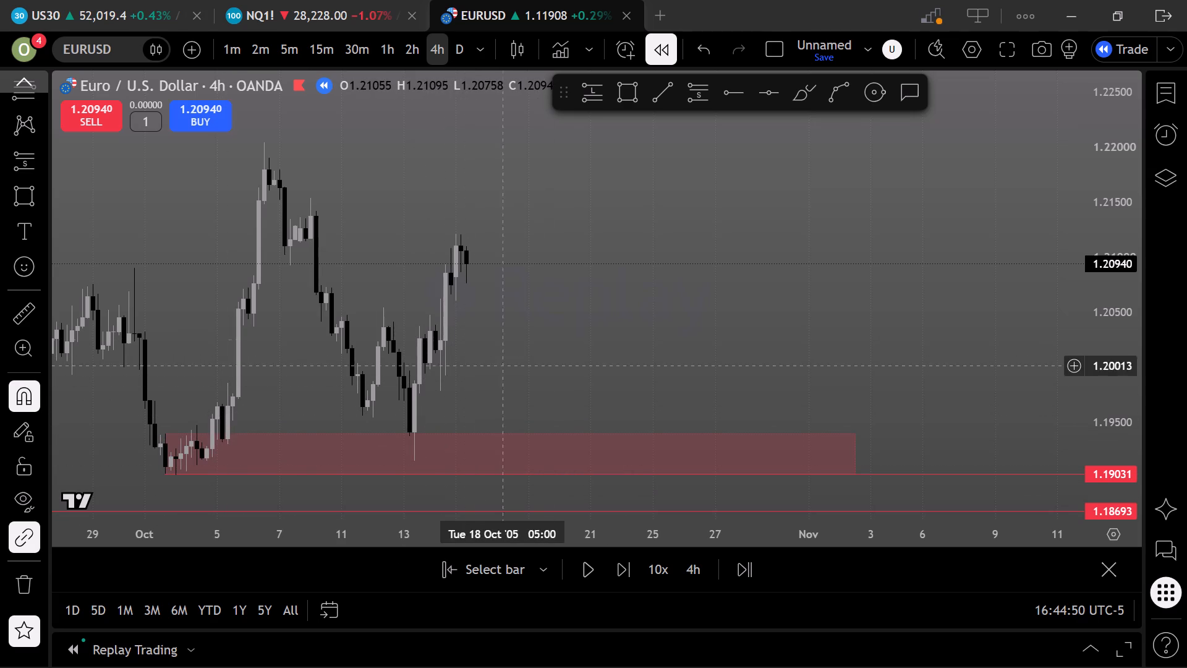
pyautogui.click(665, 98)
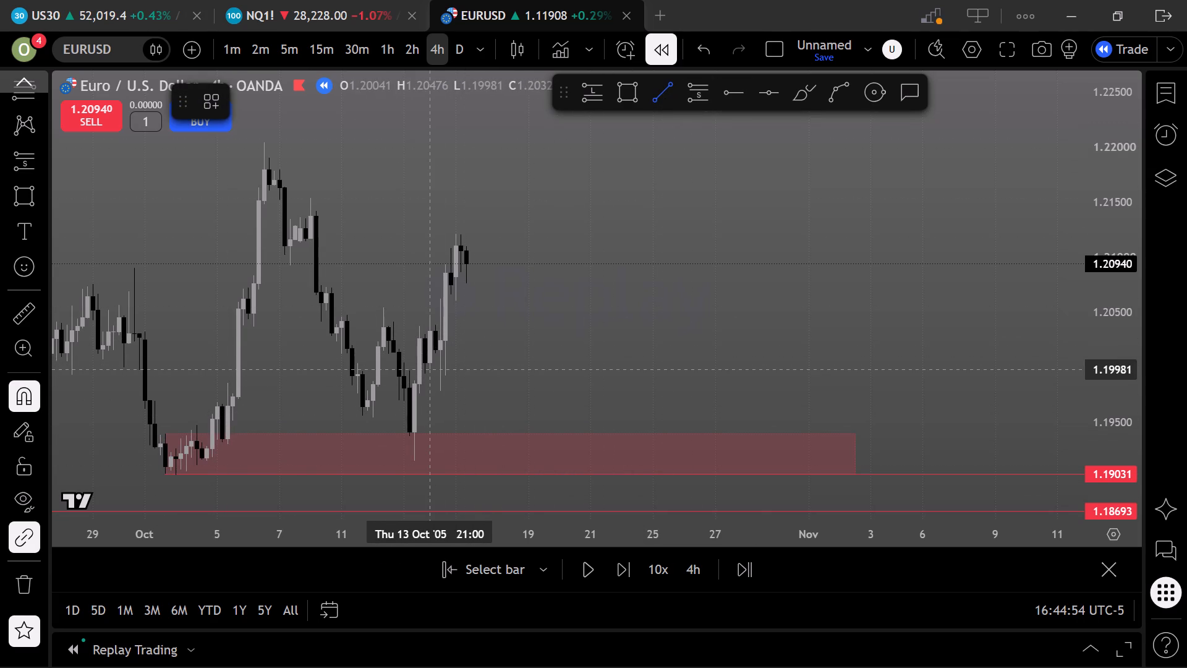
pyautogui.click(430, 385)
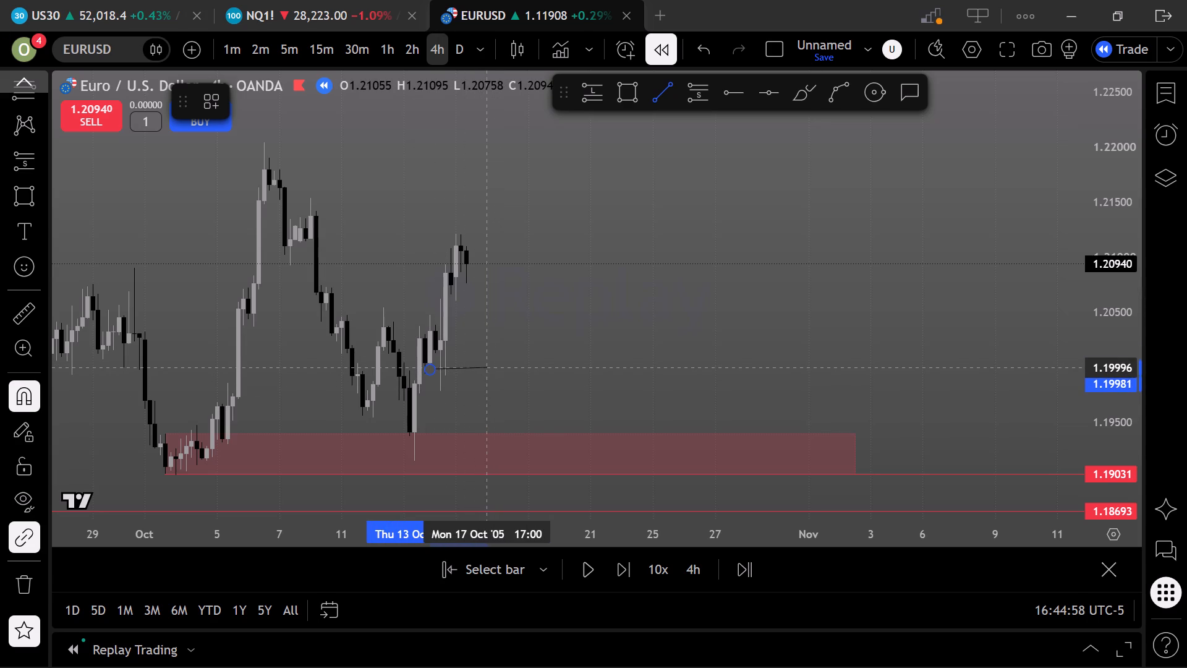
pyautogui.click(491, 369)
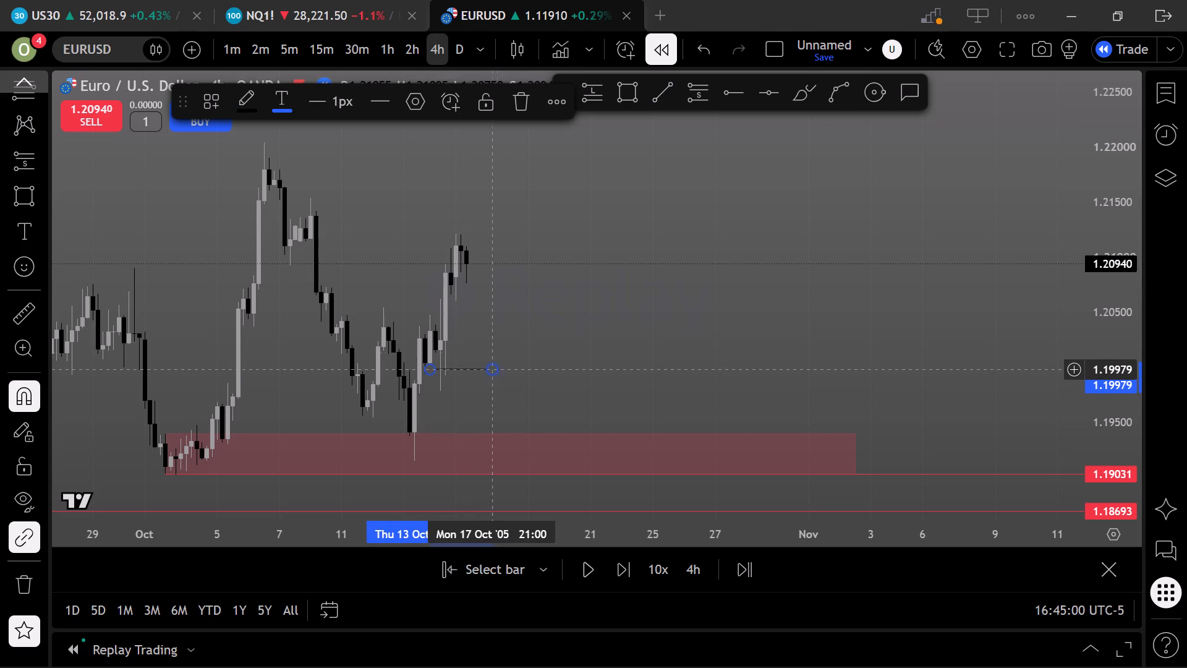
pyautogui.click(513, 336)
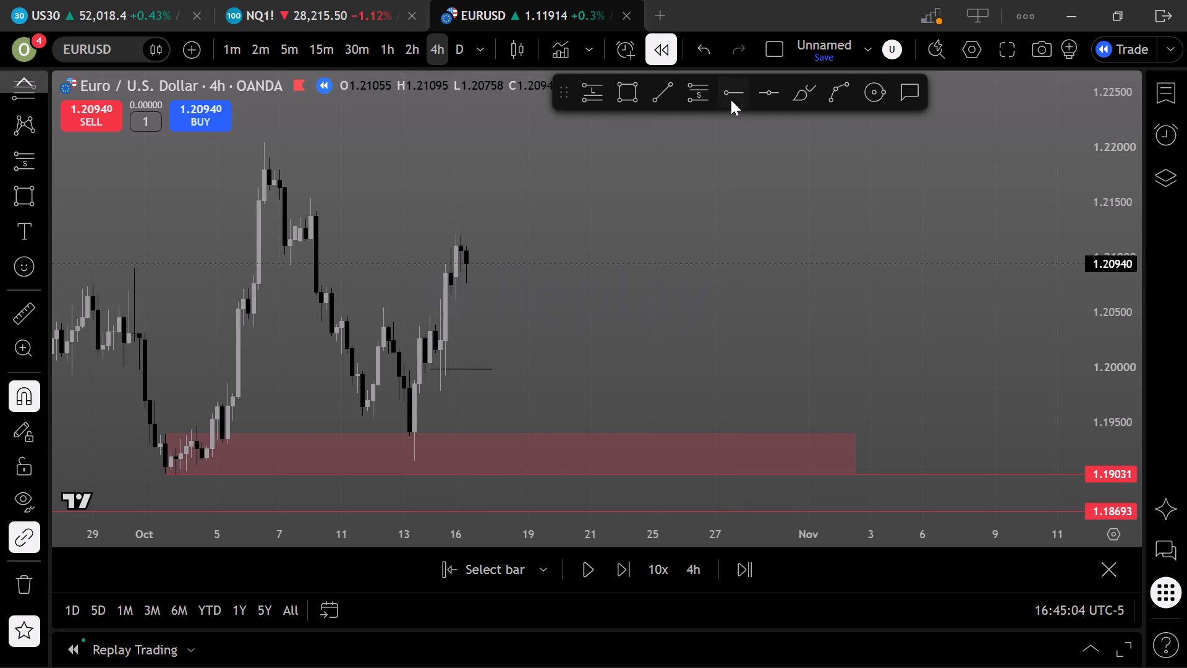
# Draw a second short horizontal trend line at 1.20653 from 14 October to 17 October 2005.
pyautogui.click(658, 101)
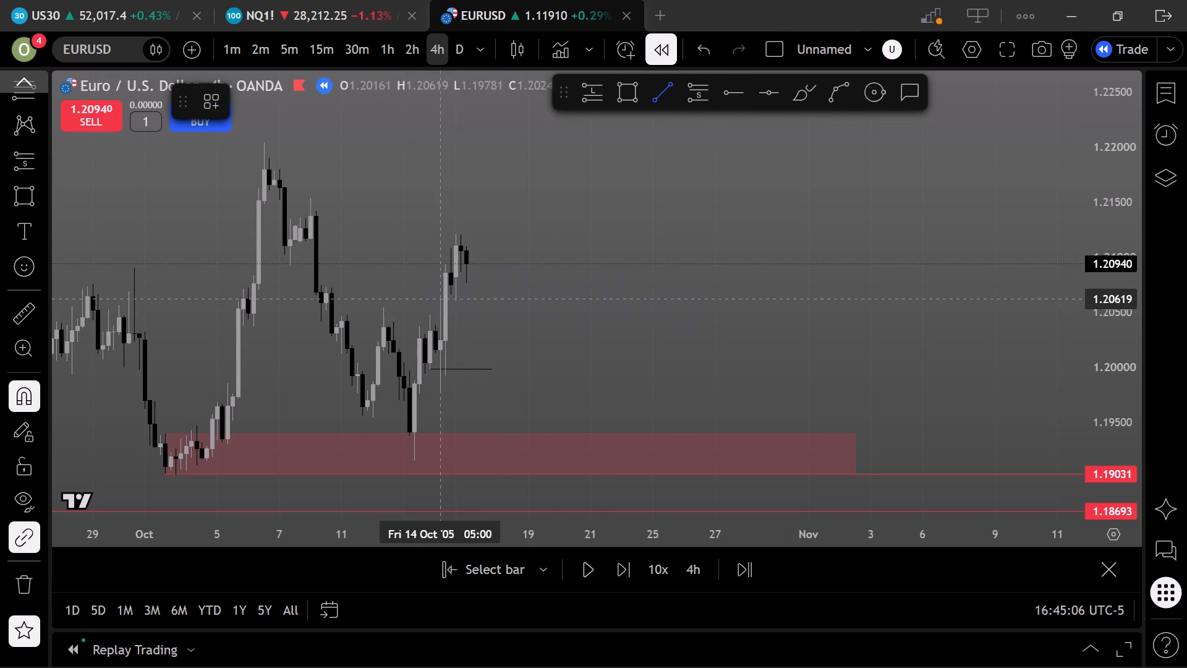
pyautogui.click(449, 296)
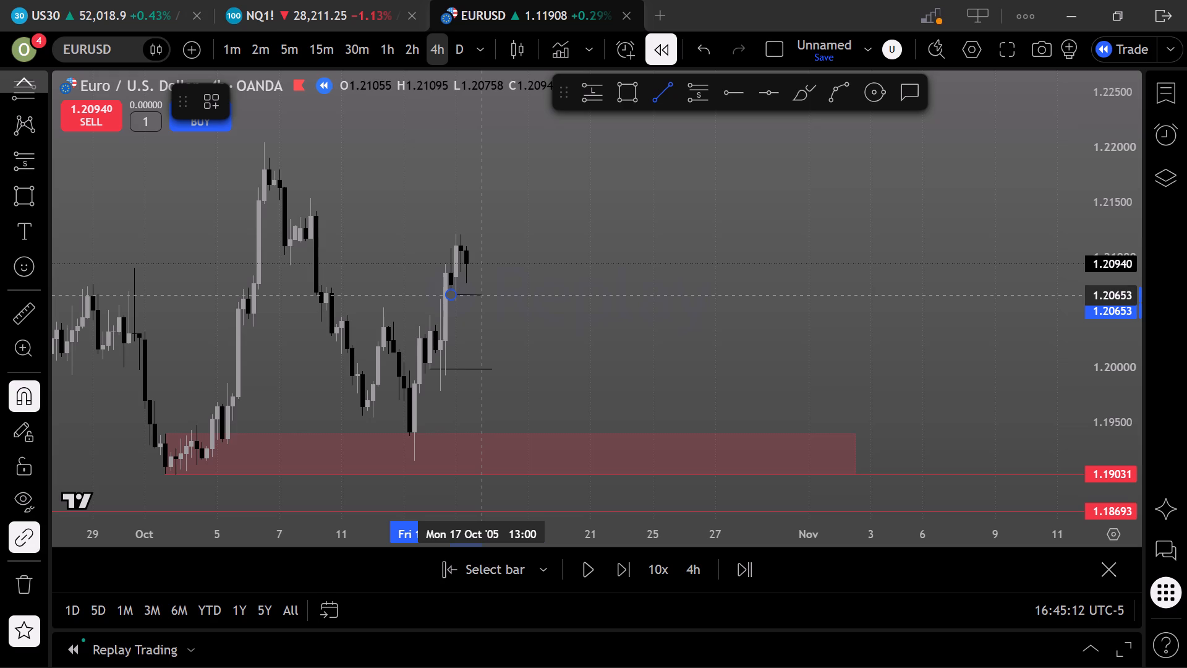
pyautogui.click(480, 294)
pyautogui.click(511, 345)
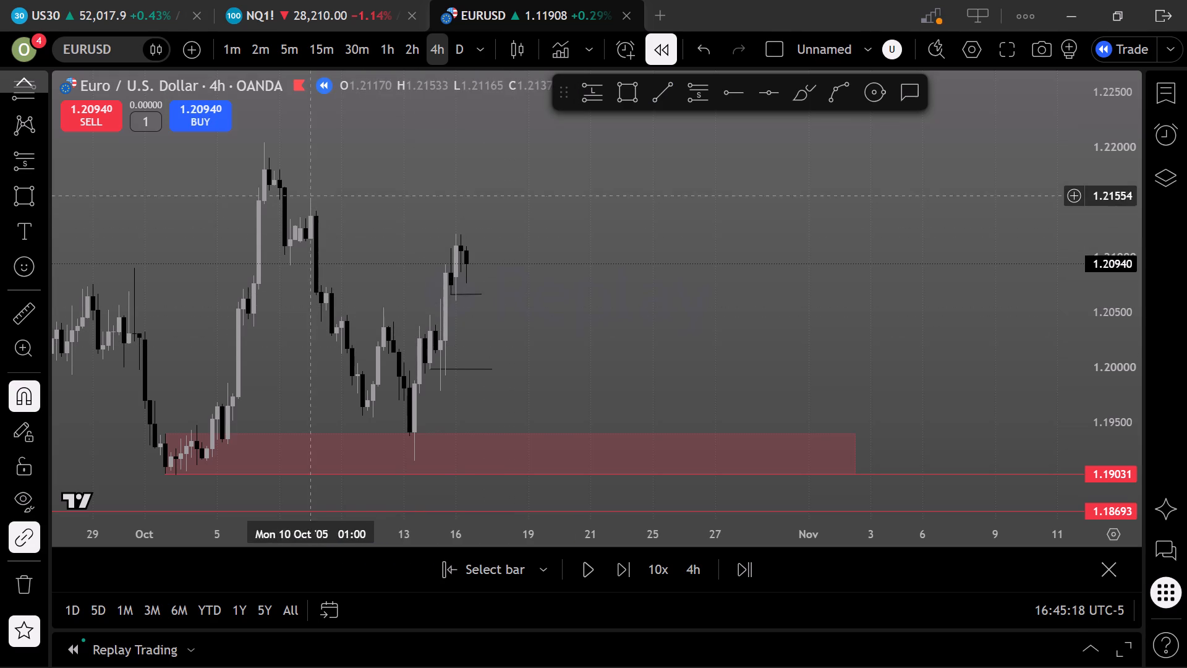
# Draw a red rectangle zone from the 21 September 2005 high at 1.22690 down to 1.21946, extended to about early November.
pyautogui.moveTo(389, 184); pyautogui.dragTo(427, 229)
pyautogui.scroll(-7, 436, 221)
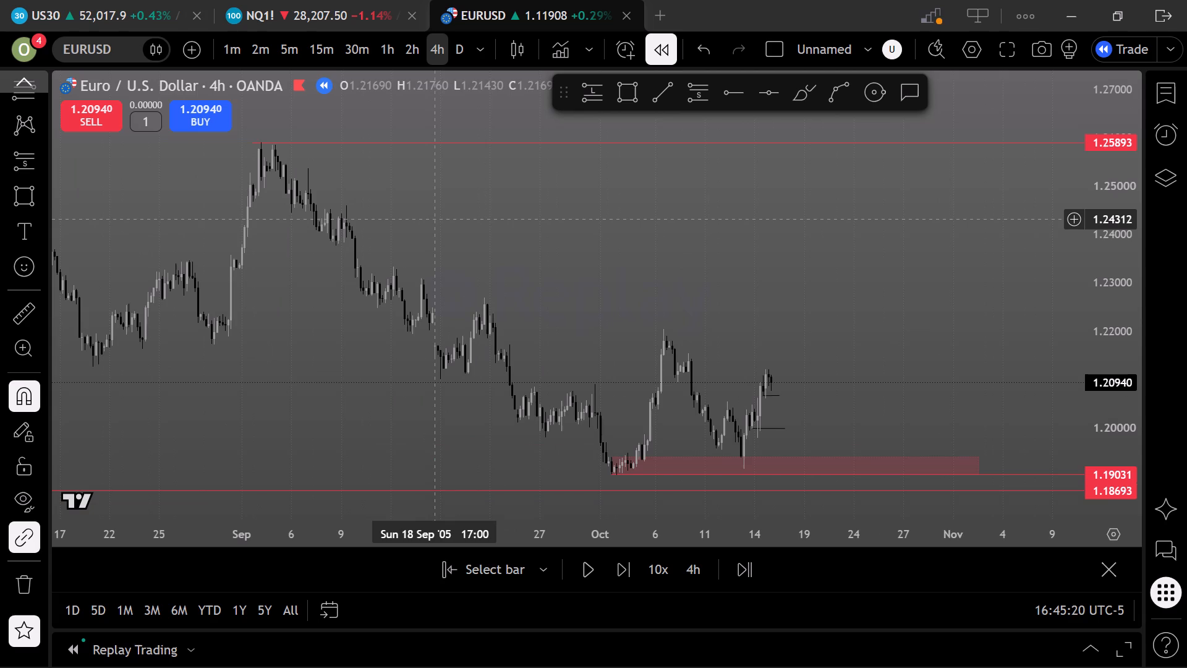
pyautogui.scroll(2, 561, 283)
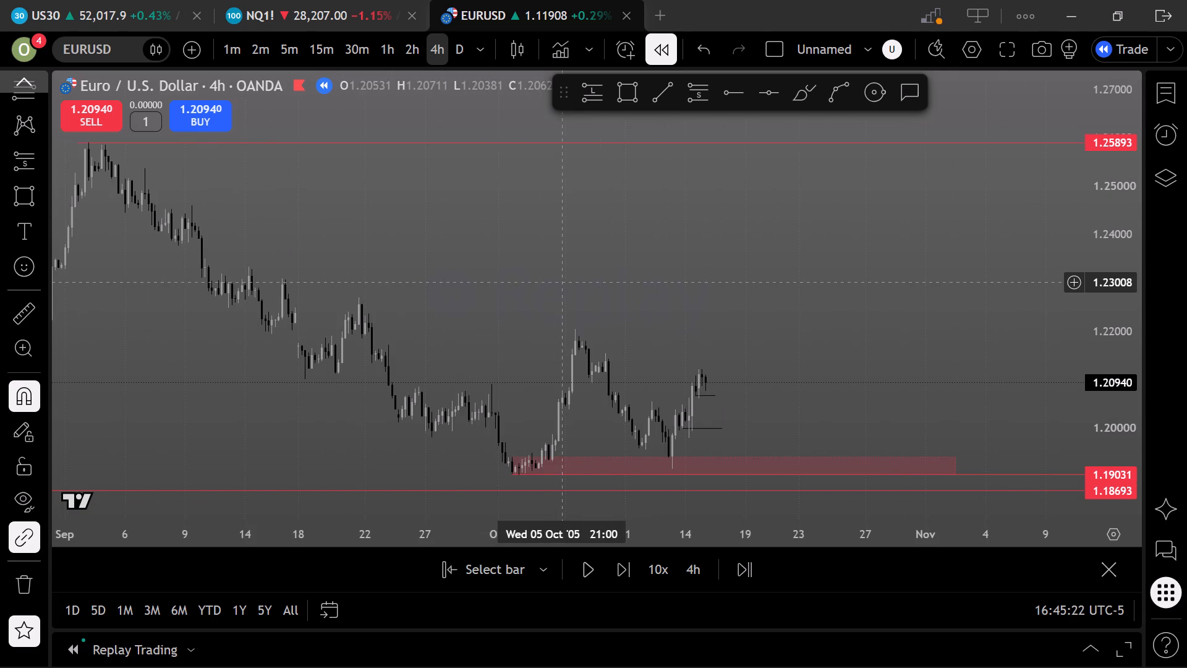
pyautogui.scroll(3, 536, 275)
pyautogui.moveTo(545, 252); pyautogui.dragTo(622, 259)
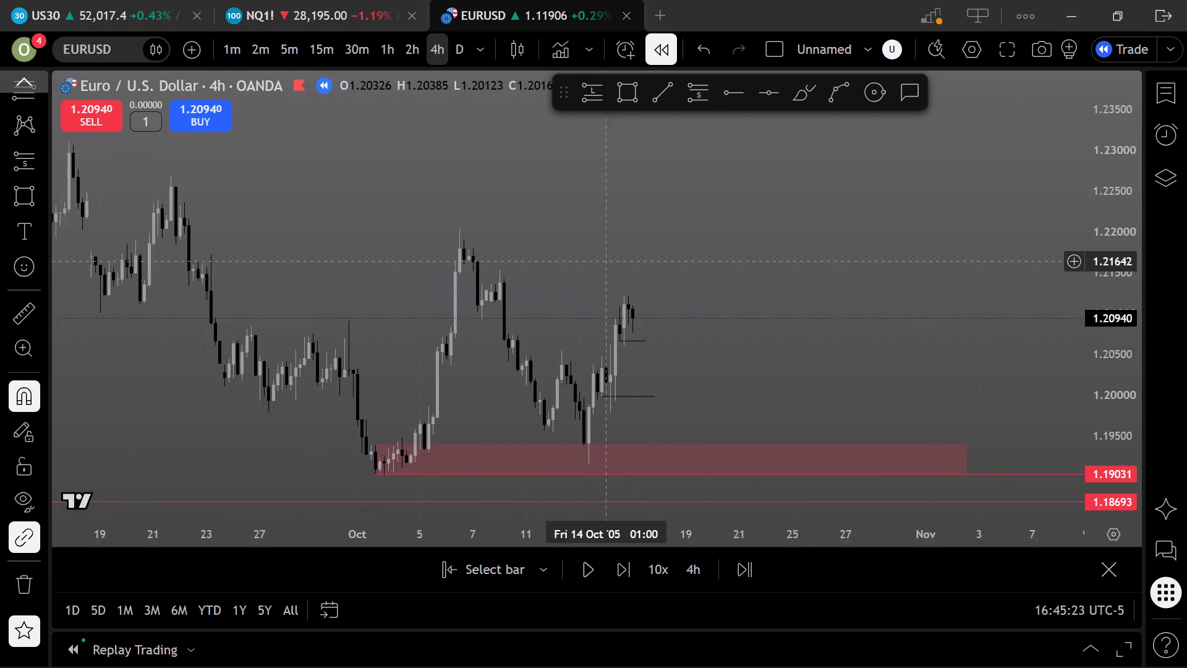
pyautogui.scroll(1, 629, 252)
pyautogui.moveTo(567, 229); pyautogui.dragTo(667, 255)
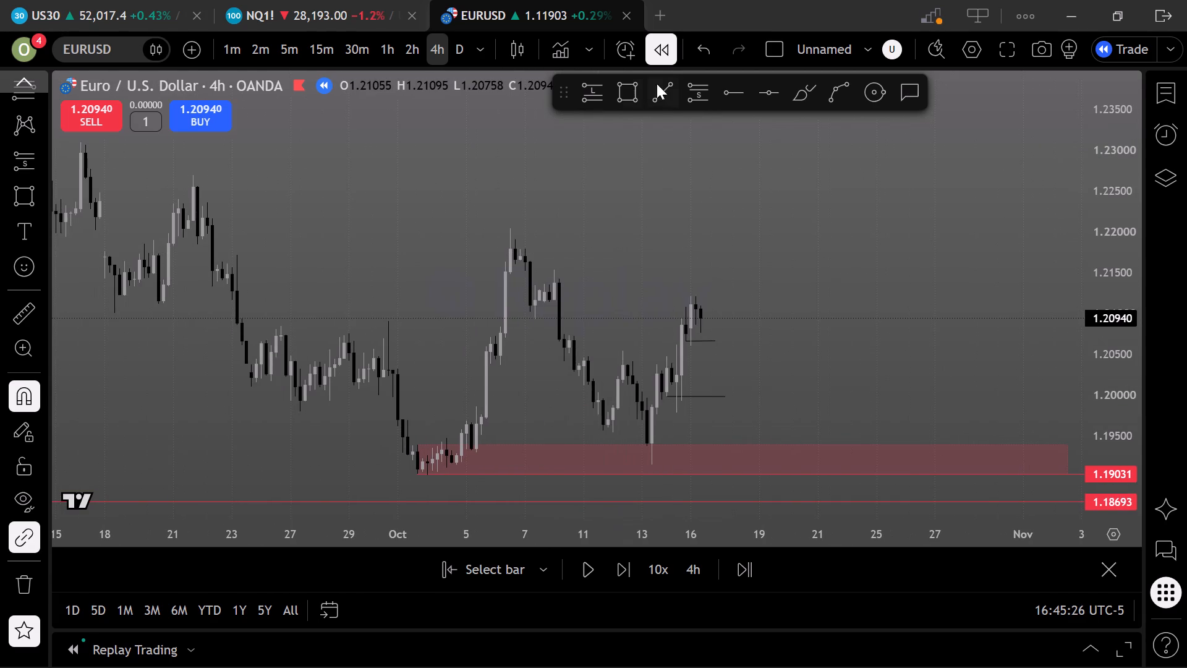
pyautogui.click(628, 85)
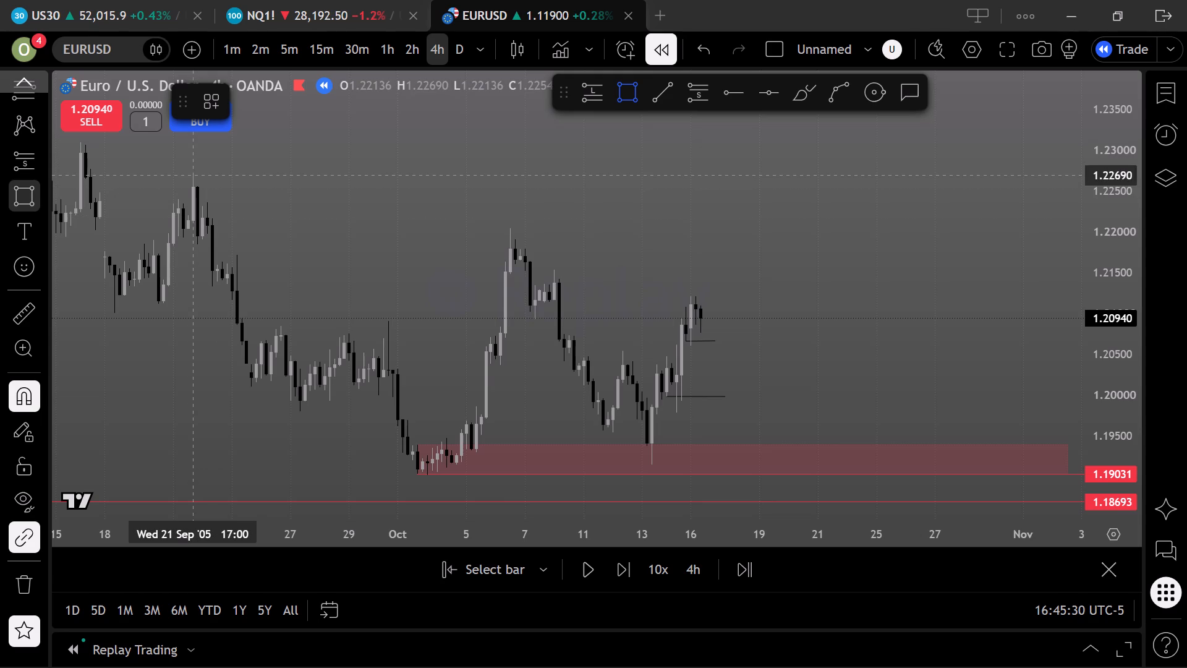
pyautogui.click(193, 169)
pyautogui.click(199, 236)
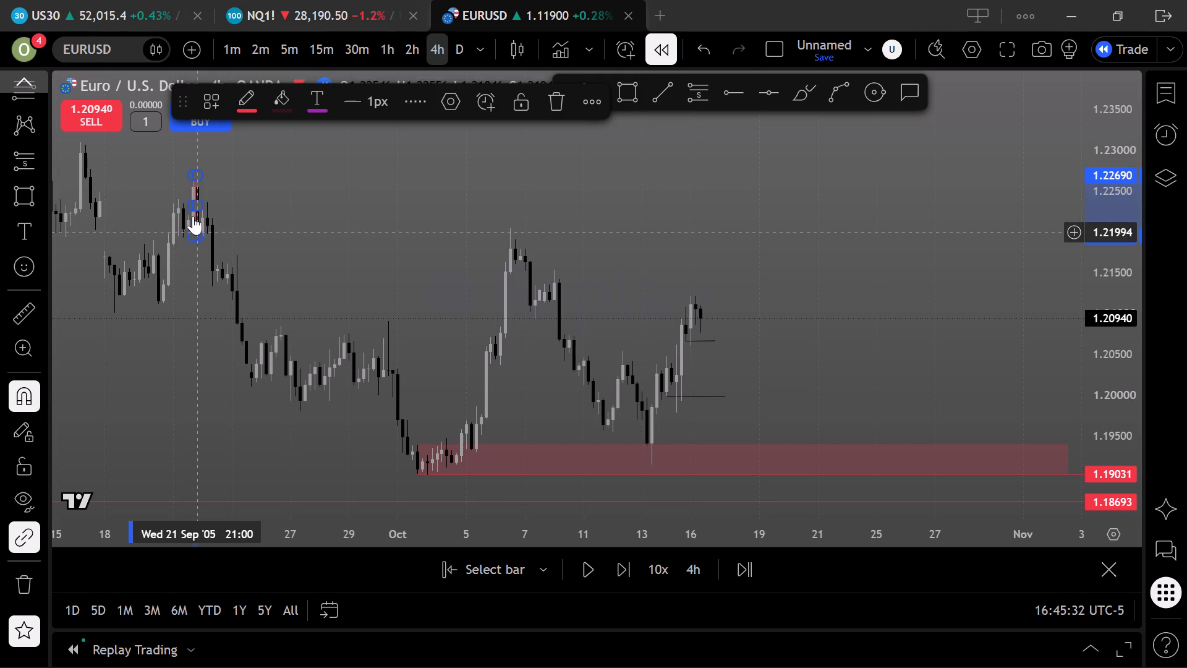
pyautogui.moveTo(199, 209); pyautogui.dragTo(984, 205)
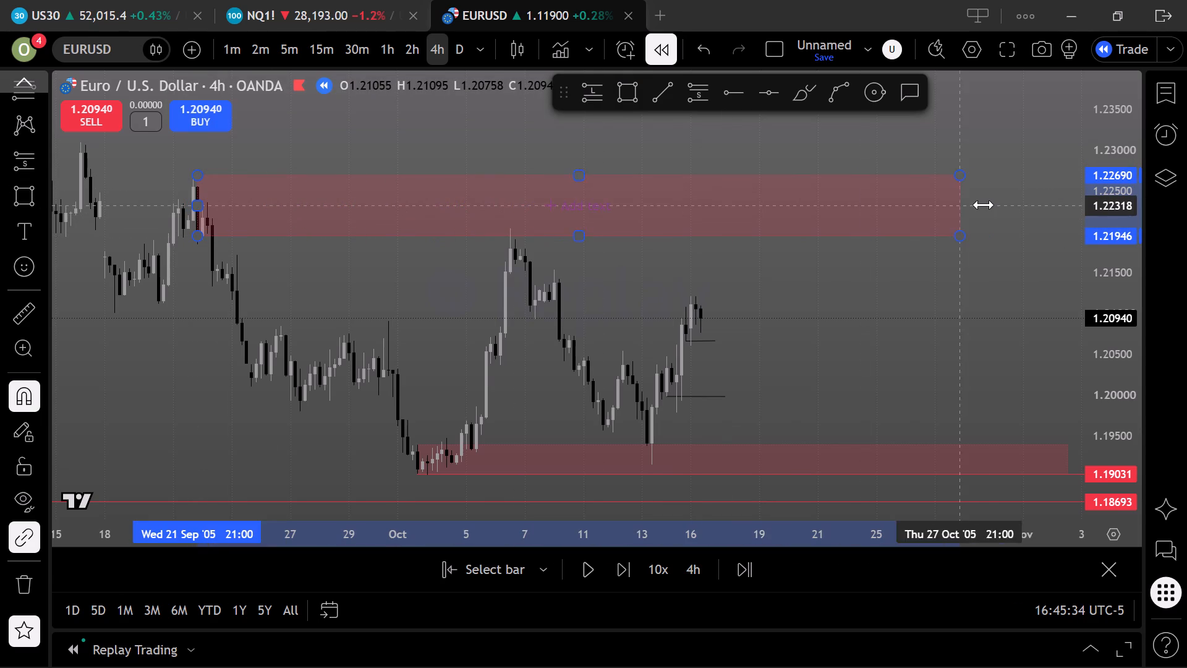
pyautogui.moveTo(984, 205); pyautogui.dragTo(1087, 194)
pyautogui.click(852, 301)
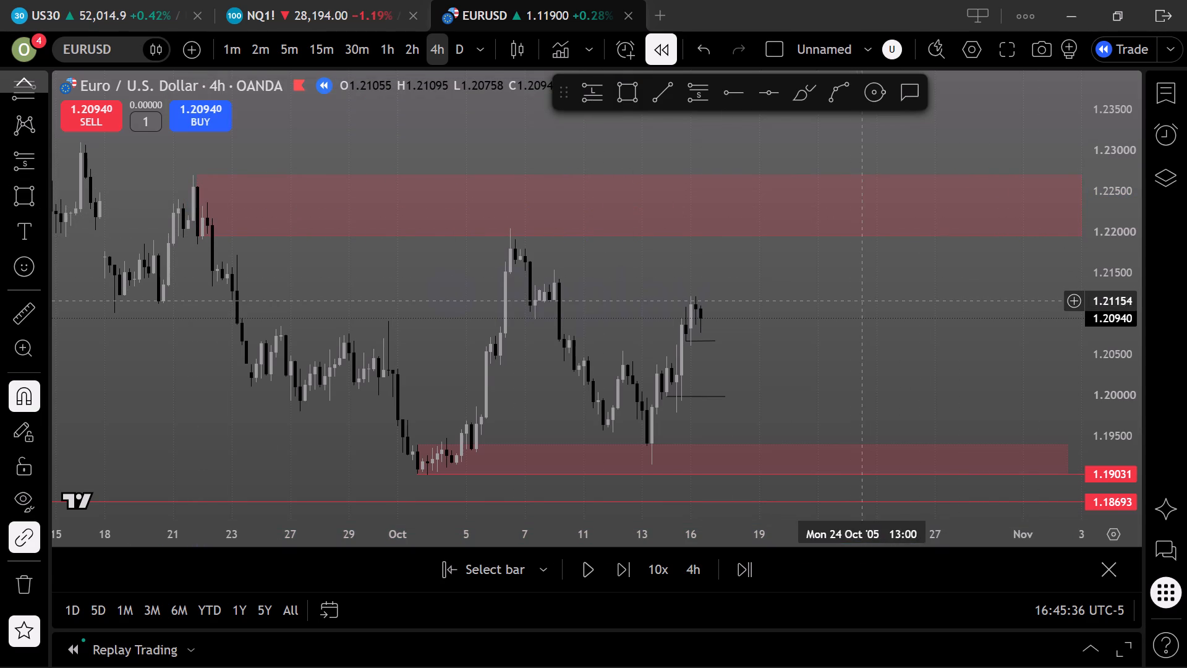
# Step the chart down through the 2-hour timeframe to the 1-hour timeframe.
pyautogui.moveTo(908, 298); pyautogui.dragTo(767, 265)
pyautogui.scroll(-4, 770, 262)
pyautogui.moveTo(851, 232); pyautogui.dragTo(475, 208)
pyautogui.scroll(3, 488, 332)
pyautogui.moveTo(462, 319); pyautogui.dragTo(733, 321)
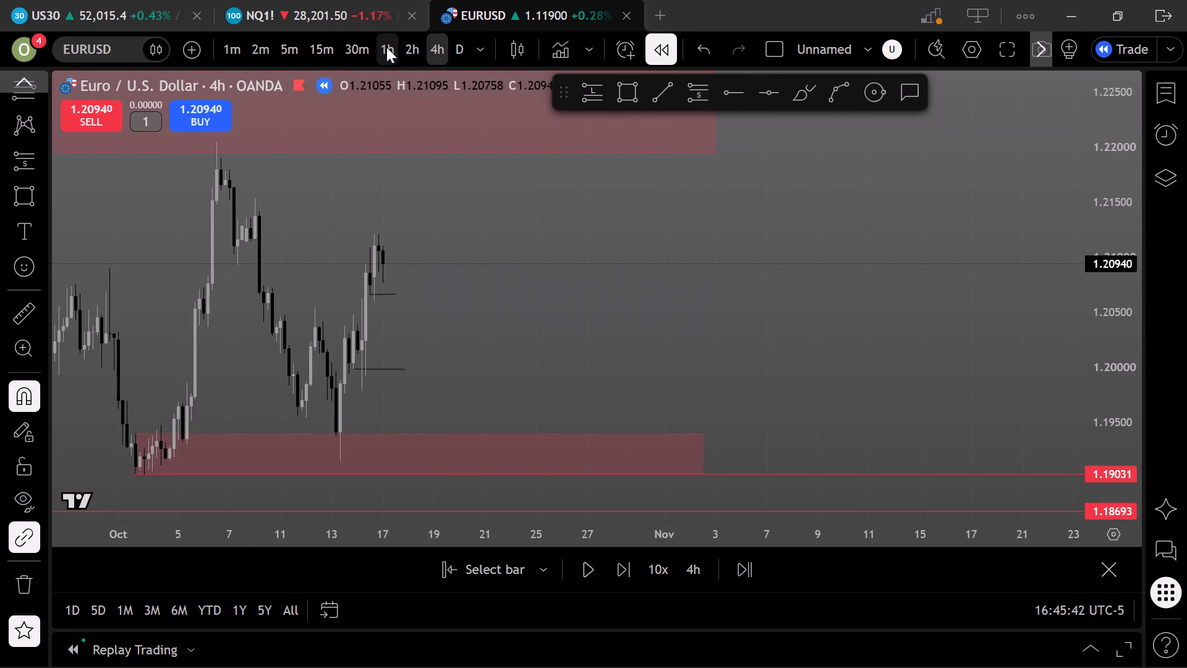
pyautogui.click(406, 47)
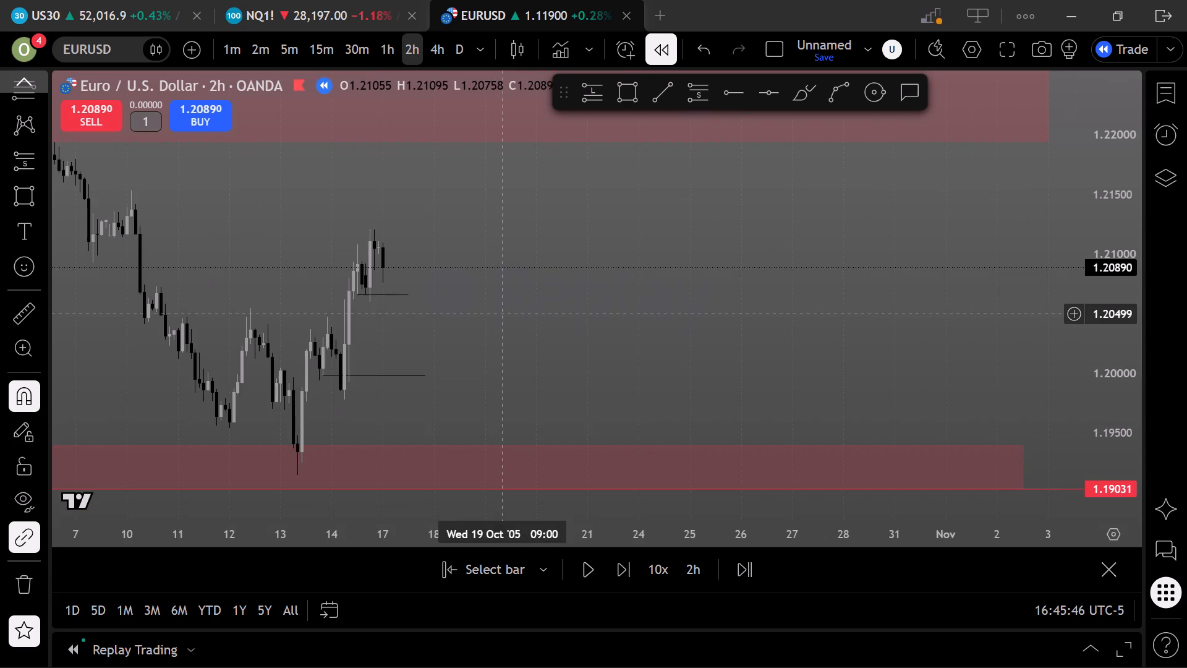
pyautogui.moveTo(503, 314); pyautogui.dragTo(597, 320)
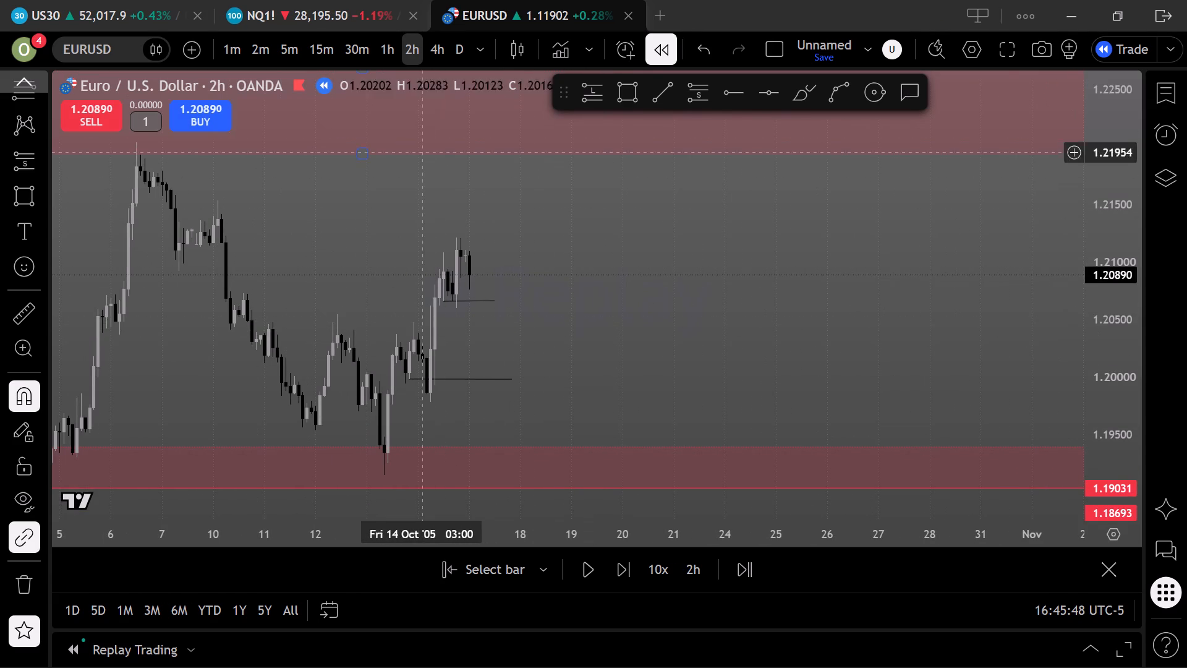
pyautogui.click(389, 48)
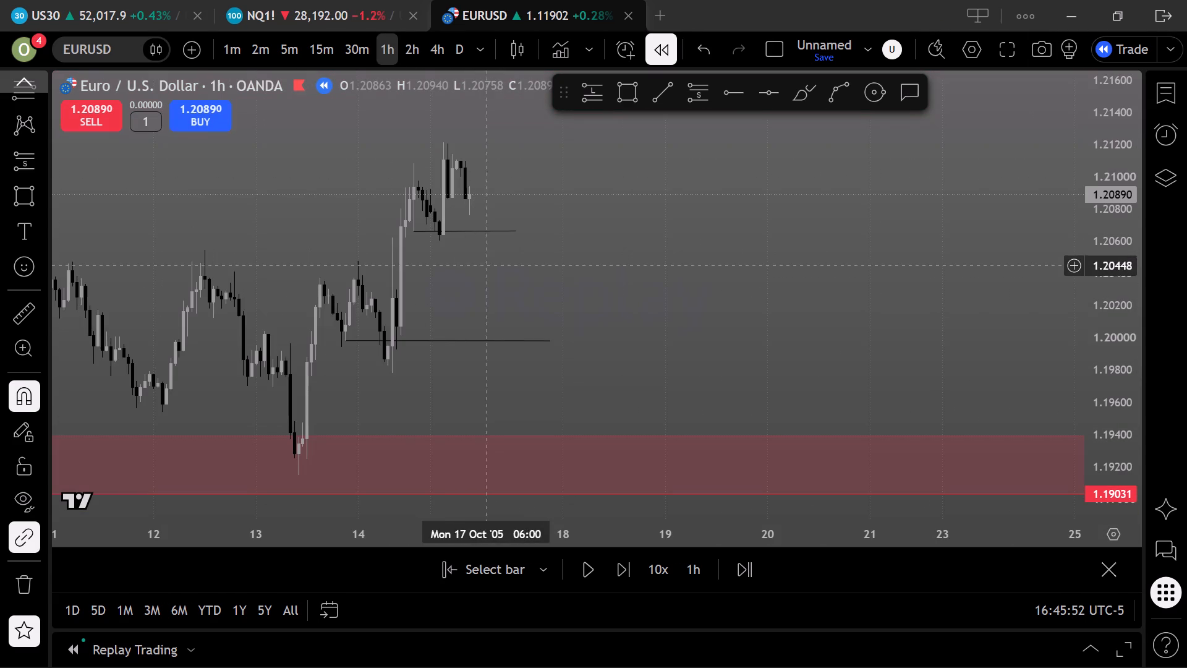
# Examine the 1-hour price swings around the two red zones from September to mid-October 2005.
pyautogui.moveTo(508, 267); pyautogui.dragTo(910, 239)
pyautogui.moveTo(642, 238); pyautogui.dragTo(886, 218)
pyautogui.moveTo(773, 226); pyautogui.dragTo(859, 226)
pyautogui.click(859, 226)
pyautogui.moveTo(859, 226); pyautogui.dragTo(846, 225)
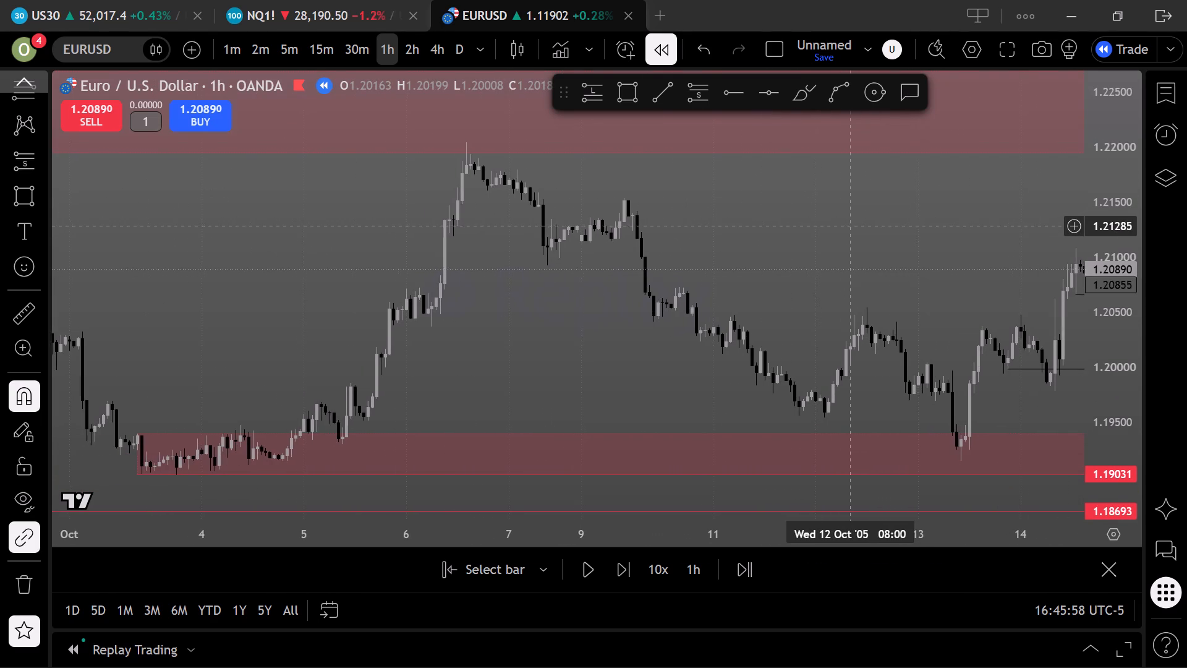
pyautogui.moveTo(846, 225); pyautogui.dragTo(705, 208)
pyautogui.moveTo(748, 244); pyautogui.dragTo(720, 241)
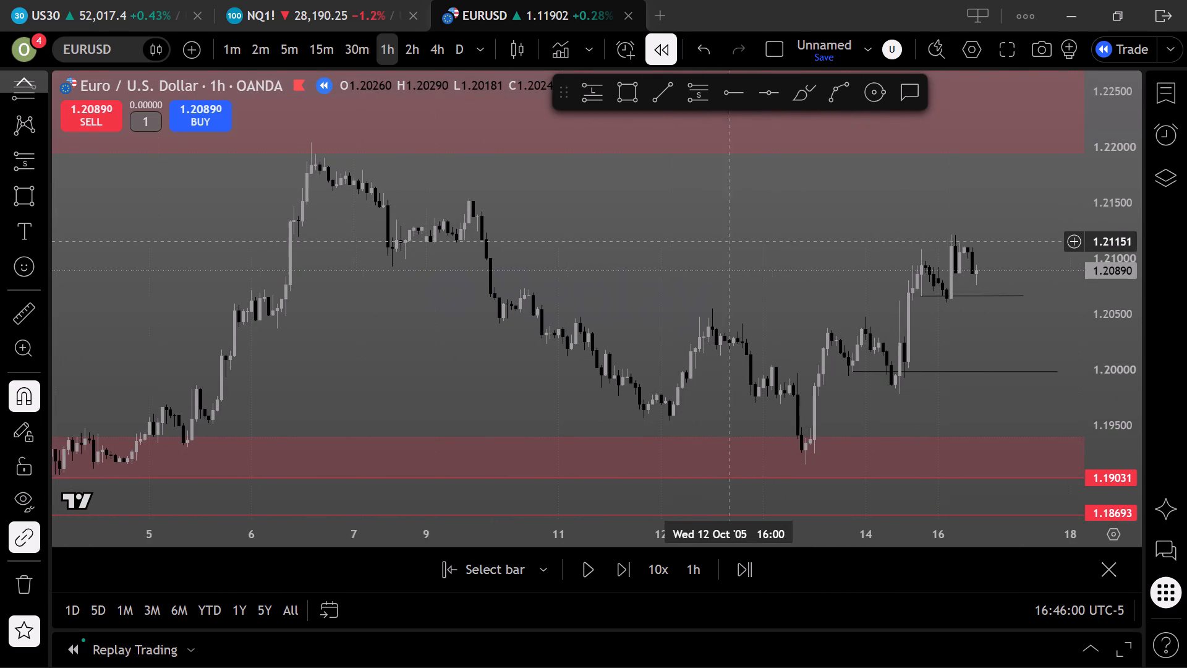
pyautogui.moveTo(720, 241); pyautogui.dragTo(525, 236)
pyautogui.scroll(-5, 522, 203)
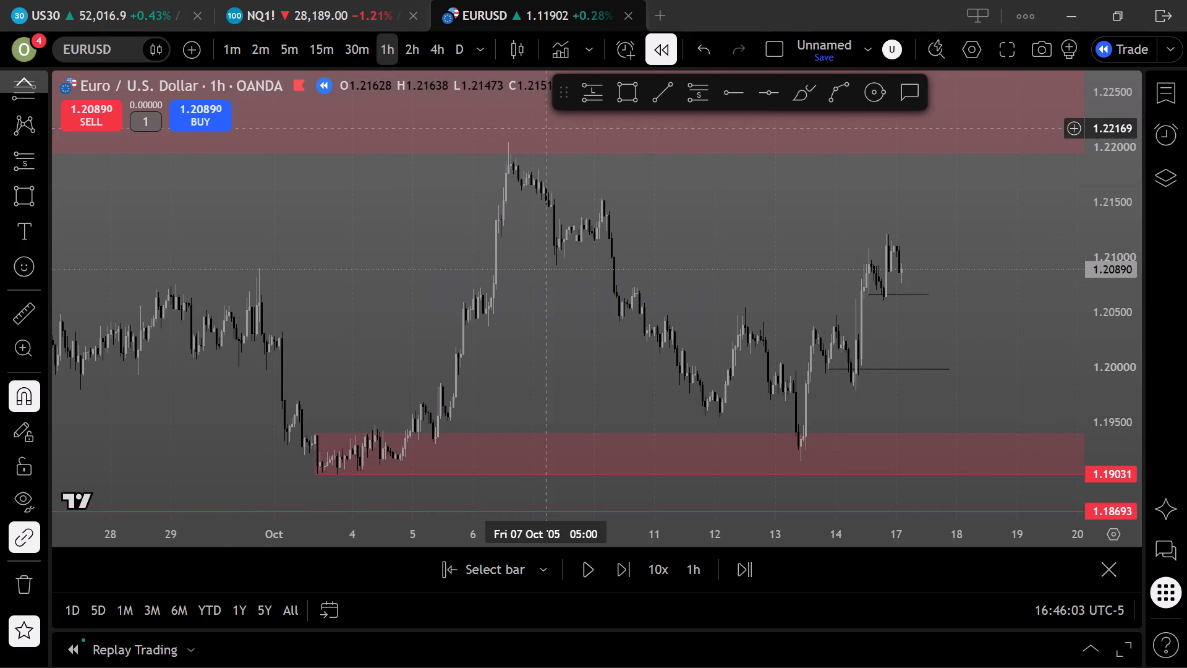
pyautogui.scroll(-5, 470, 162)
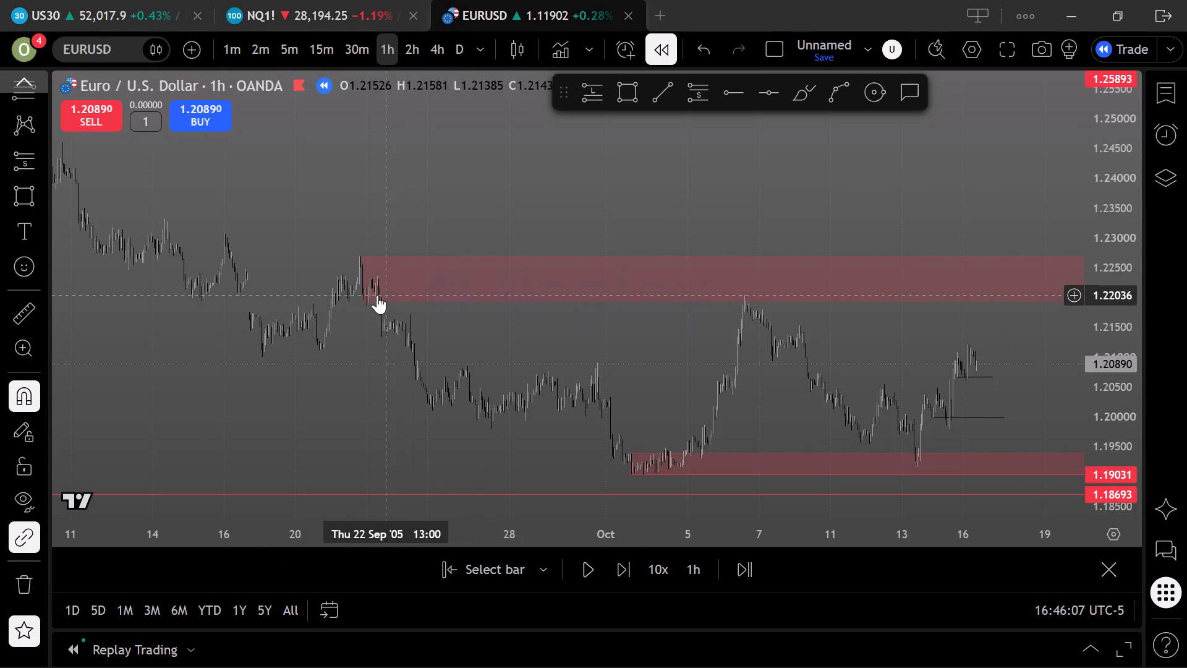
# Place a short position with its entry at 1.21933, at the upper zone's lower edge beside the 6 October 2005 high.
pyautogui.scroll(6, 412, 189)
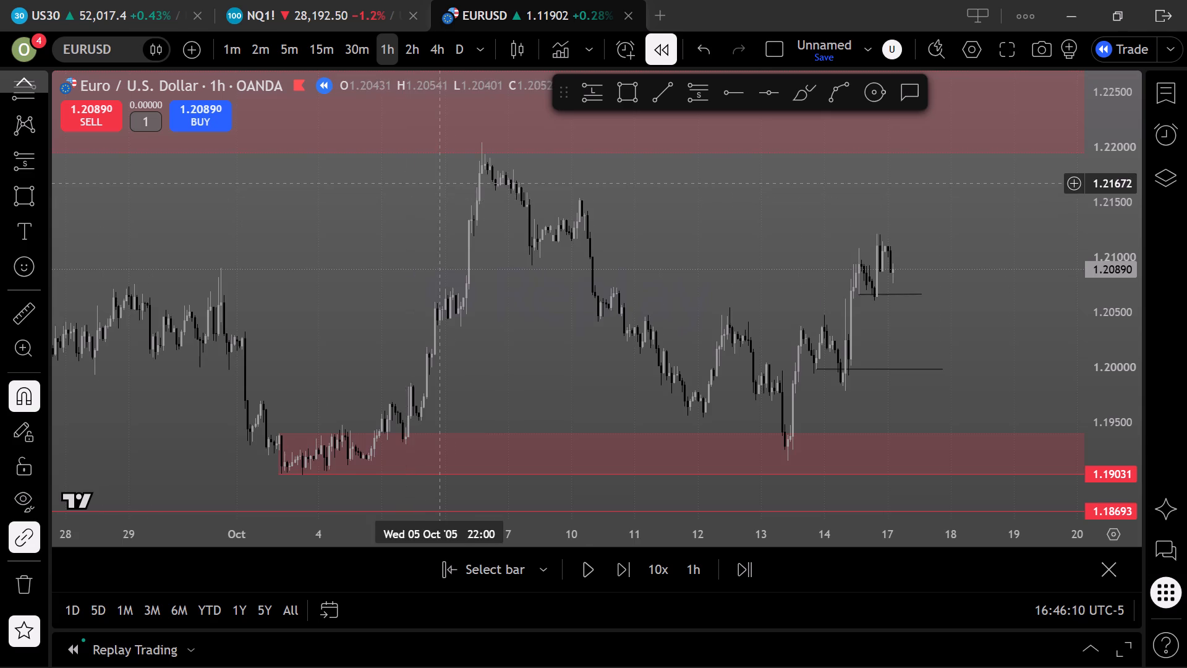
pyautogui.scroll(2, 441, 183)
pyautogui.click(691, 93)
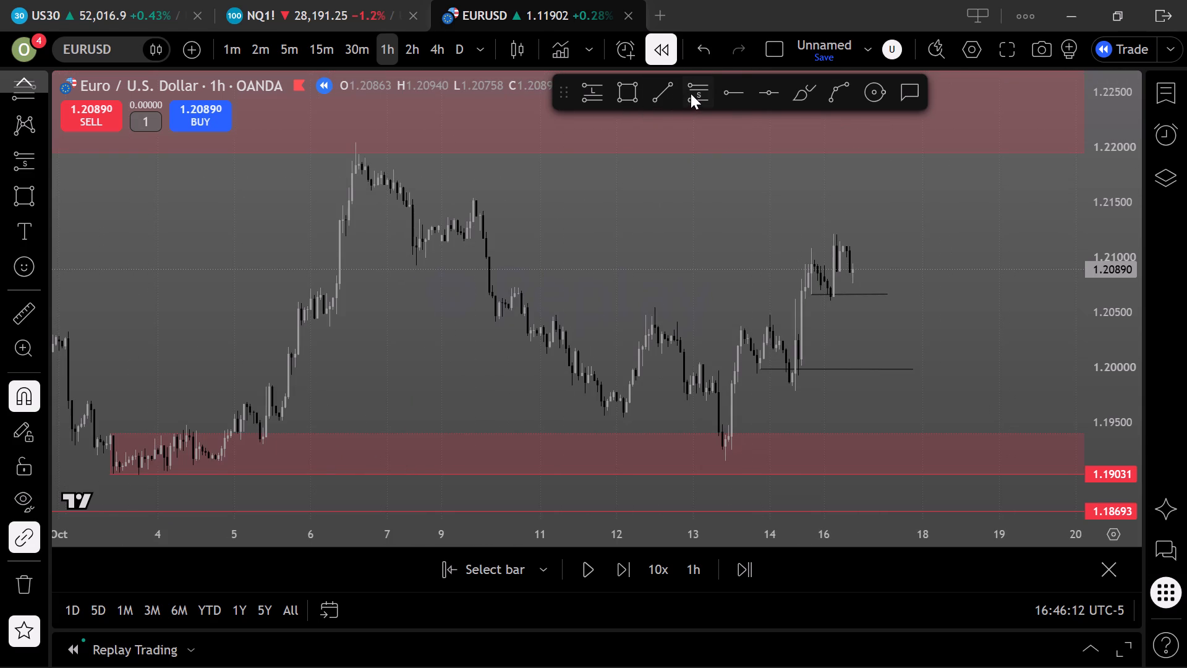
pyautogui.click(358, 120)
pyautogui.click(318, 176)
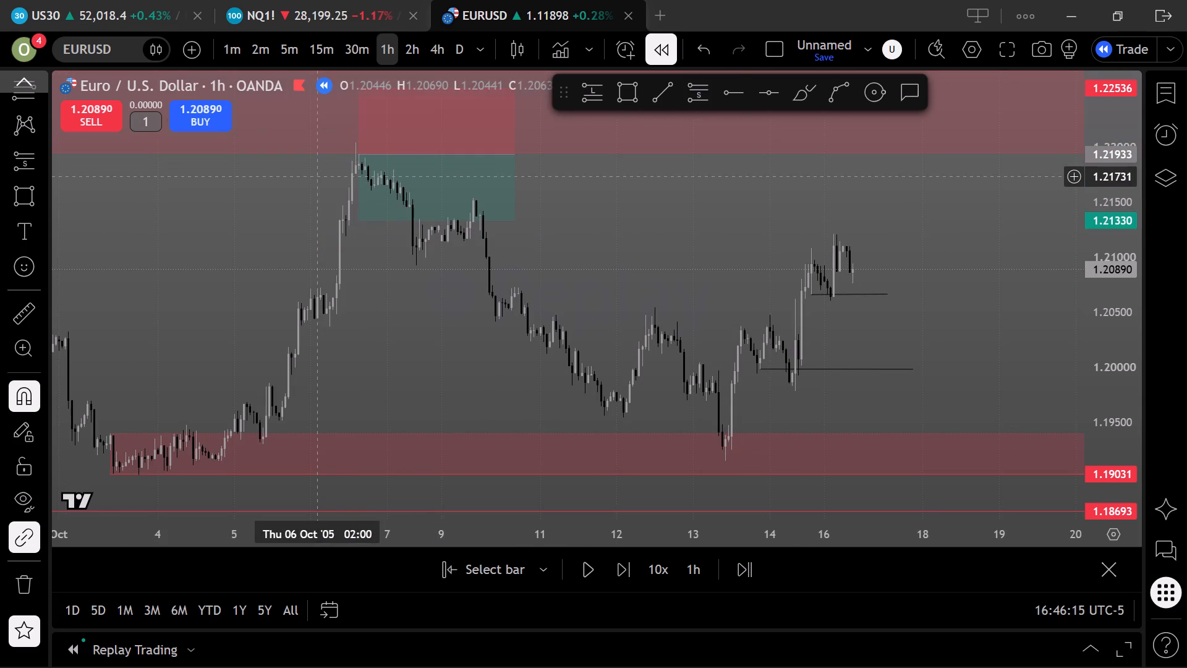
# Set the short position's stop to 1.22769 above the upper zone and its target to about 1.19244 inside the lower zone.
pyautogui.scroll(-5, 320, 177)
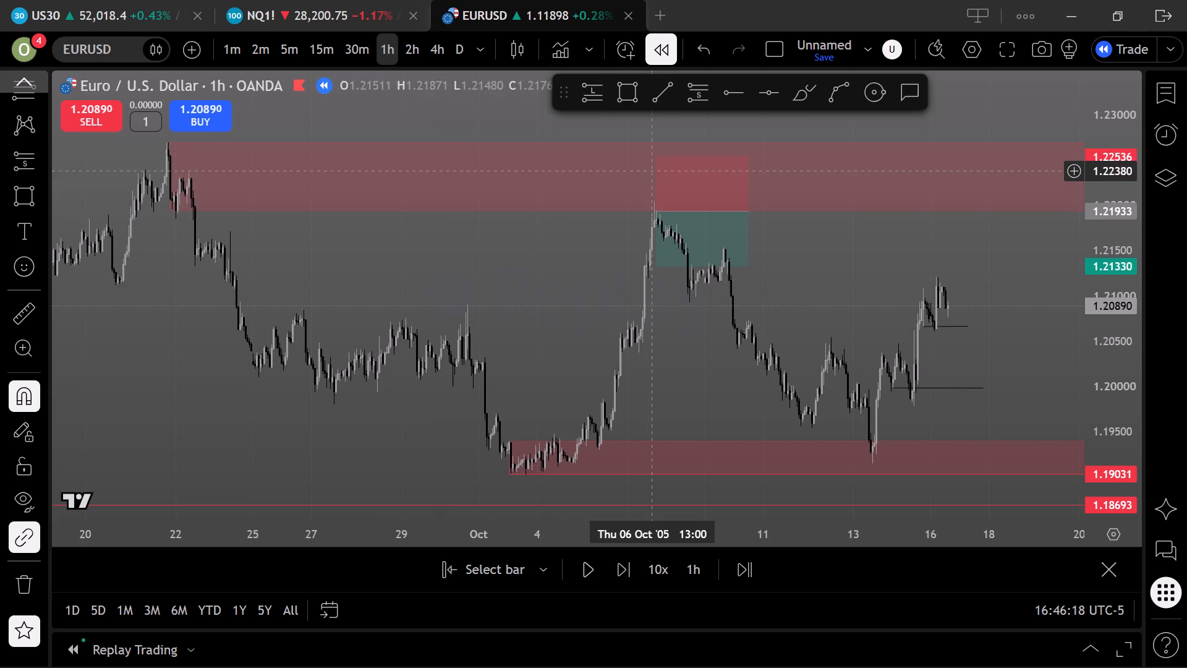
pyautogui.moveTo(657, 160); pyautogui.dragTo(653, 135)
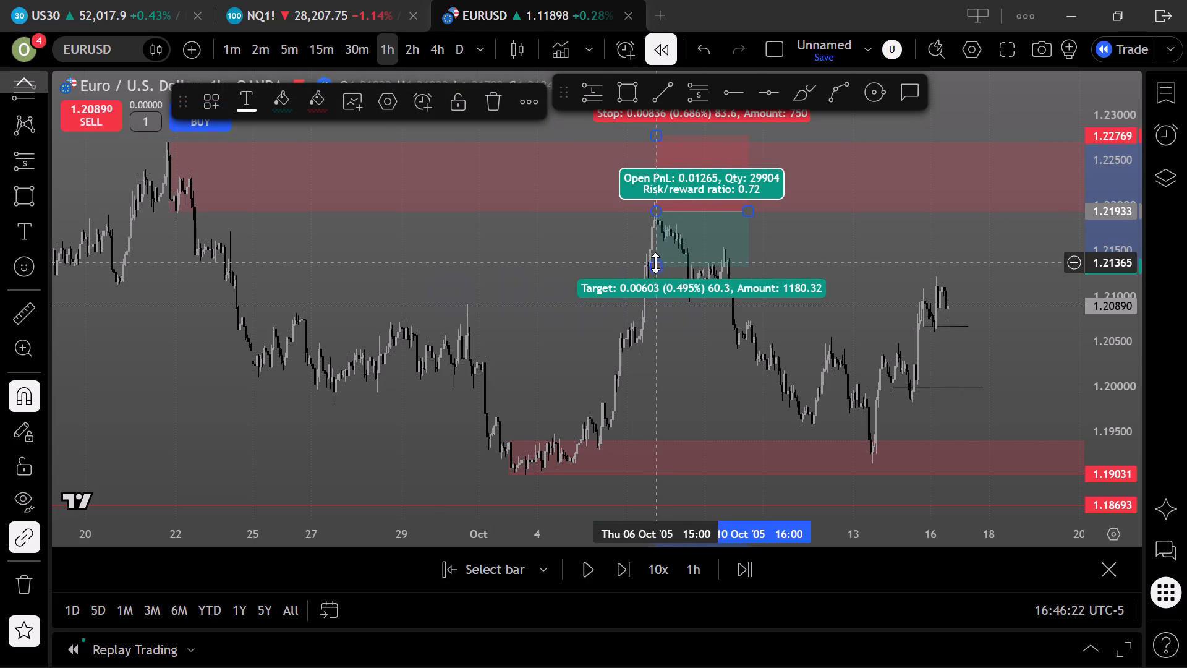
pyautogui.moveTo(655, 263); pyautogui.dragTo(645, 460)
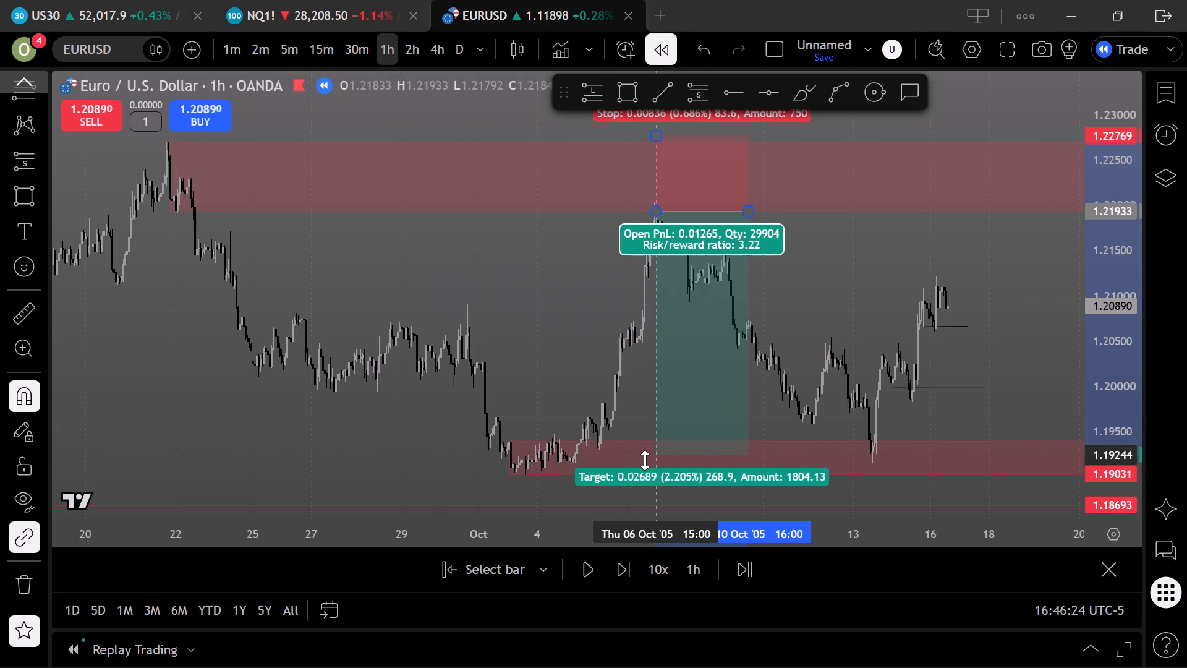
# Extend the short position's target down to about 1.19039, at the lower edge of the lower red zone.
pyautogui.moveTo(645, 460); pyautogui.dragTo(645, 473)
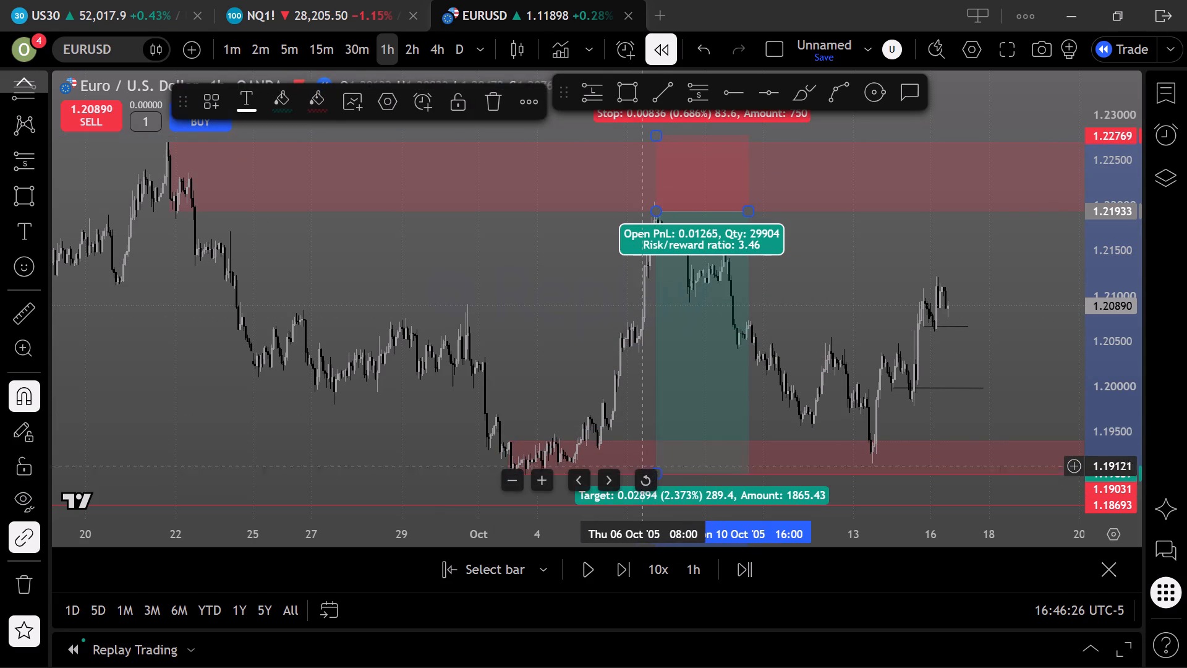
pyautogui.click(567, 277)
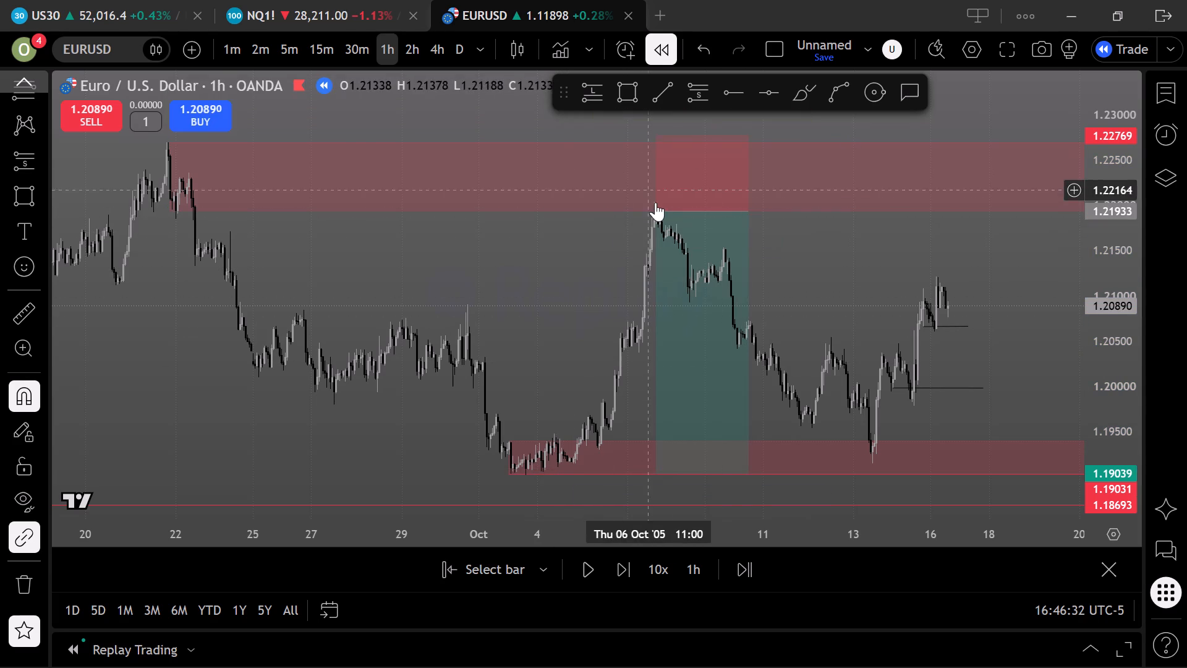
# Draw a horizontal trend line at about 1.2153 from the 10 October 2005 swing high to 19 October and colour it white.
pyautogui.scroll(5, 688, 280)
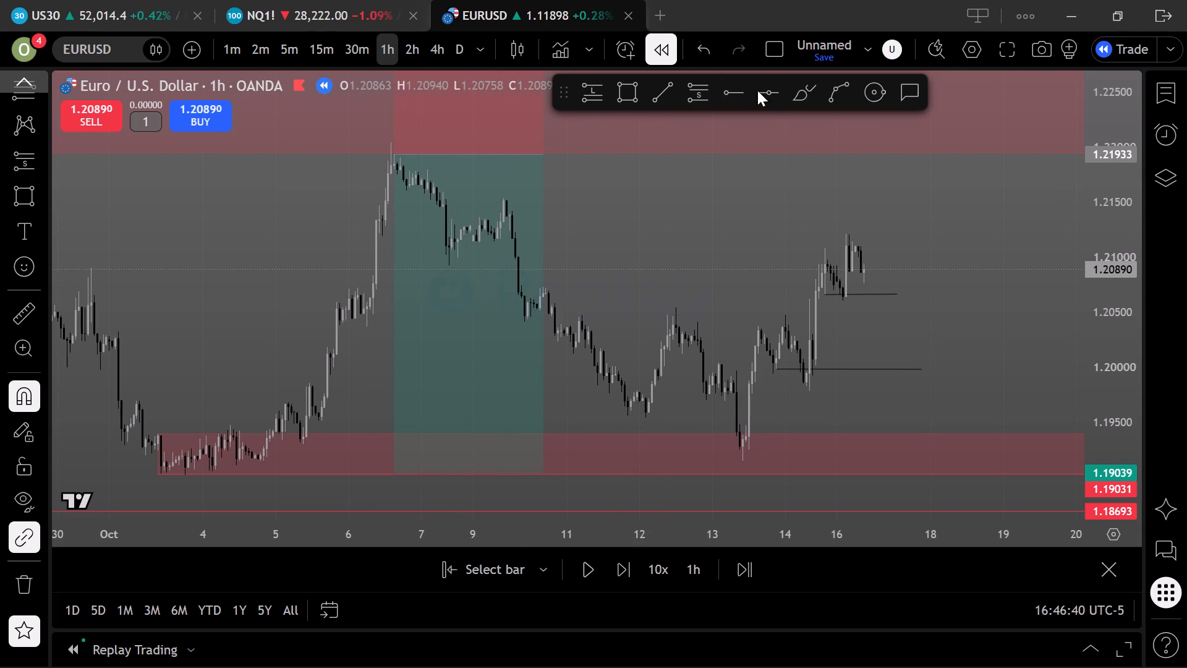
pyautogui.click(662, 93)
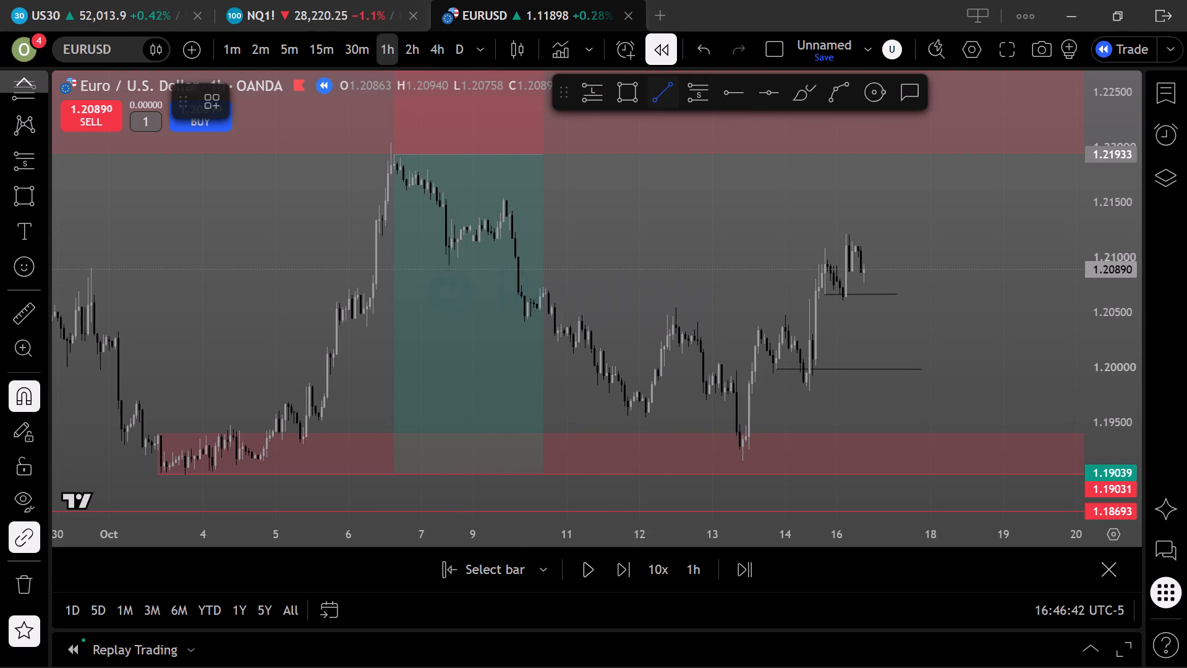
pyautogui.click(502, 174)
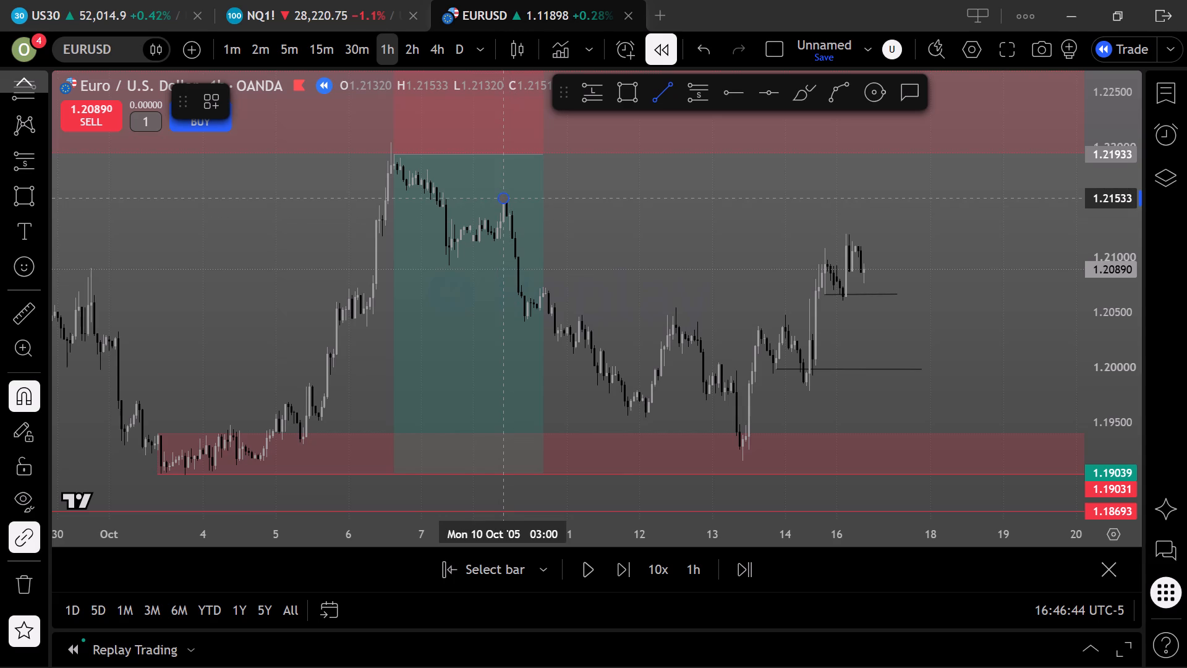
pyautogui.click(1019, 198)
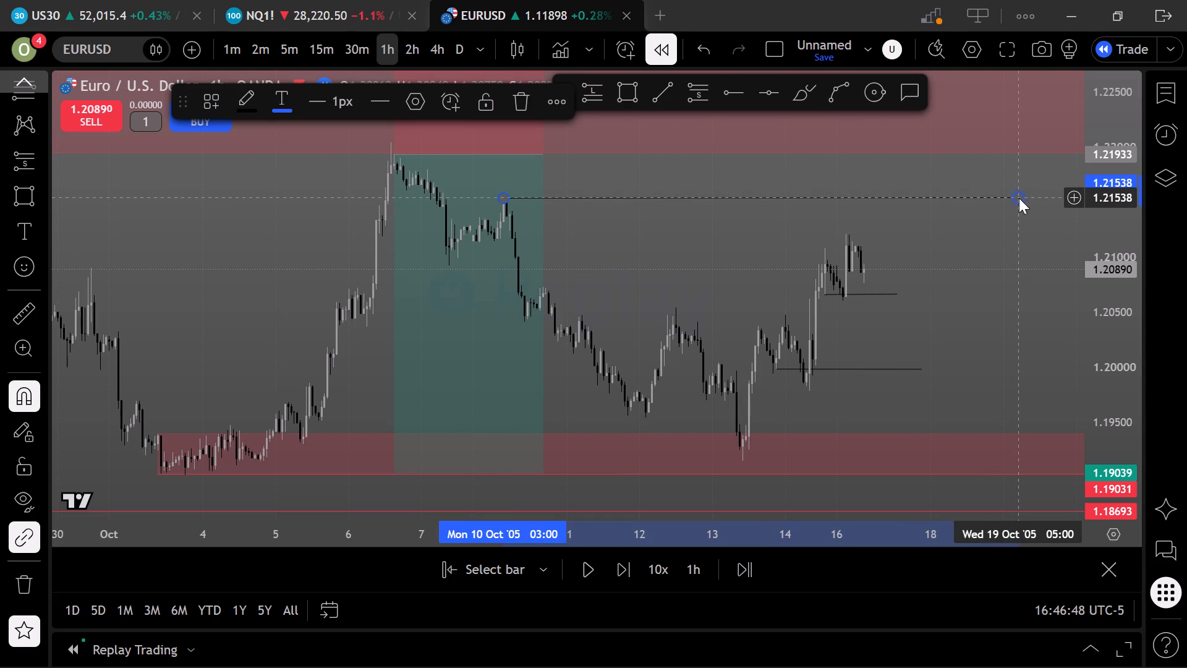
pyautogui.click(246, 106)
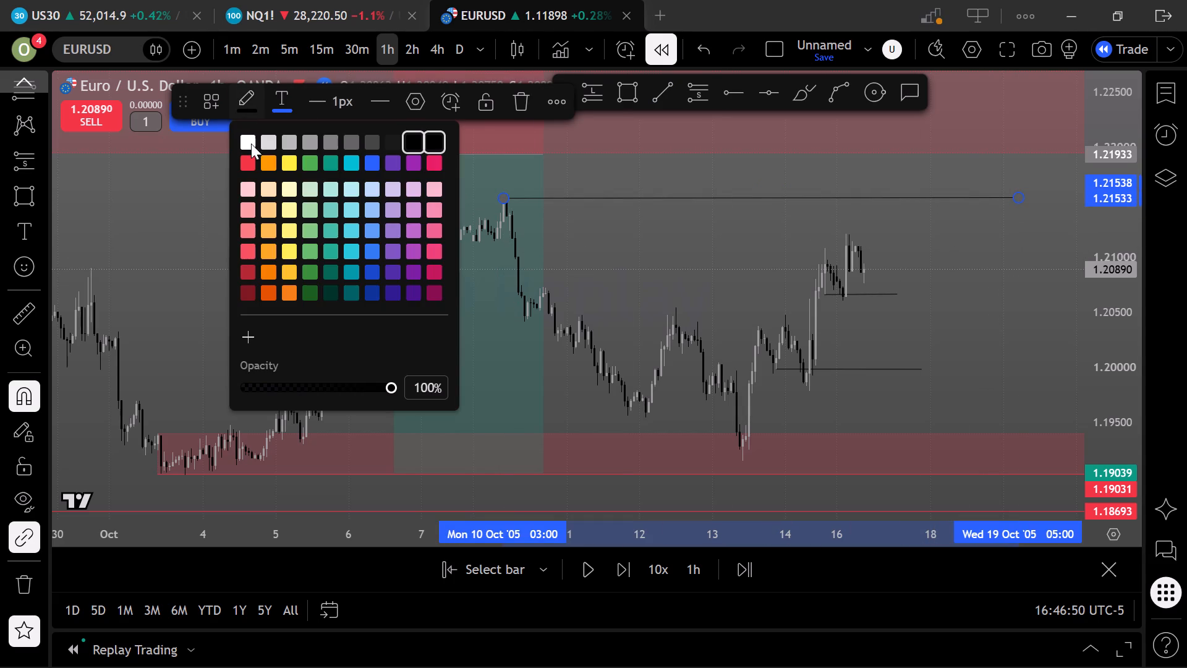
pyautogui.click(244, 143)
pyautogui.click(608, 243)
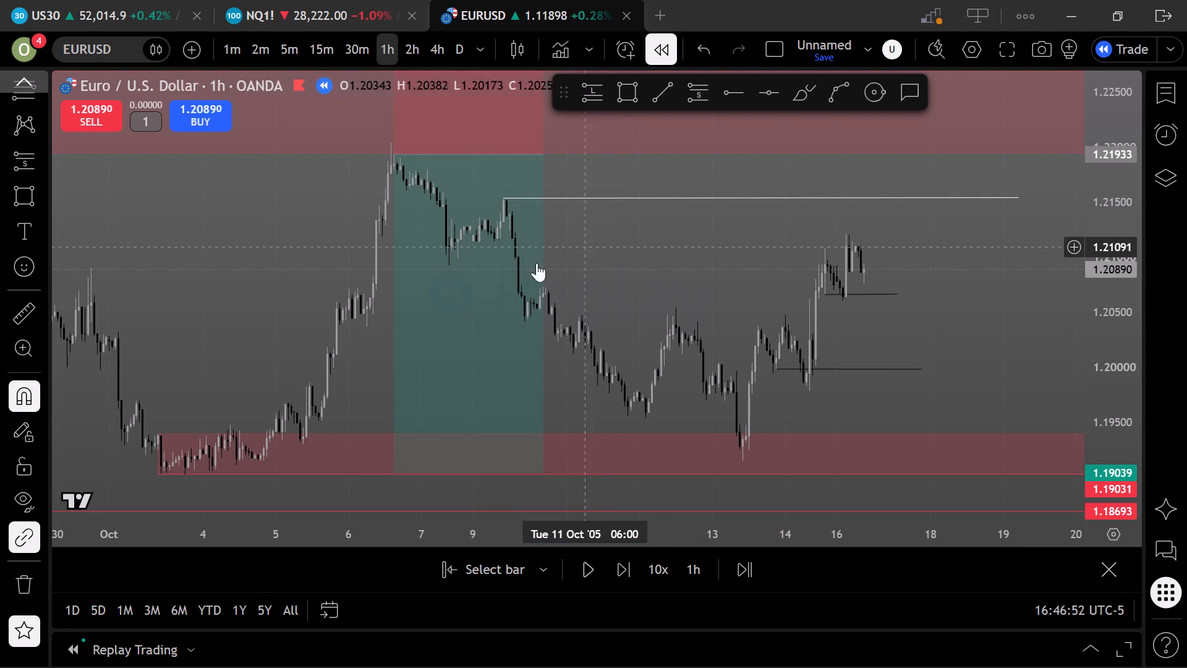
# Delete the short position drawing between the two red zones.
pyautogui.click(542, 153)
pyautogui.click(500, 97)
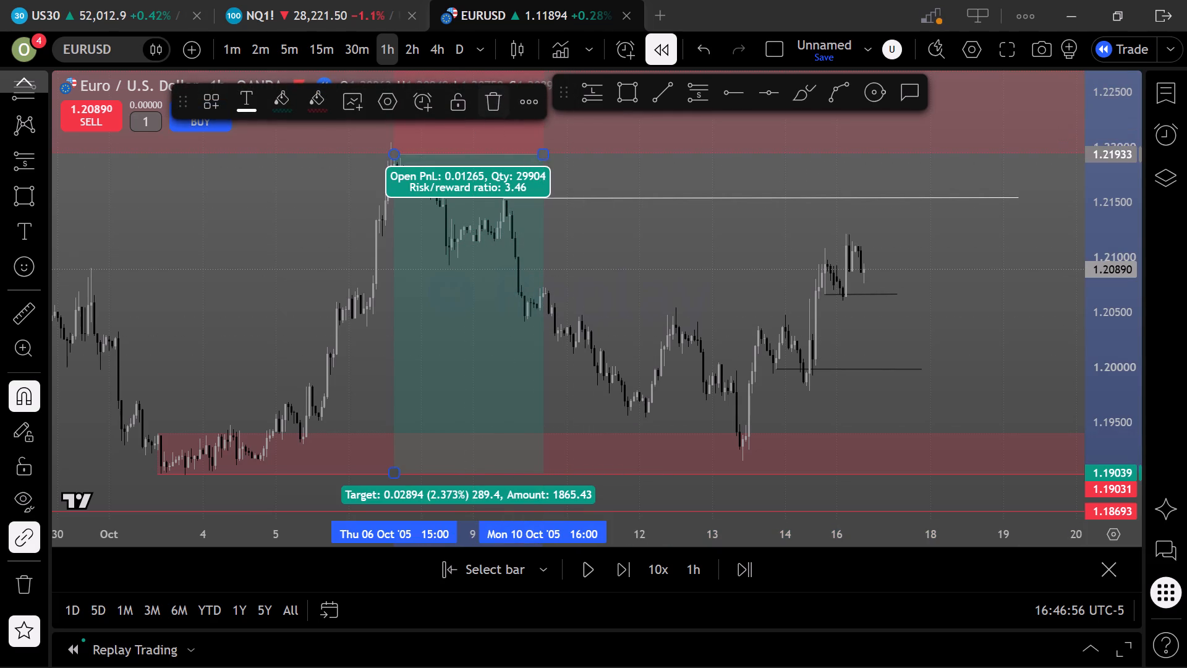
# Advance the 1-hour replay bar by bar from the 1.2089 close until price reaches the lower black line near 1.2000.
pyautogui.moveTo(639, 235); pyautogui.dragTo(378, 217)
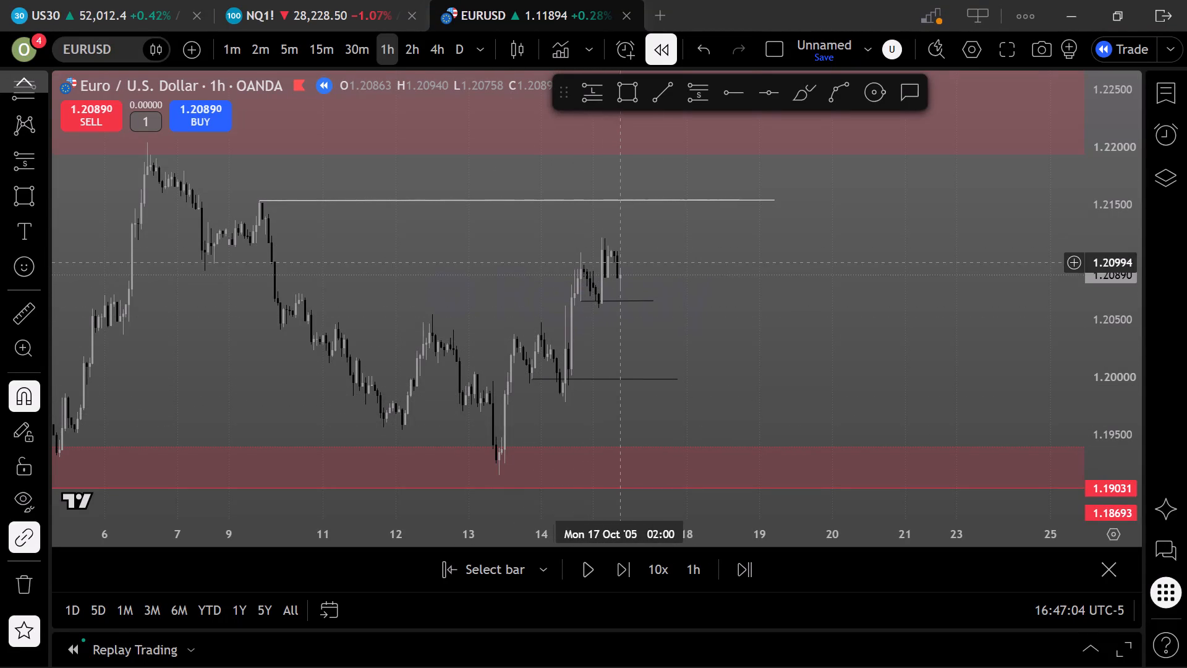
pyautogui.click(627, 570)
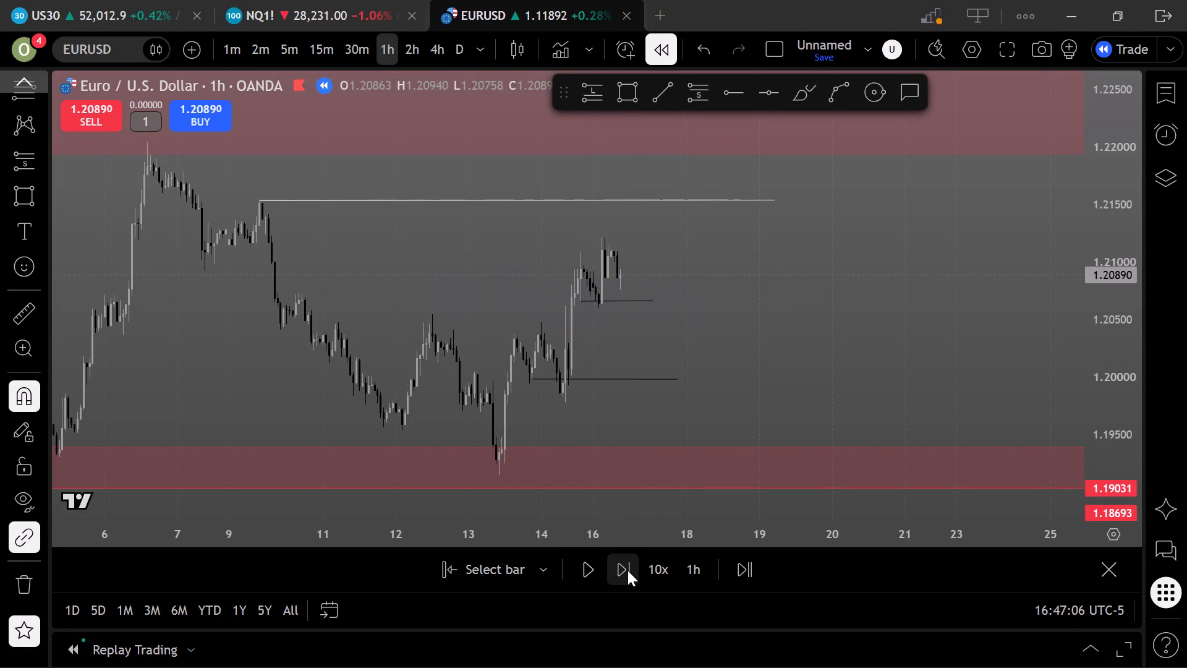
pyautogui.click(628, 570)
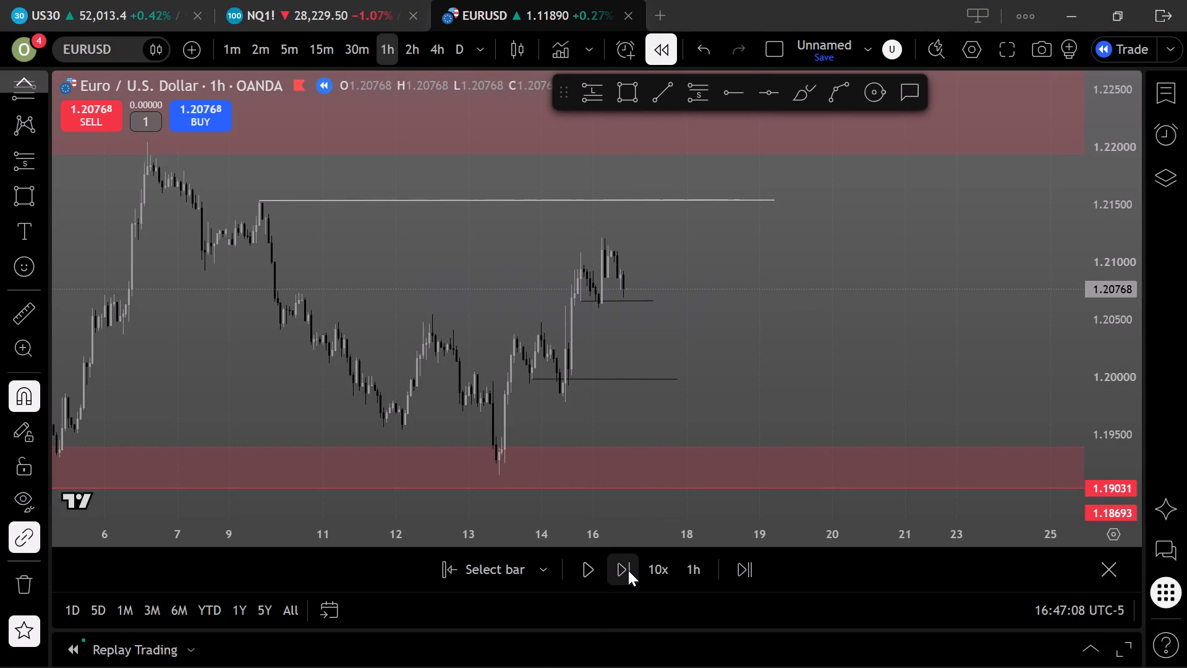
pyautogui.click(618, 570)
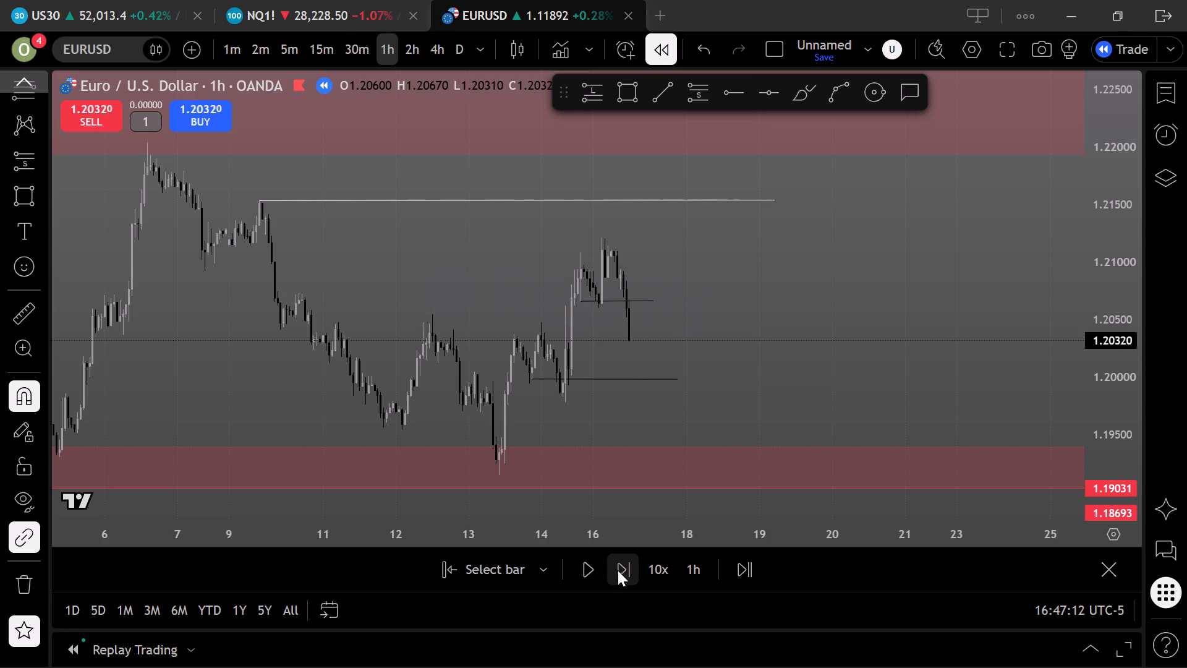
pyautogui.click(618, 570)
pyautogui.click(618, 570)
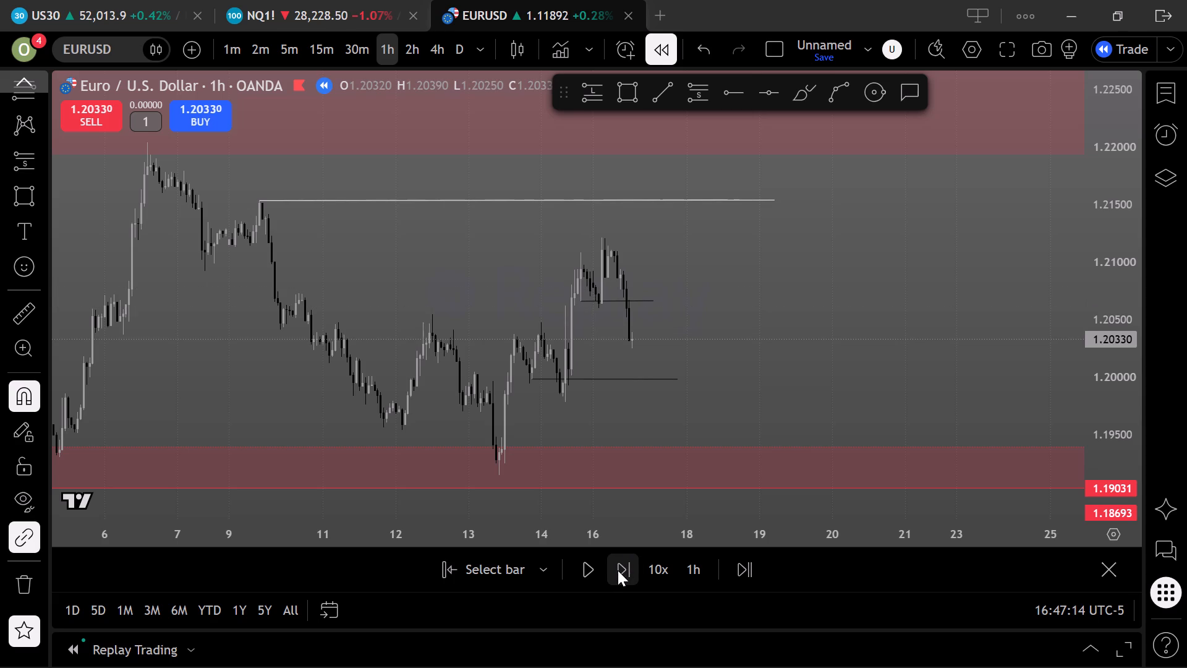
pyautogui.click(618, 570)
pyautogui.tripleClick(618, 570)
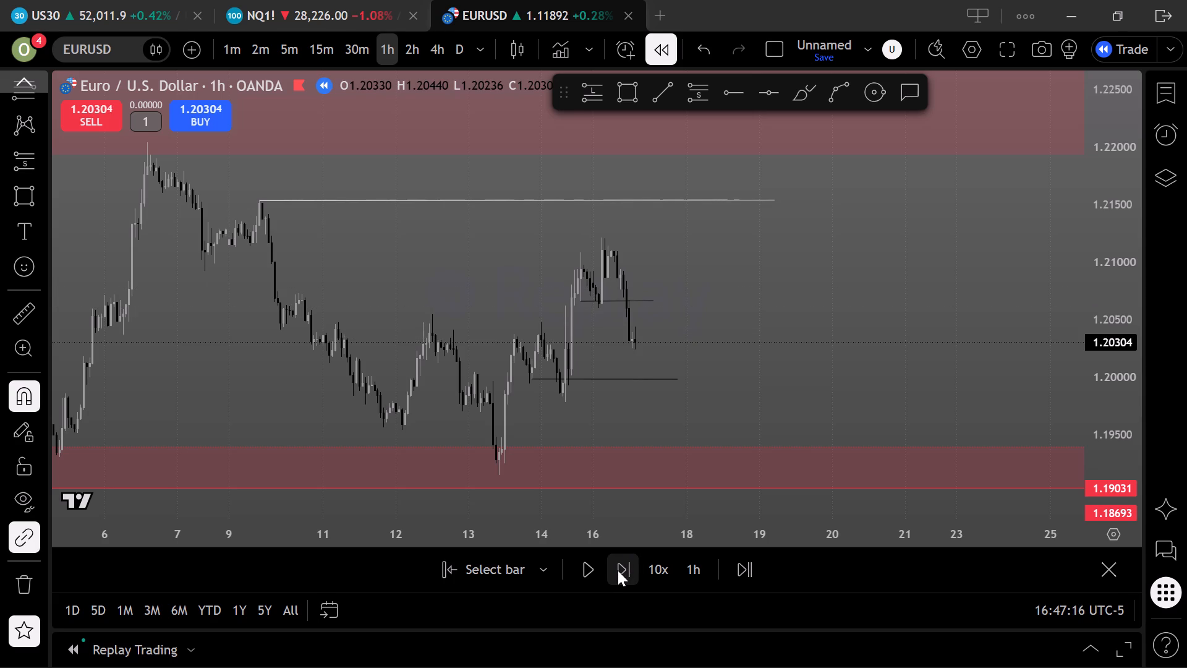
pyautogui.click(618, 570)
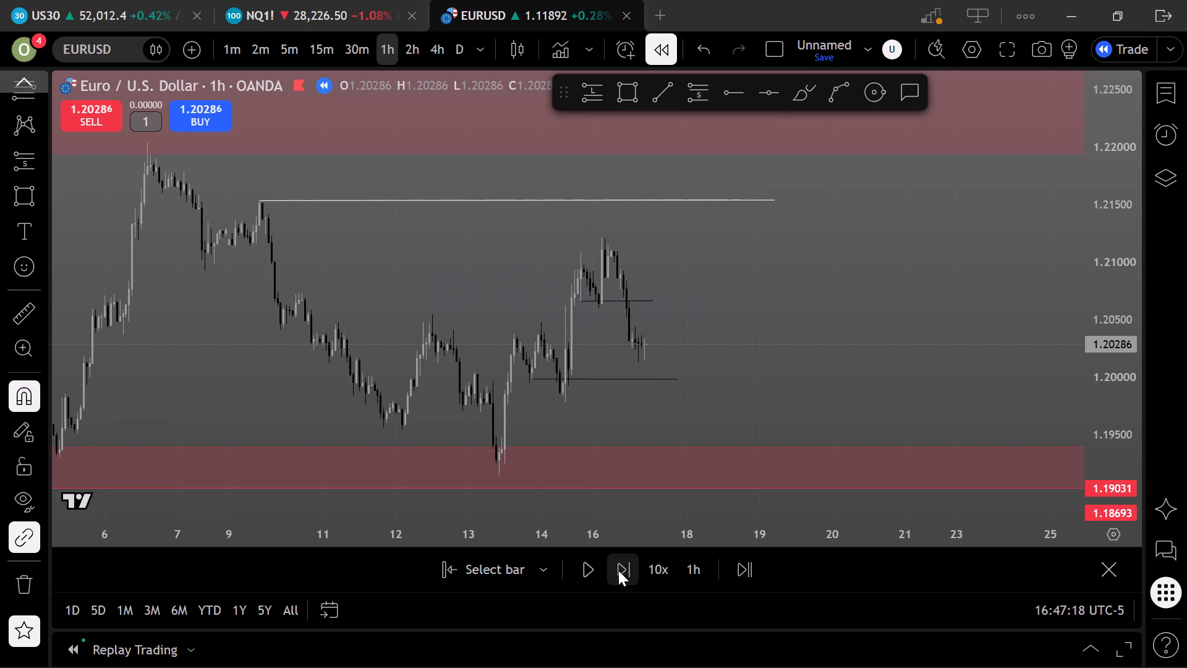
pyautogui.click(618, 570)
pyautogui.click(618, 570)
pyautogui.click(619, 570)
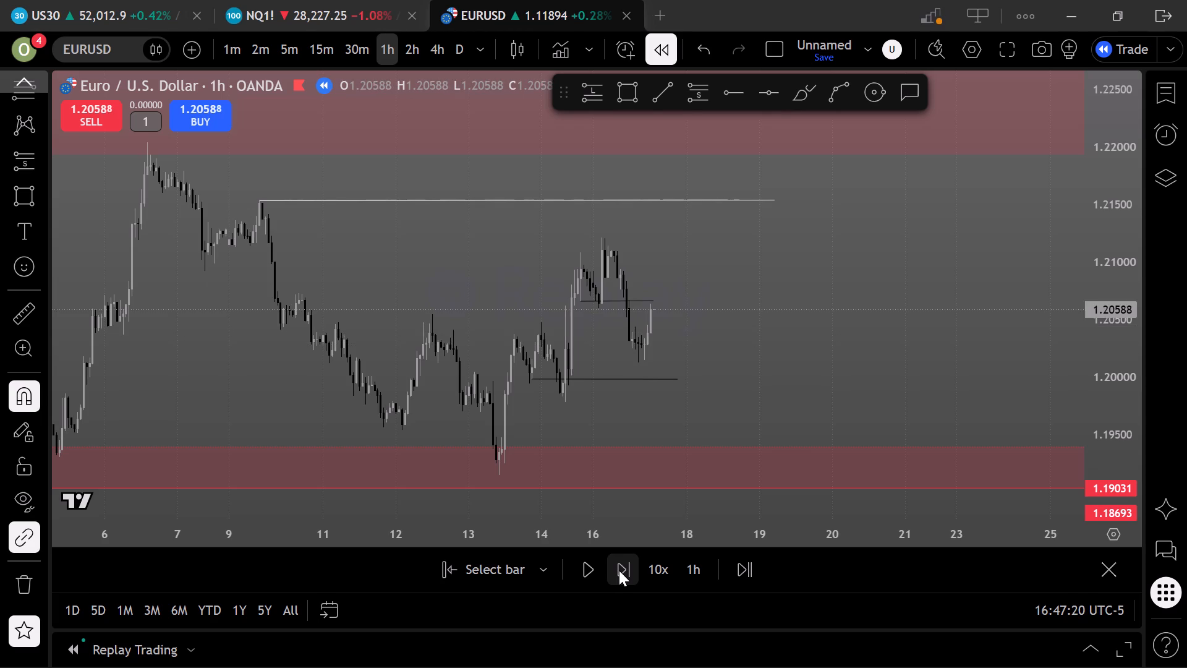
pyautogui.click(619, 570)
pyautogui.click(619, 570)
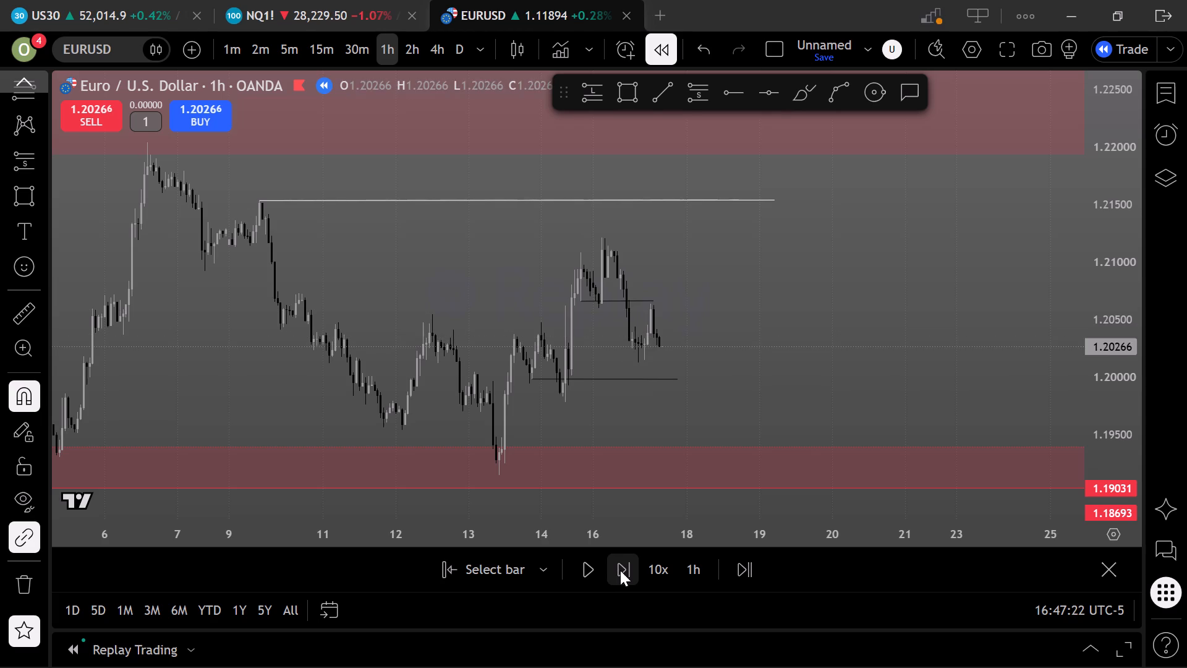
pyautogui.click(620, 570)
pyautogui.click(620, 570)
pyautogui.click(620, 570)
pyautogui.click(620, 570)
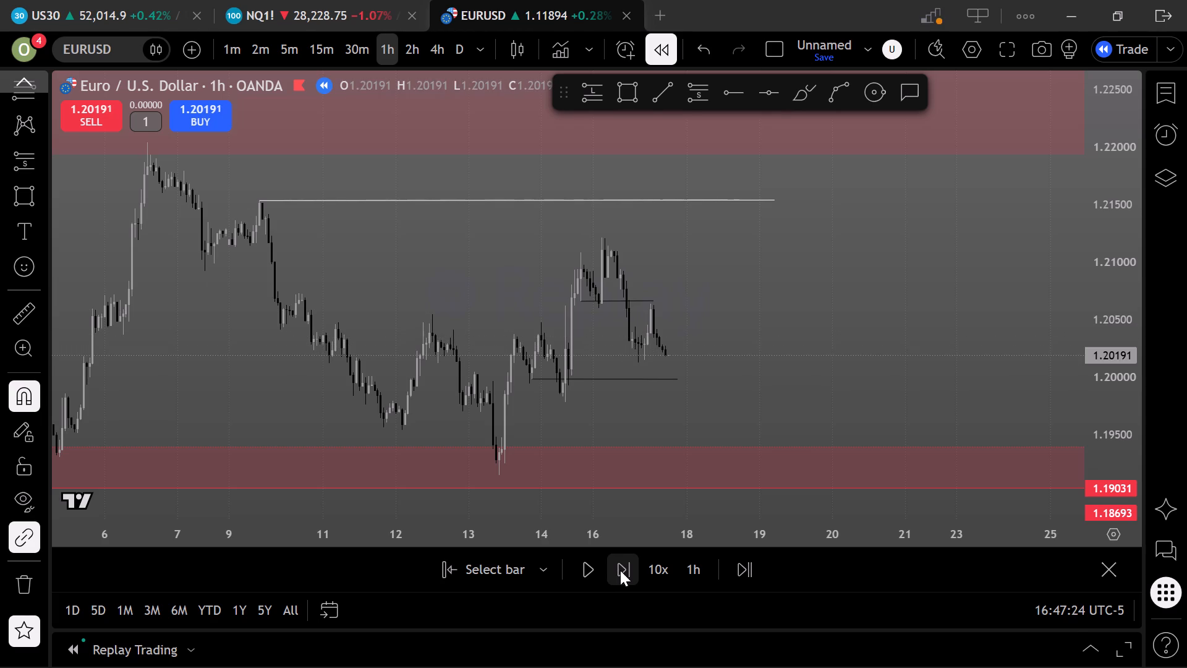
pyautogui.tripleClick(620, 570)
pyautogui.tripleClick(621, 570)
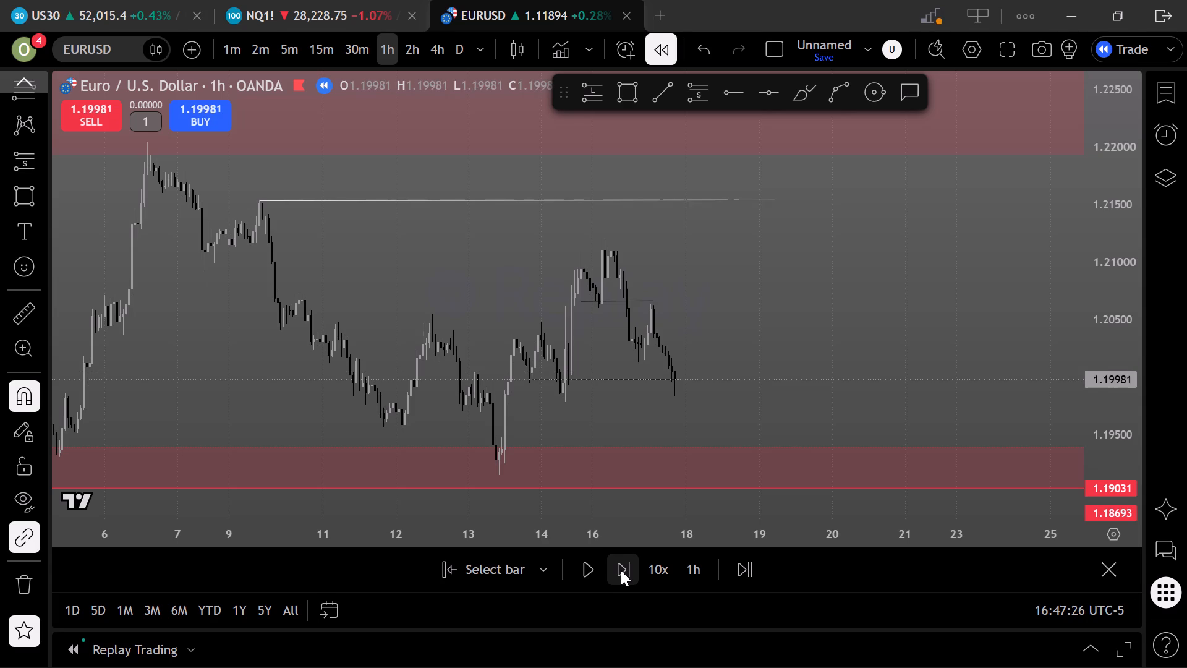
# Advance the replay bar by bar until price trades inside the lower red zone on 18 October 2005.
pyautogui.tripleClick(621, 570)
pyautogui.click(621, 570)
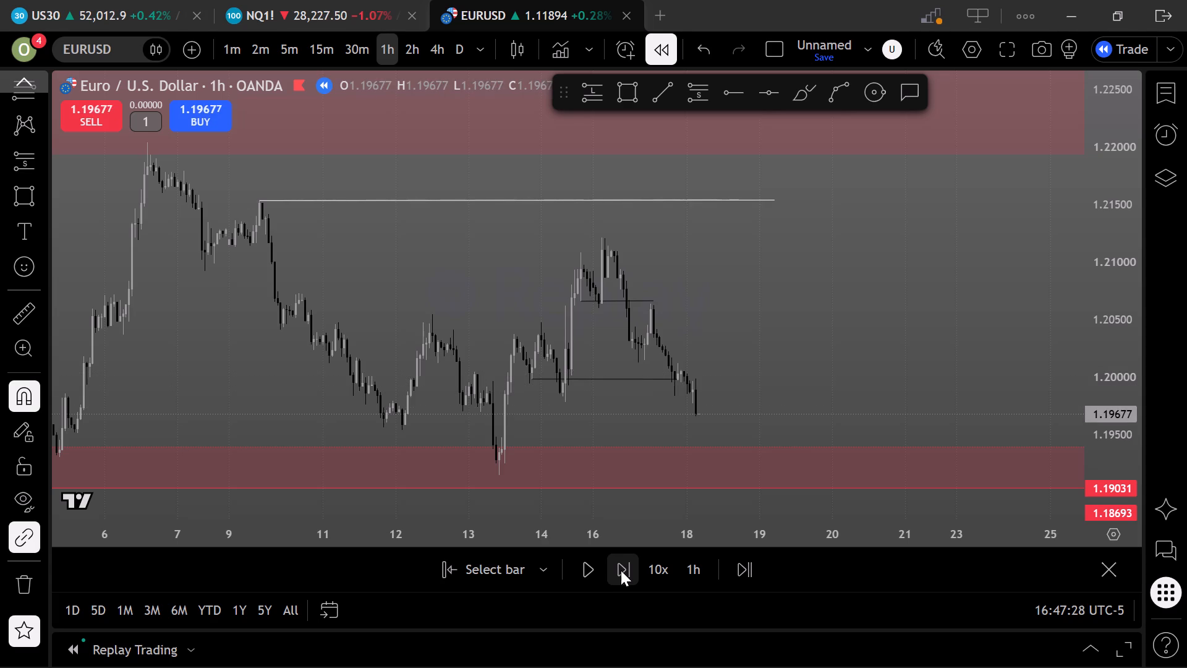
pyautogui.click(621, 570)
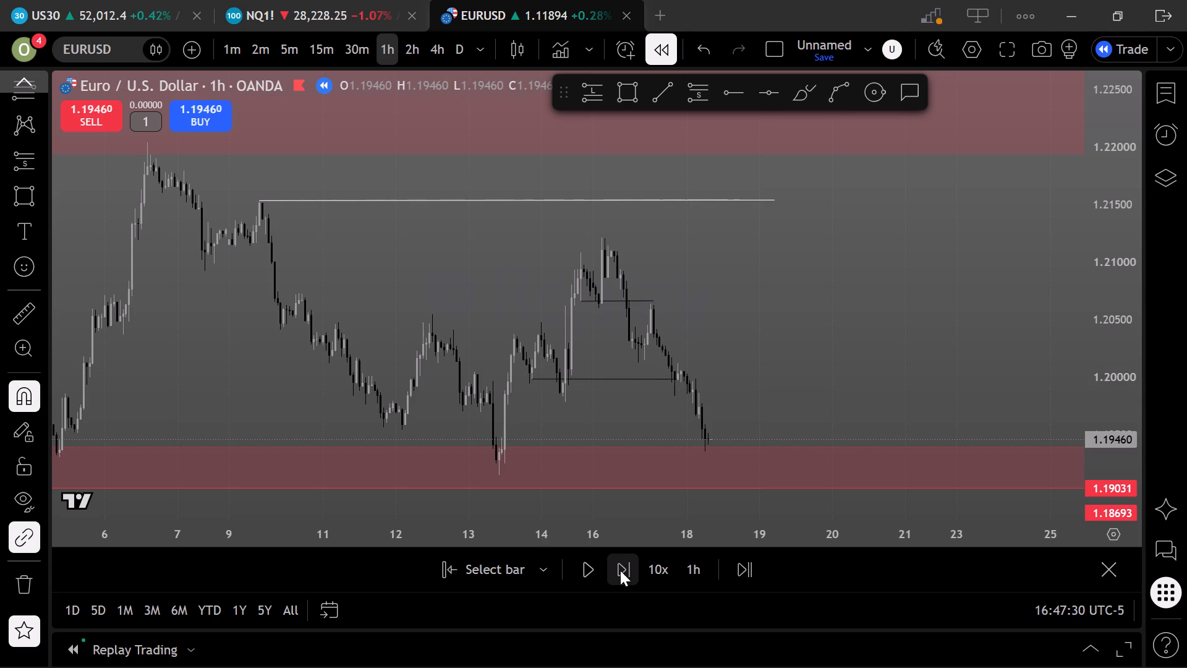
pyautogui.click(620, 570)
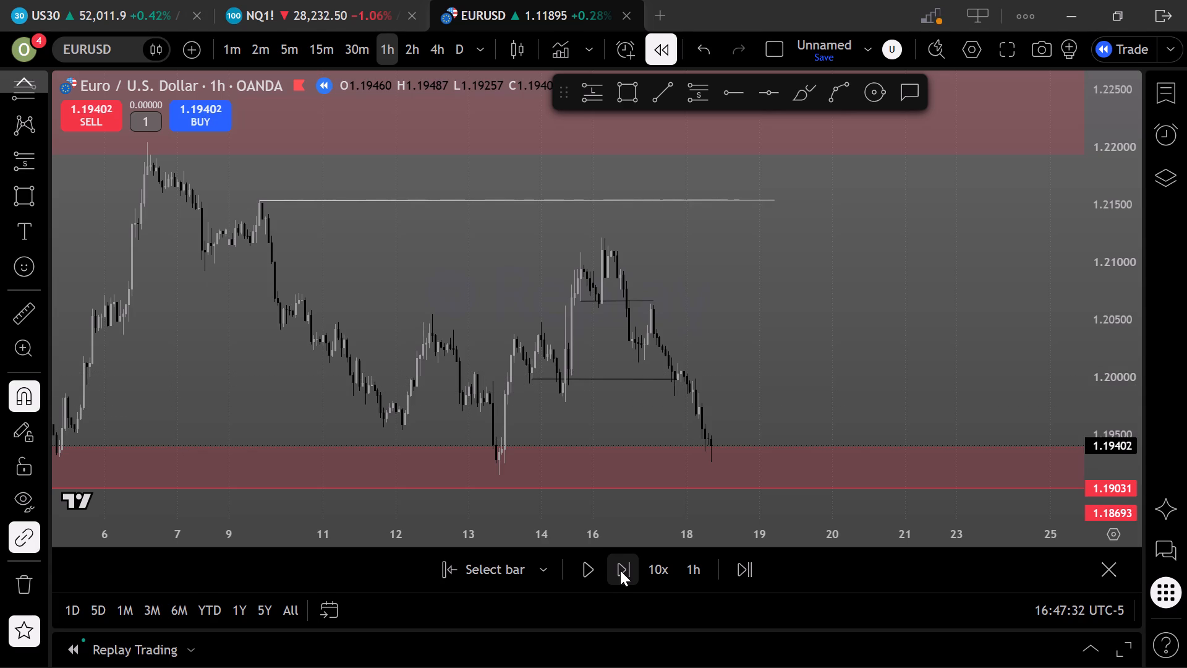
pyautogui.click(620, 570)
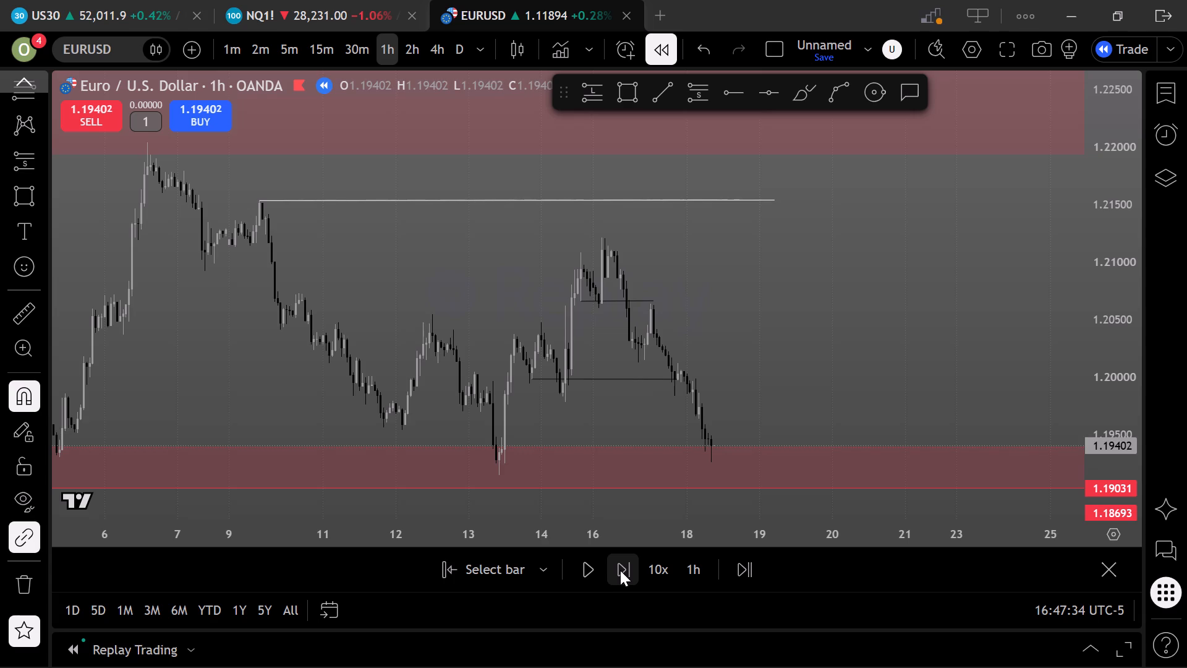
pyautogui.click(620, 570)
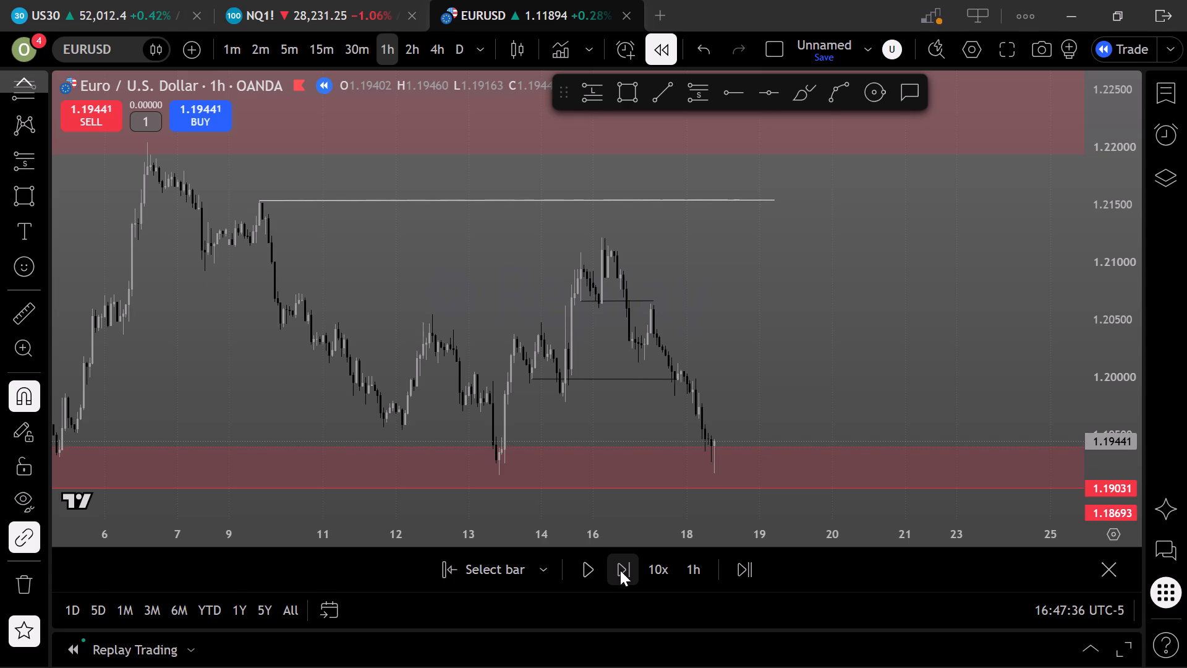
pyautogui.click(620, 570)
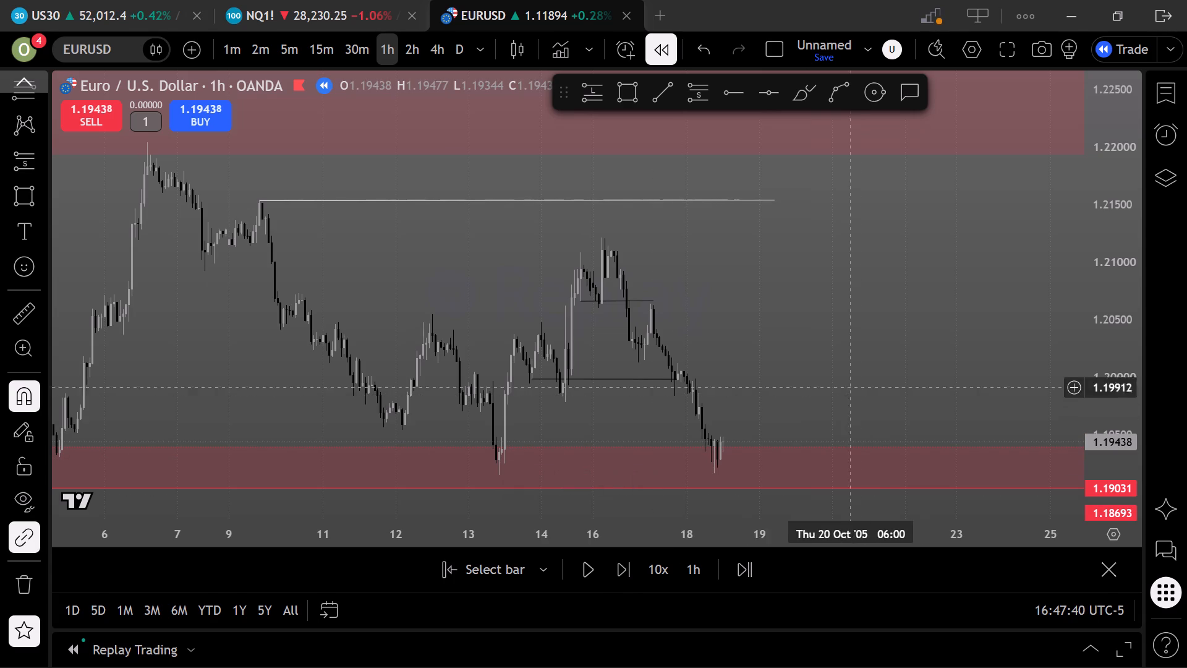
# Draw a white horizontal trend line at about 1.19146 from the 13 October 2005 swing low to 19 October.
pyautogui.click(657, 99)
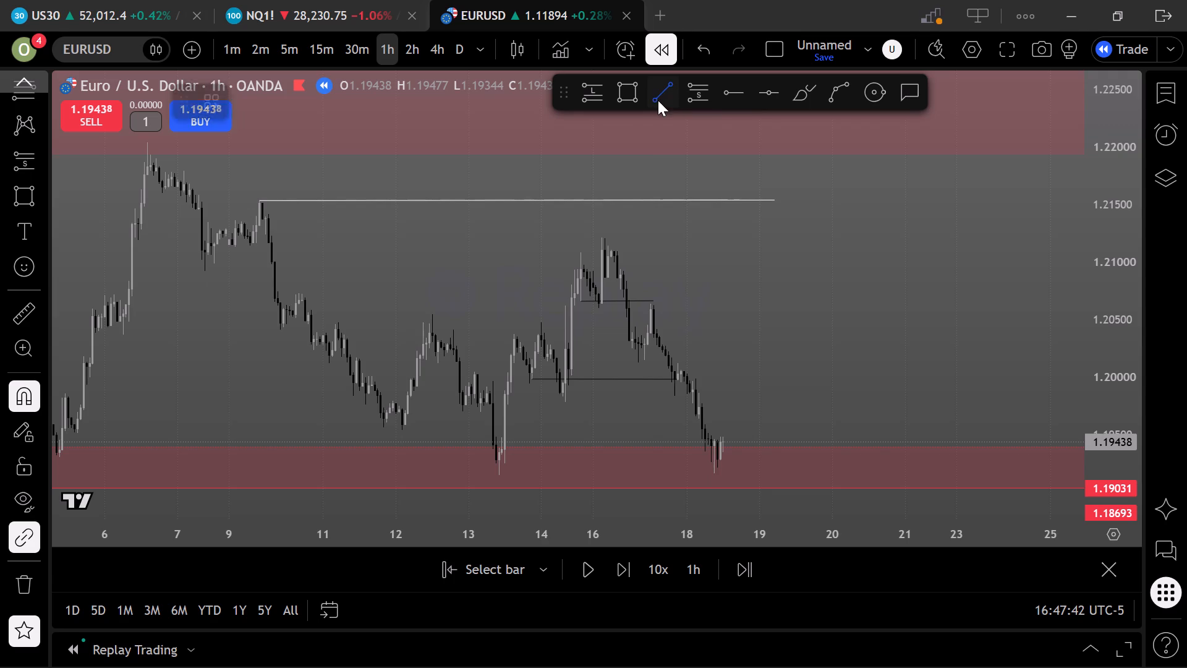
pyautogui.click(497, 489)
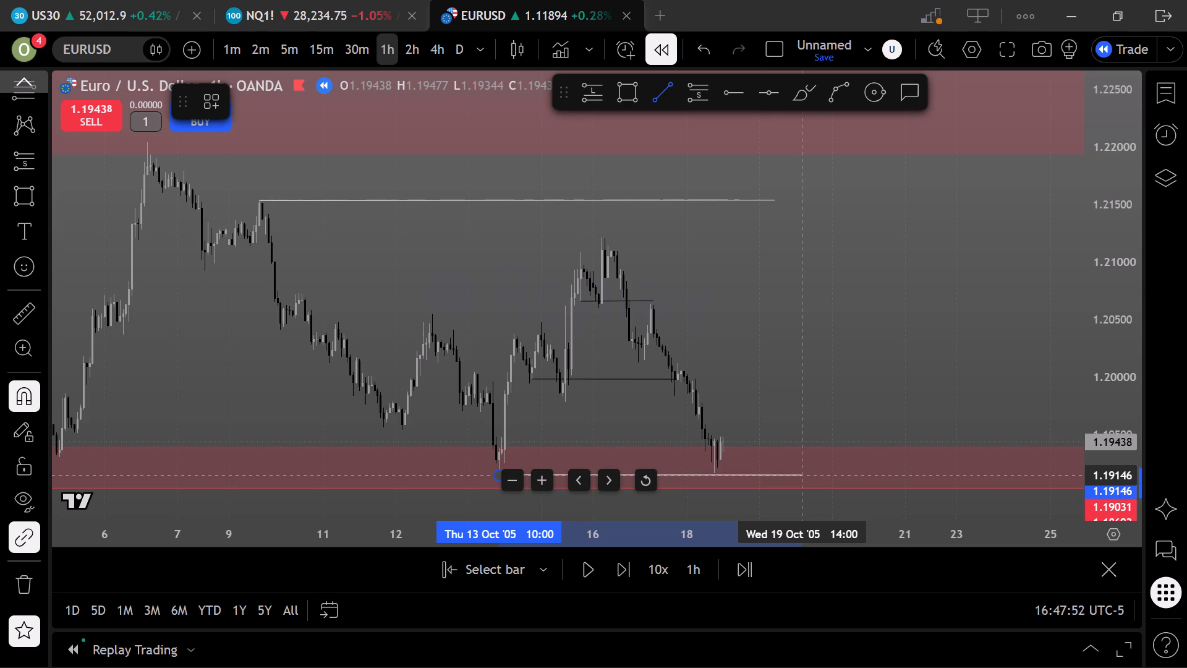
pyautogui.click(802, 476)
pyautogui.click(813, 417)
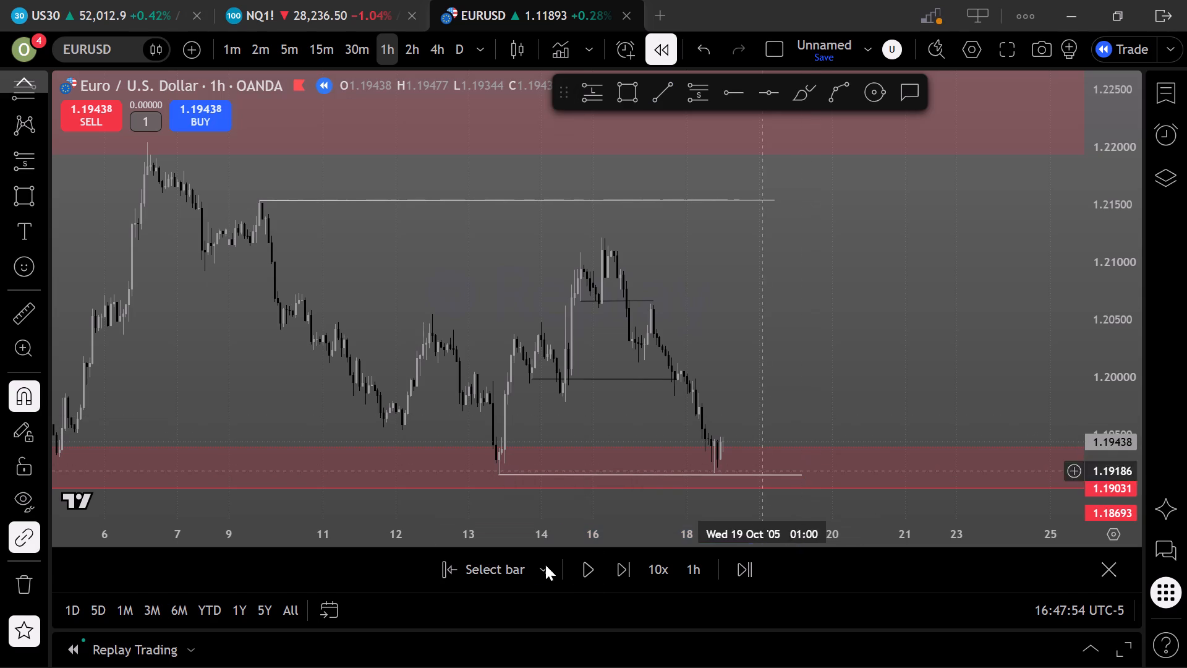
# Advance the 1-hour replay bar by bar from the 1.19438 close until price bounces and drops back into the lower red zone.
pyautogui.click(634, 576)
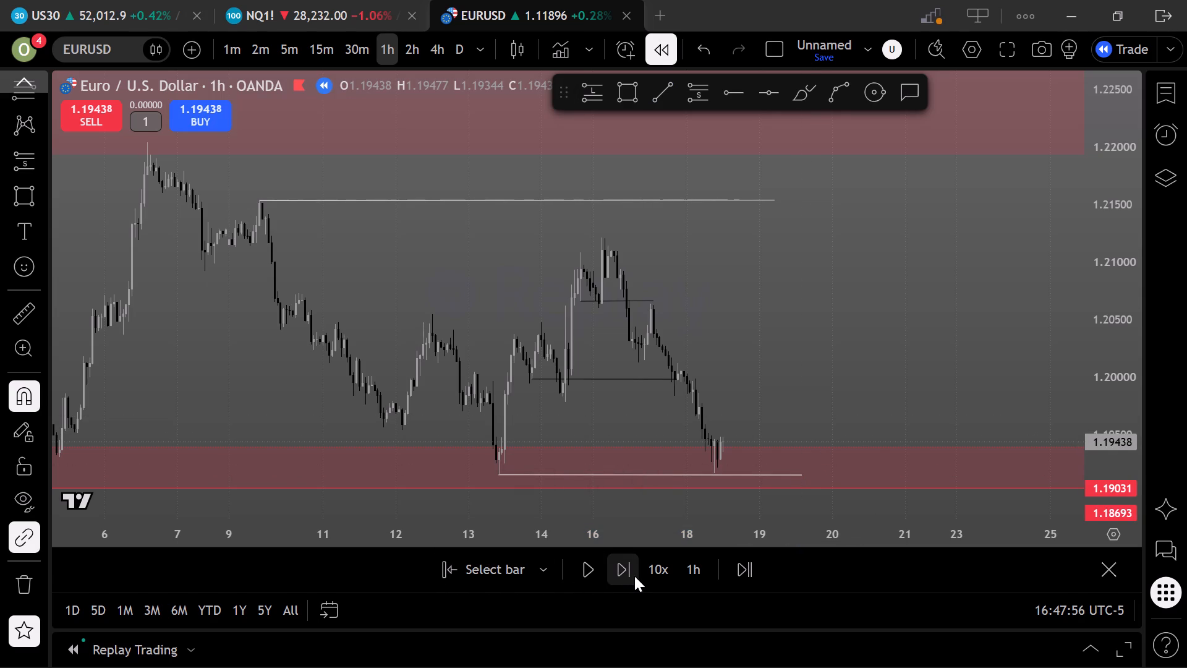
pyautogui.click(628, 572)
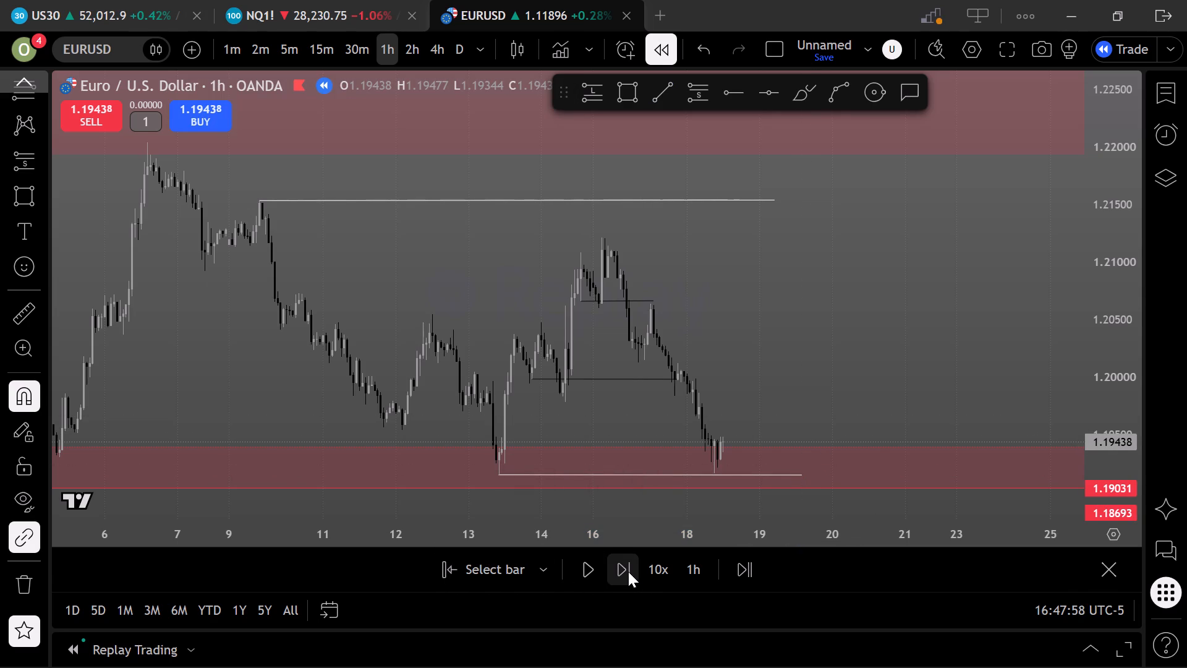
pyautogui.click(624, 570)
pyautogui.click(624, 570)
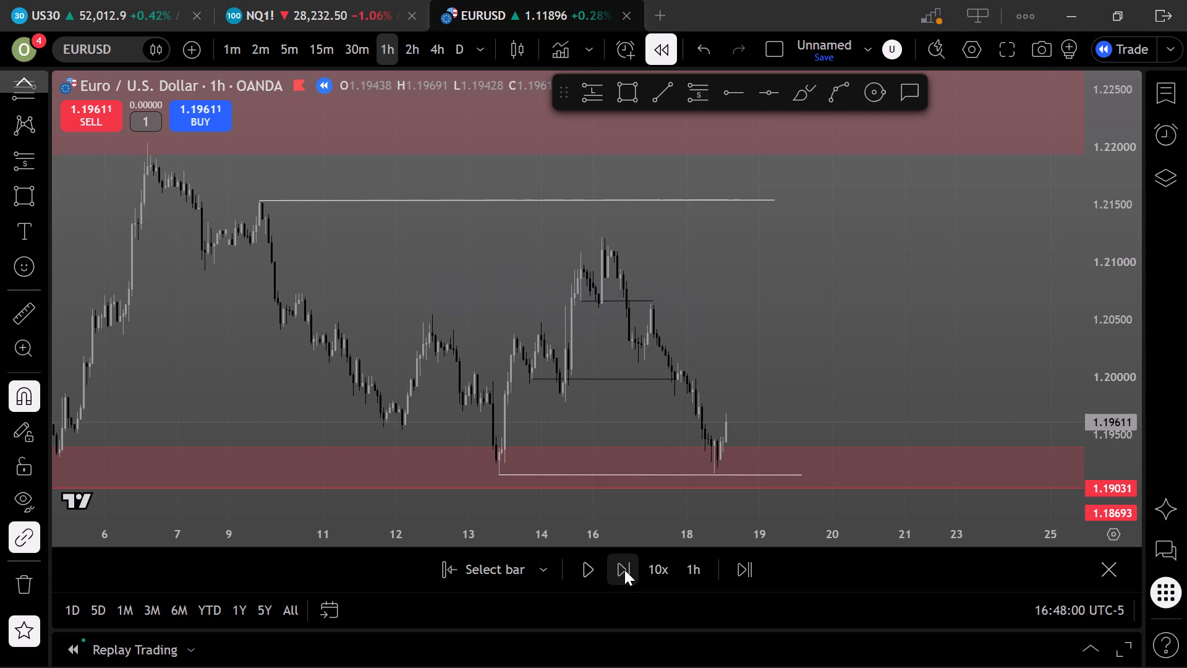
pyautogui.click(624, 570)
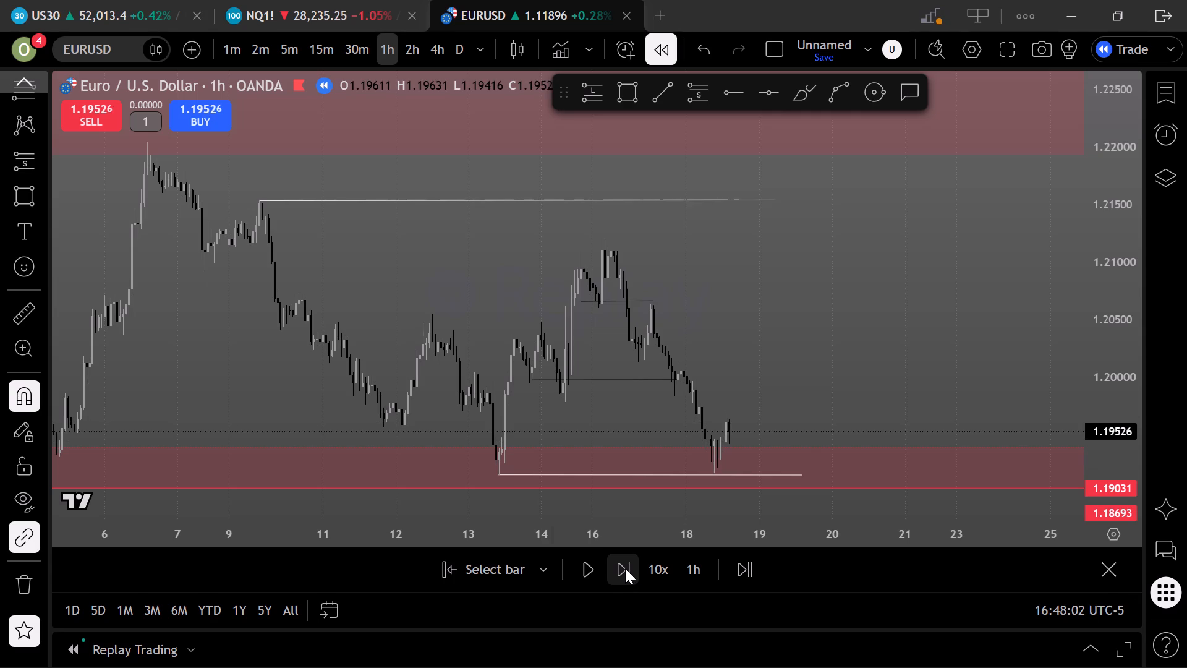
pyautogui.click(625, 568)
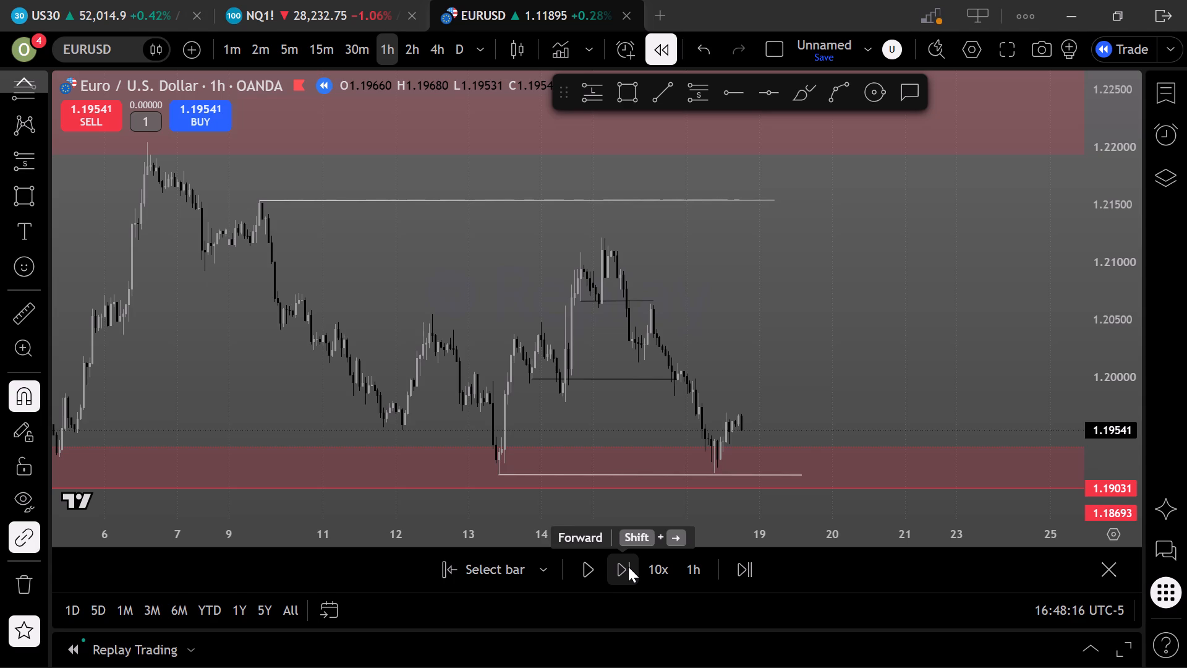
pyautogui.click(628, 567)
pyautogui.tripleClick(628, 565)
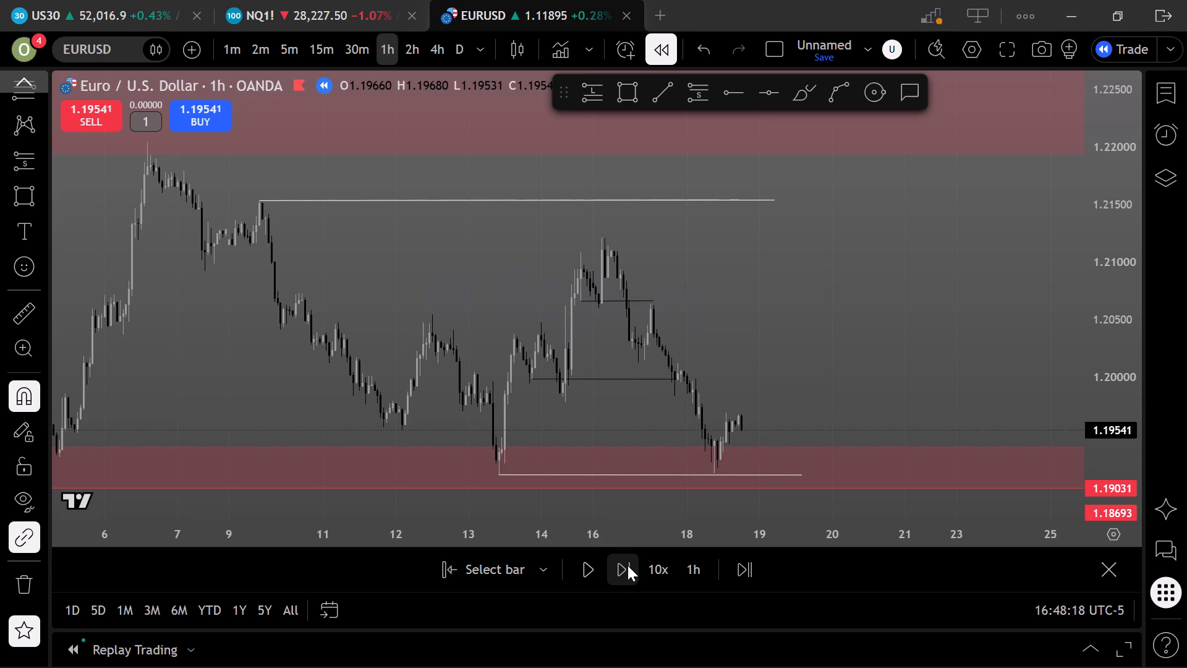
pyautogui.click(628, 565)
pyautogui.click(649, 416)
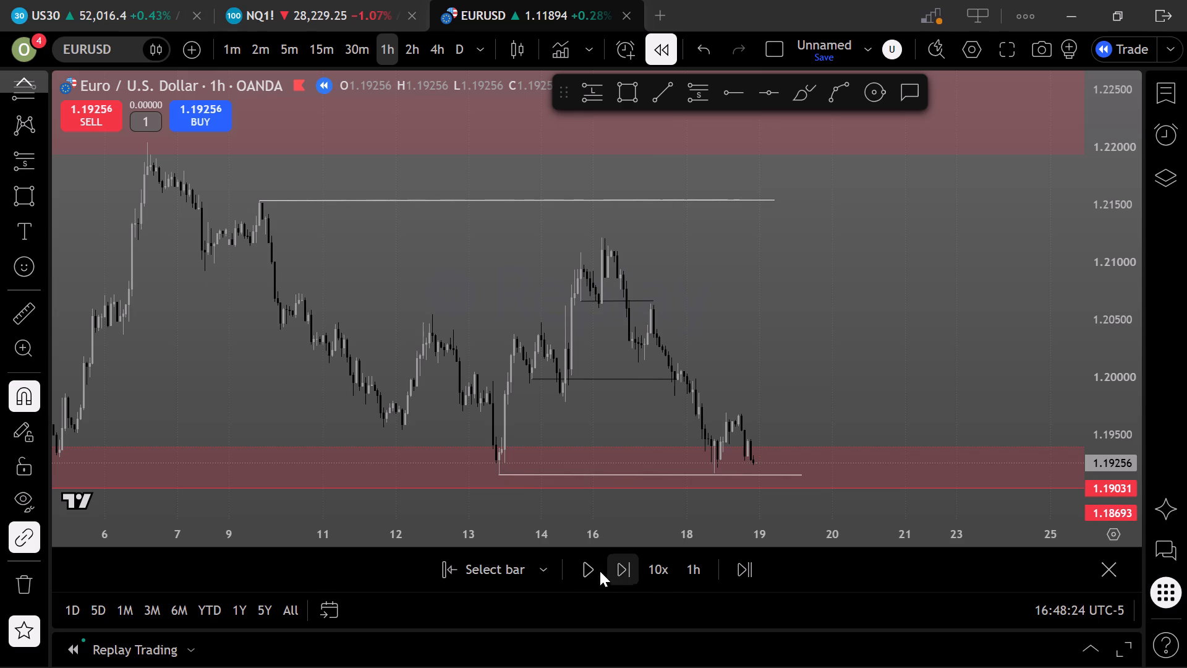
# Advance the replay bar by bar until a 19 October 2005 candle closes below the white trend line and the 1.19031 level.
pyautogui.moveTo(781, 364); pyautogui.dragTo(785, 330)
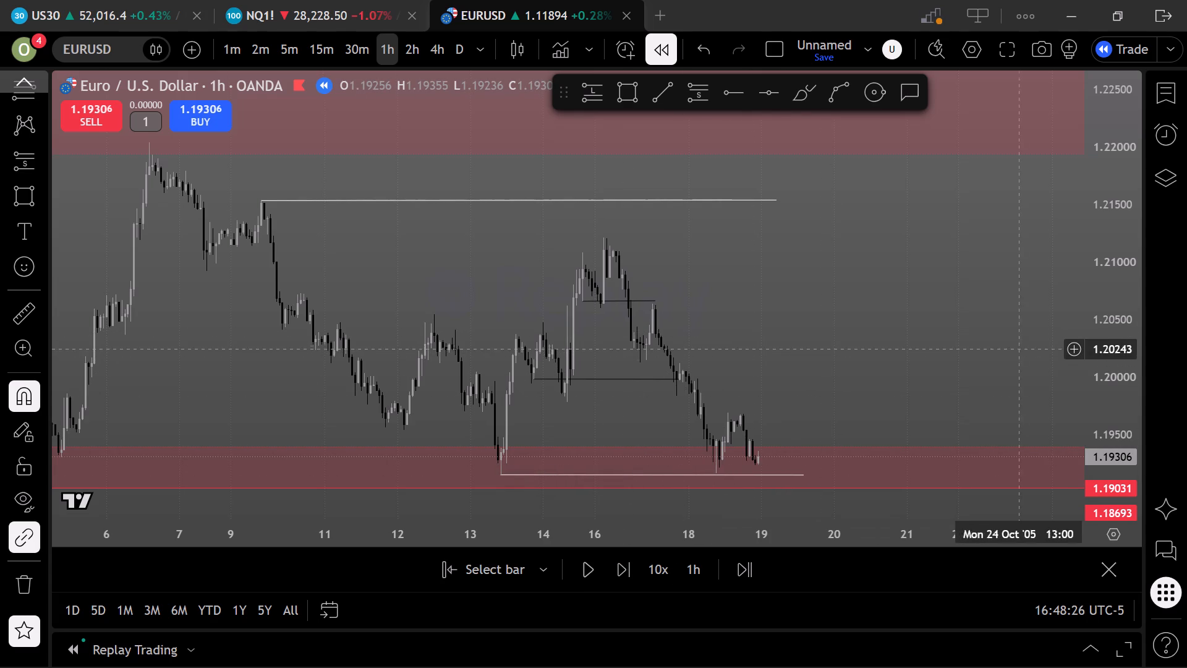
pyautogui.scroll(2, 1107, 345)
pyautogui.moveTo(983, 370); pyautogui.dragTo(969, 334)
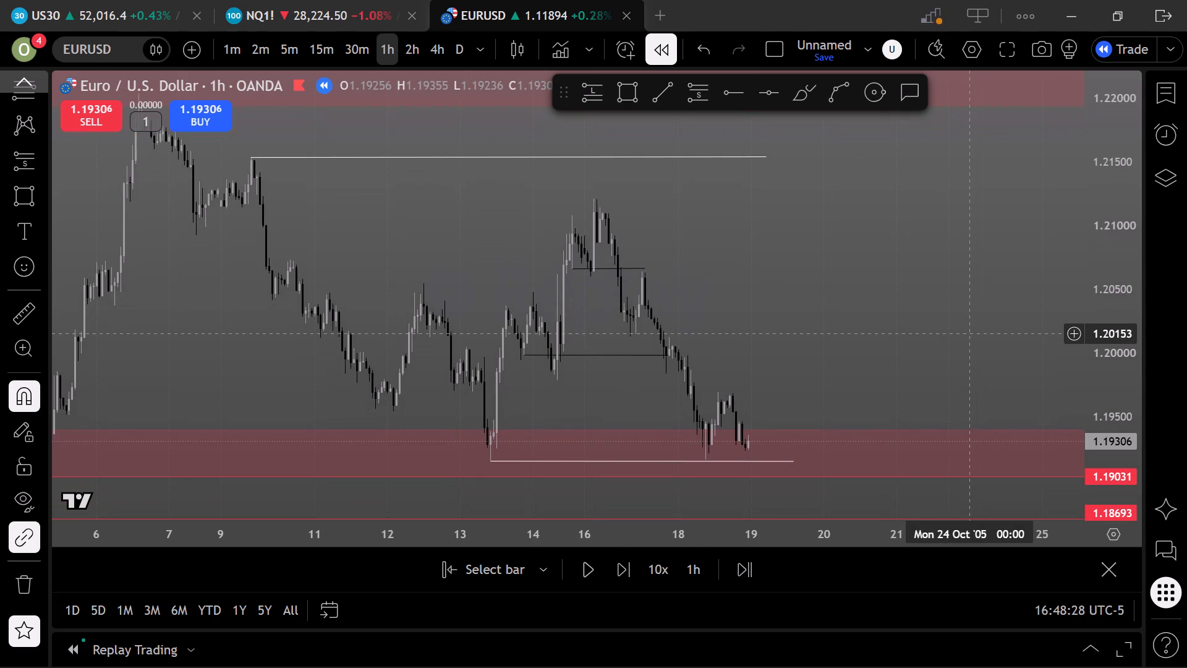
pyautogui.scroll(2, 969, 334)
pyautogui.moveTo(899, 332); pyautogui.dragTo(972, 267)
pyautogui.moveTo(938, 288); pyautogui.dragTo(933, 296)
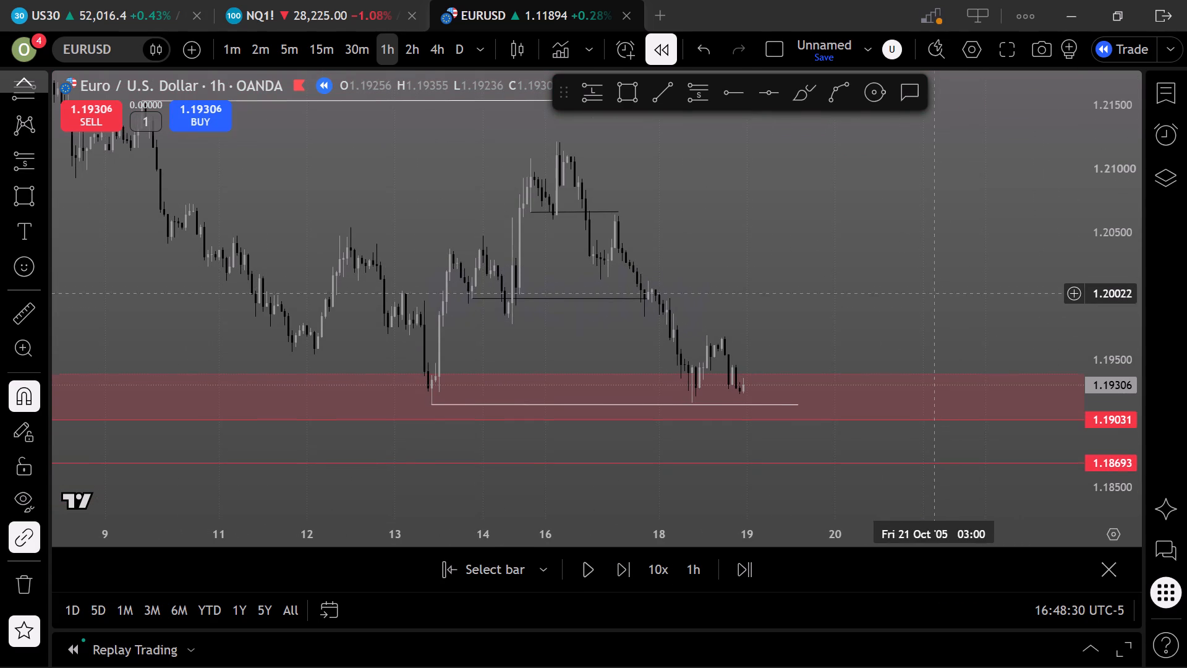
pyautogui.click(622, 573)
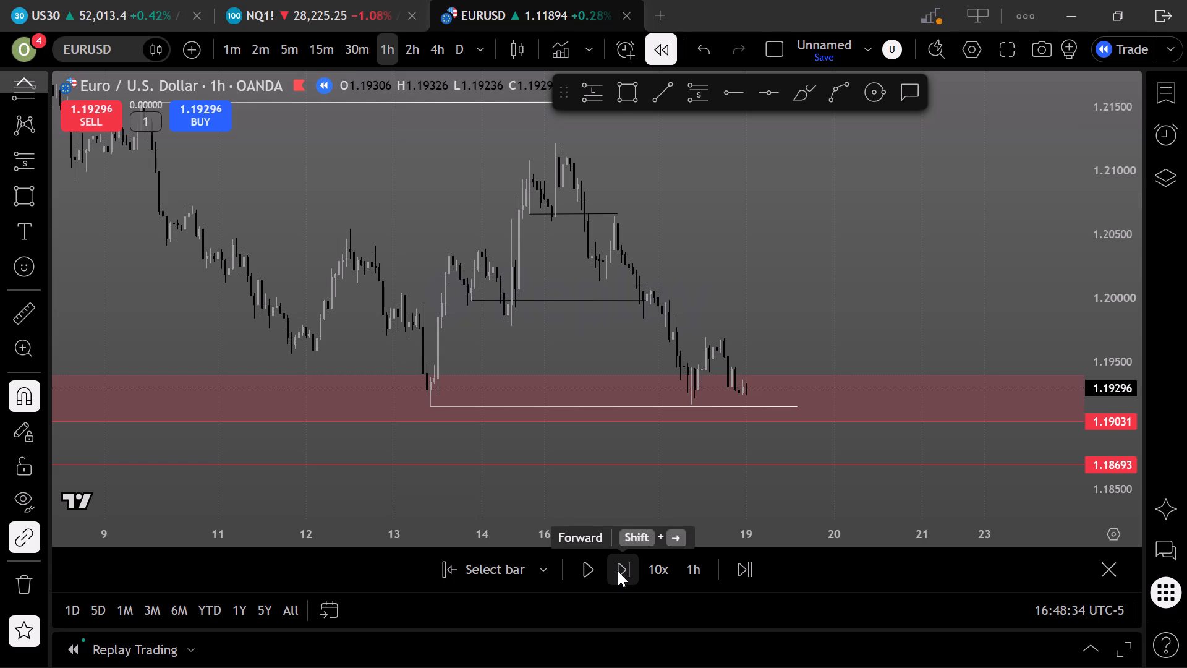
pyautogui.click(618, 571)
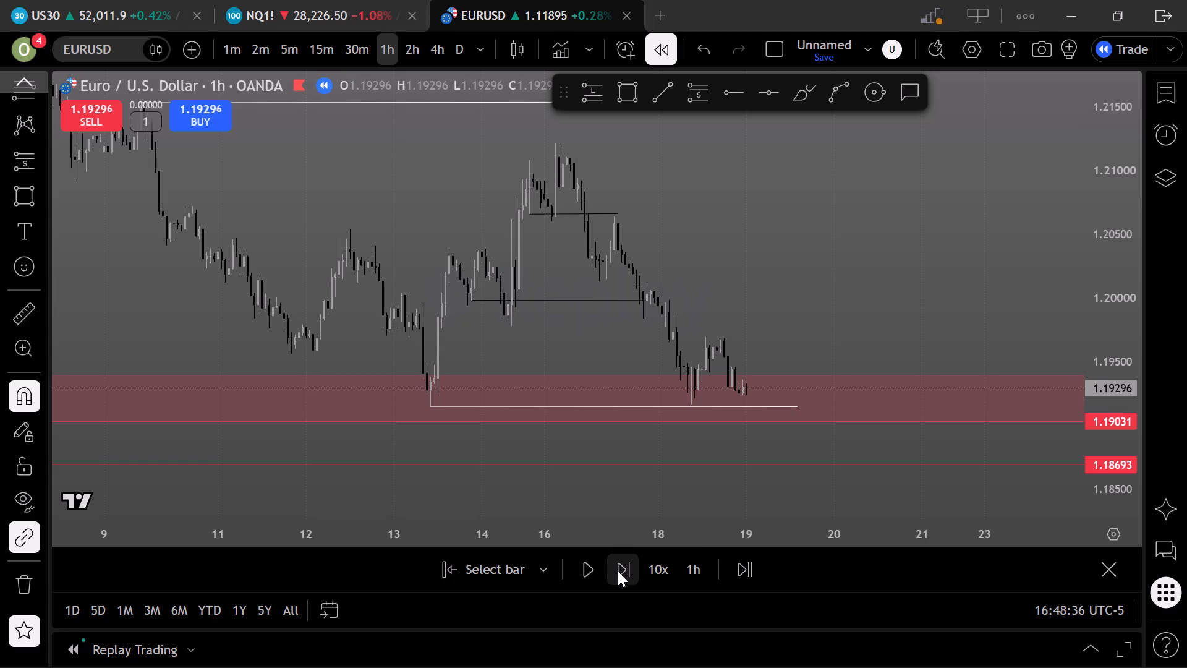
pyautogui.click(618, 571)
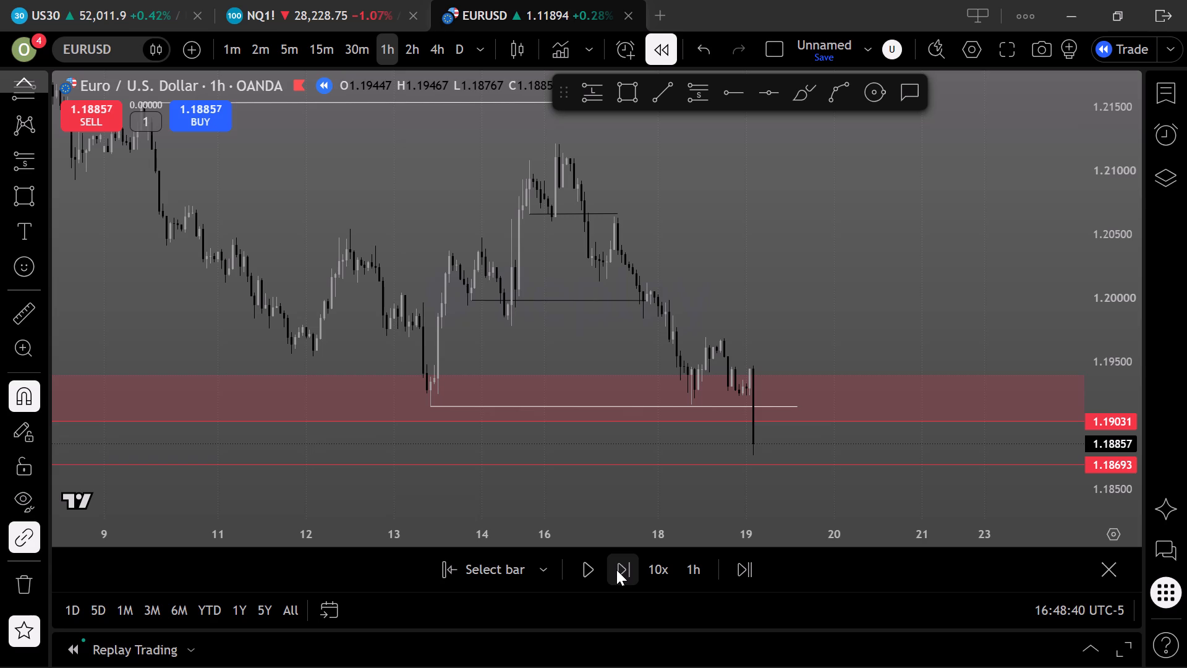
# Examine the breakdown candle against the early-October lows, the 1.18693 line and the swing highs below the upper red zone.
pyautogui.scroll(-1, 717, 531)
pyautogui.scroll(-7, 724, 479)
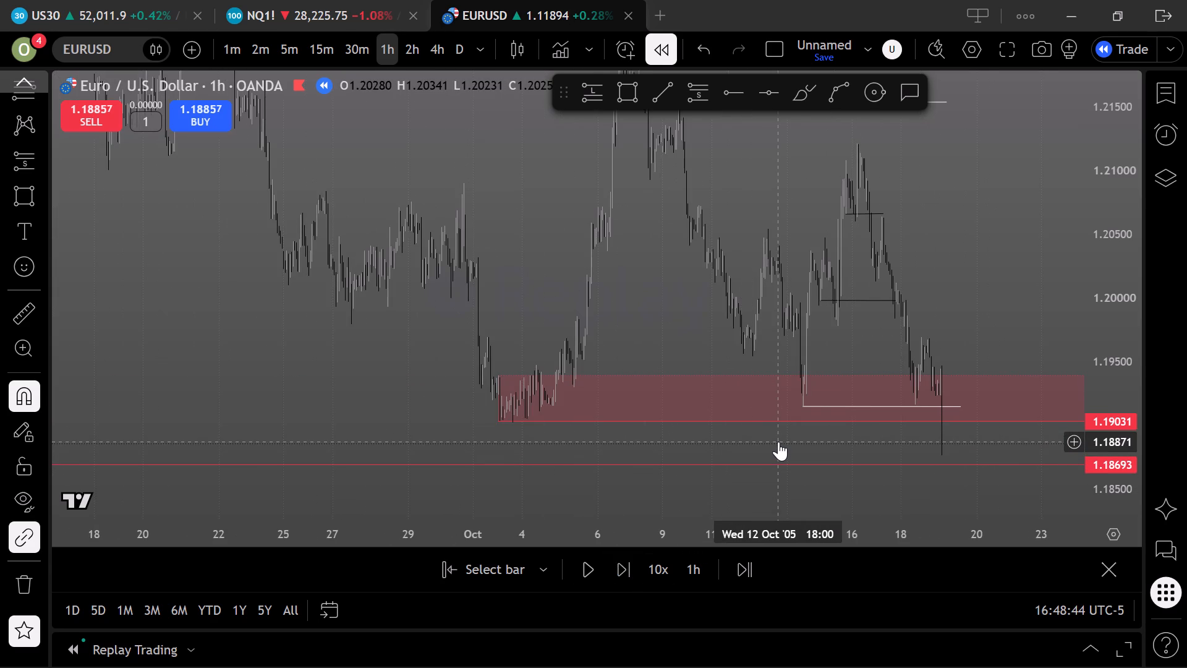
pyautogui.moveTo(697, 332); pyautogui.dragTo(684, 350)
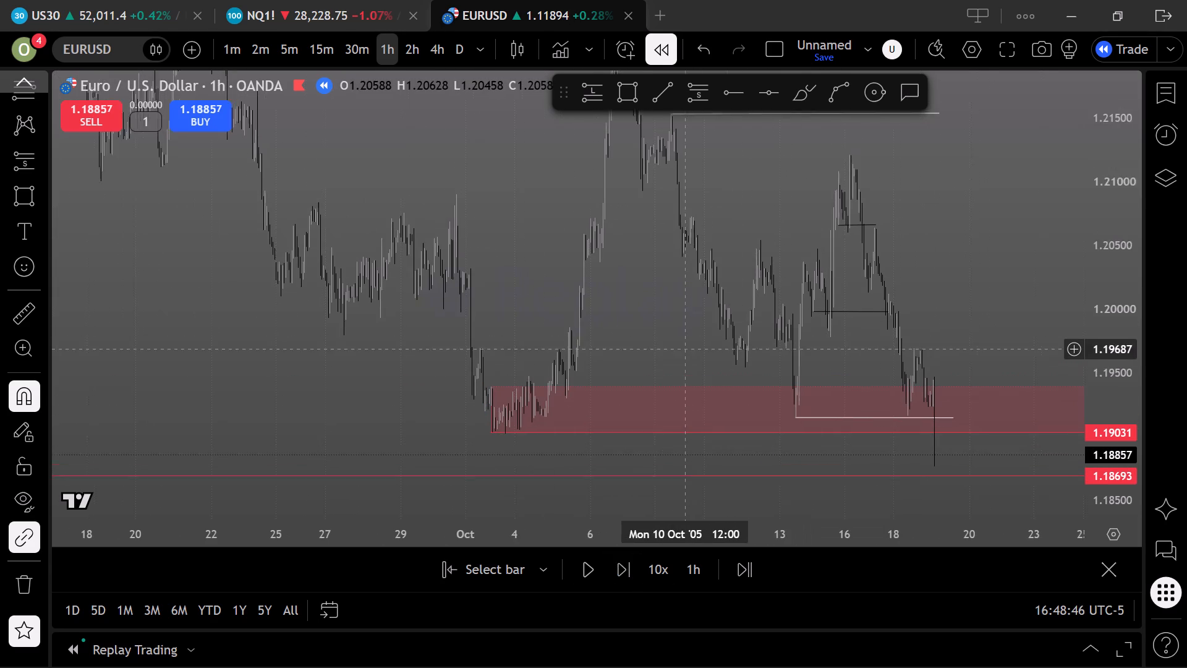
pyautogui.moveTo(684, 350); pyautogui.dragTo(598, 341)
pyautogui.scroll(3, 613, 379)
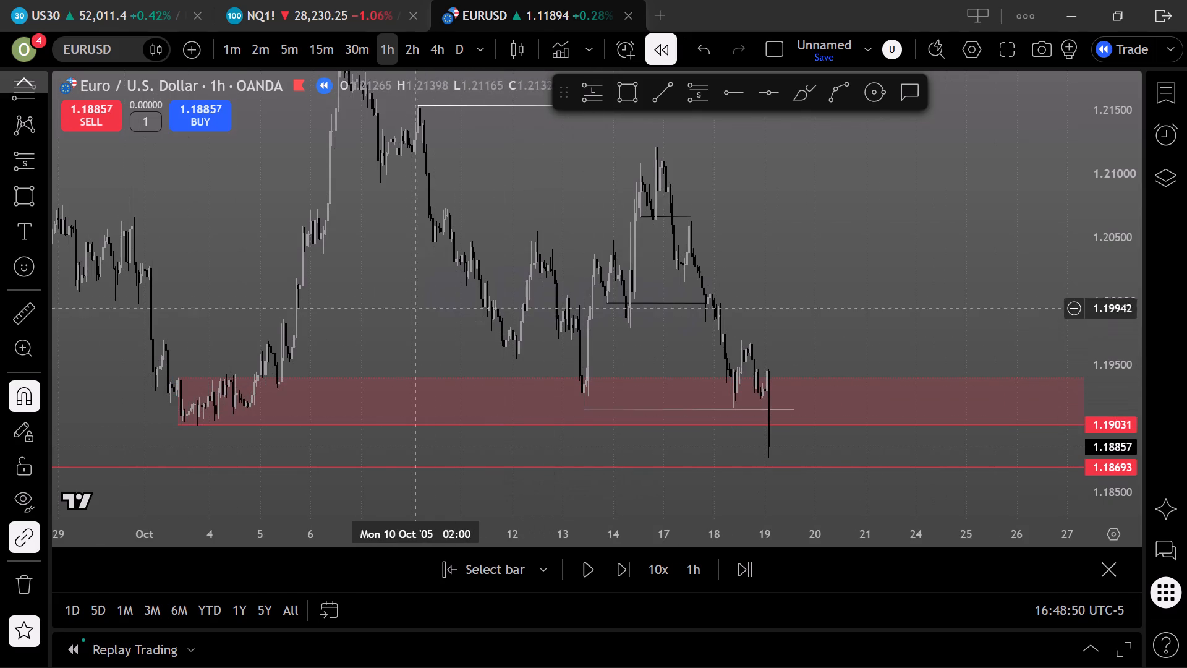
pyautogui.moveTo(401, 294); pyautogui.dragTo(401, 428)
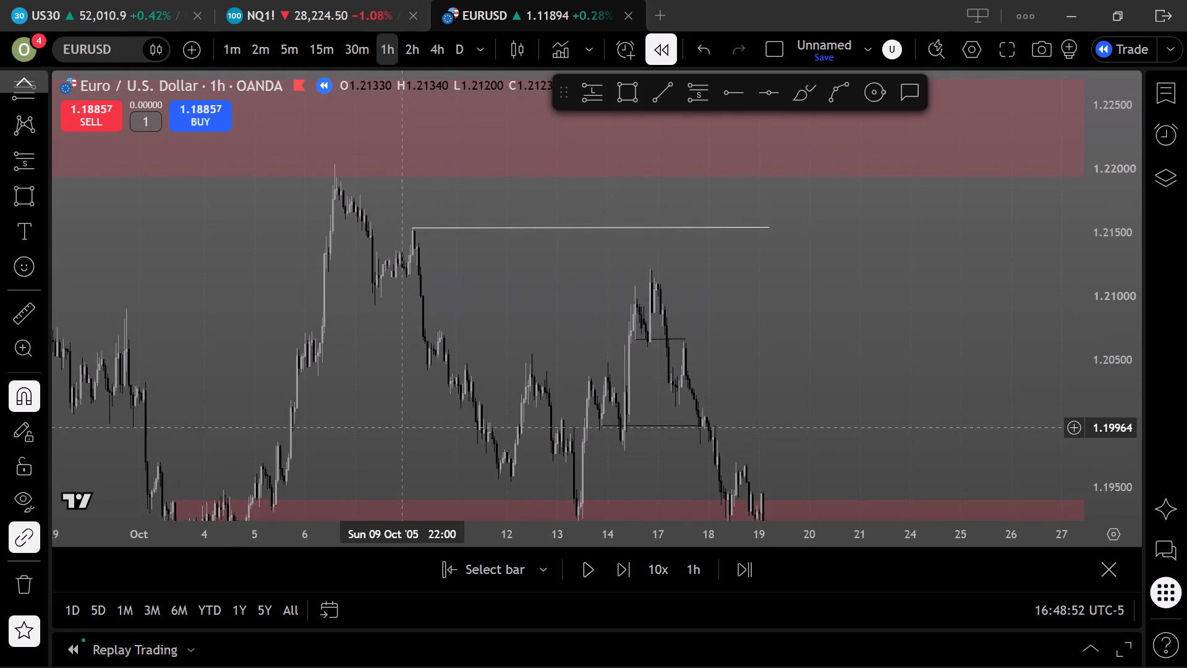
pyautogui.scroll(-7, 404, 422)
pyautogui.scroll(9, 407, 421)
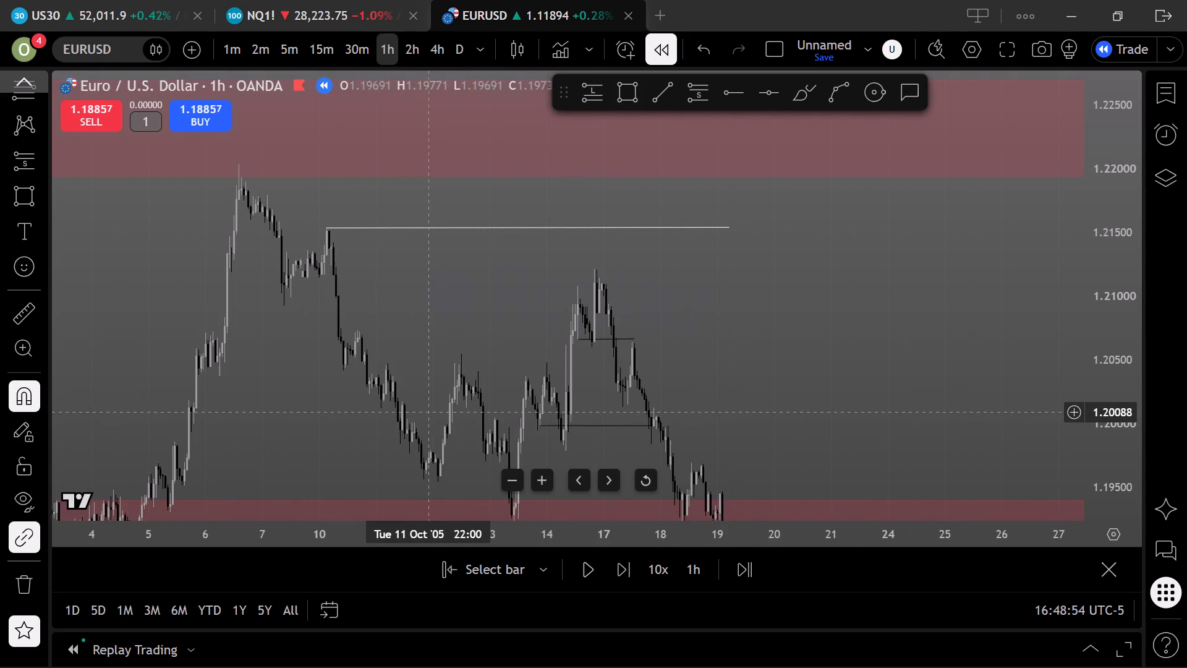
pyautogui.moveTo(304, 411); pyautogui.dragTo(422, 291)
pyautogui.moveTo(401, 327); pyautogui.dragTo(410, 291)
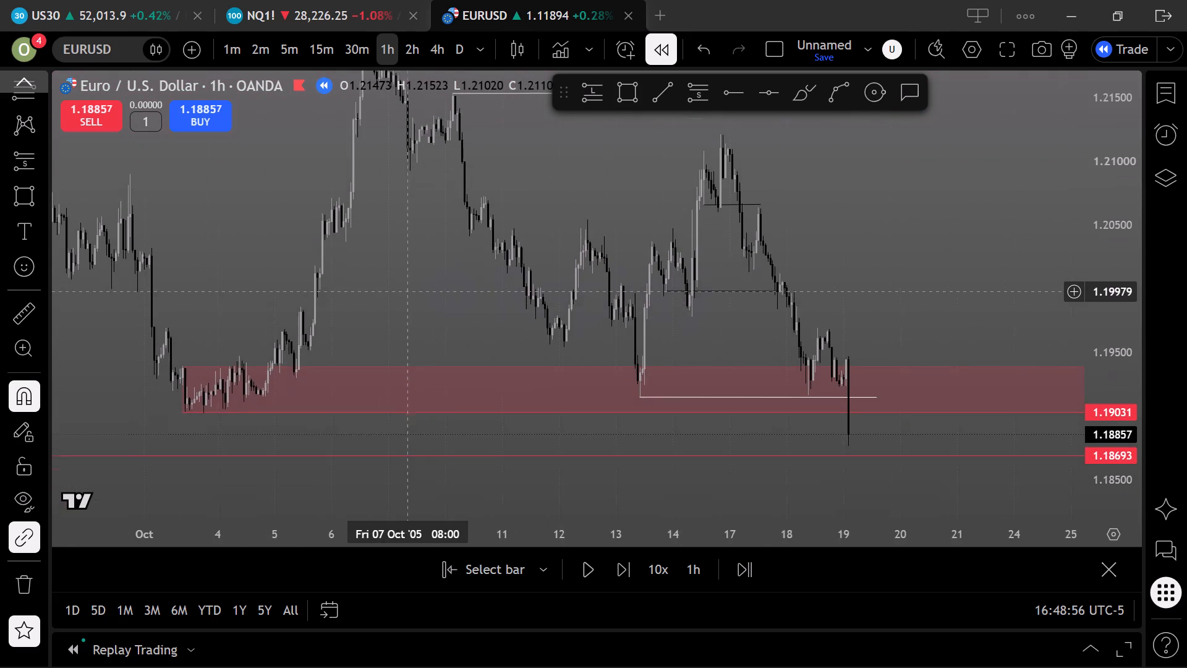
pyautogui.moveTo(410, 291); pyautogui.dragTo(430, 285)
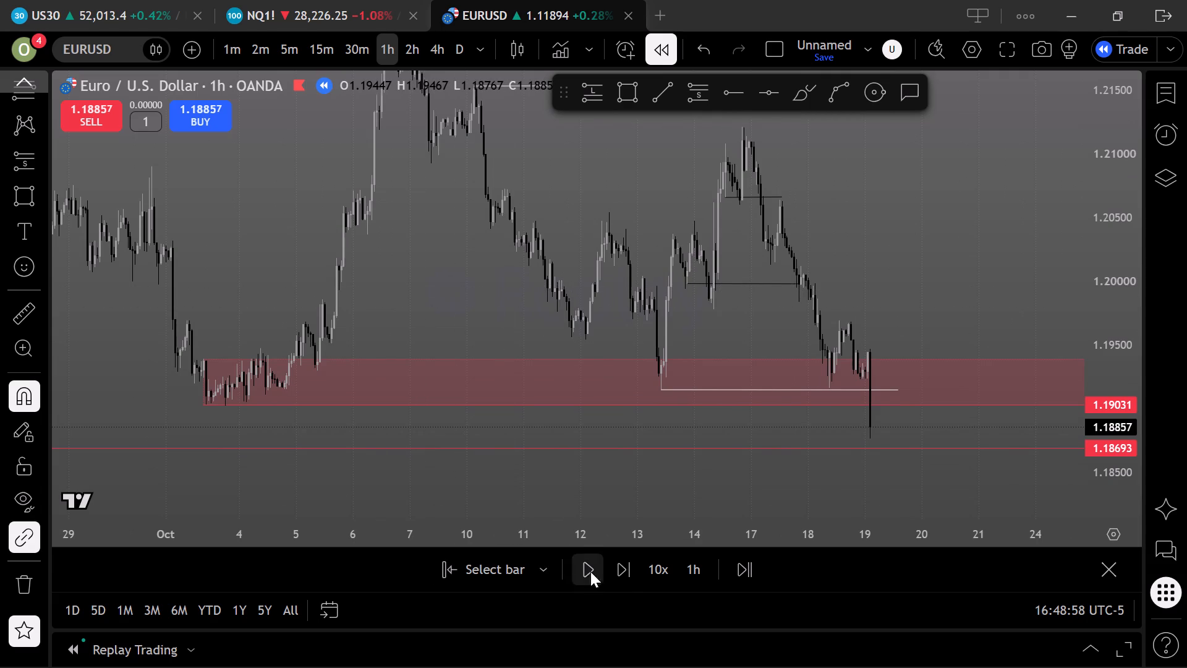
# Advance the replay one more bar to the 1.18979 close and review it against the lower red zone.
pyautogui.click(619, 570)
pyautogui.moveTo(487, 310); pyautogui.dragTo(436, 288)
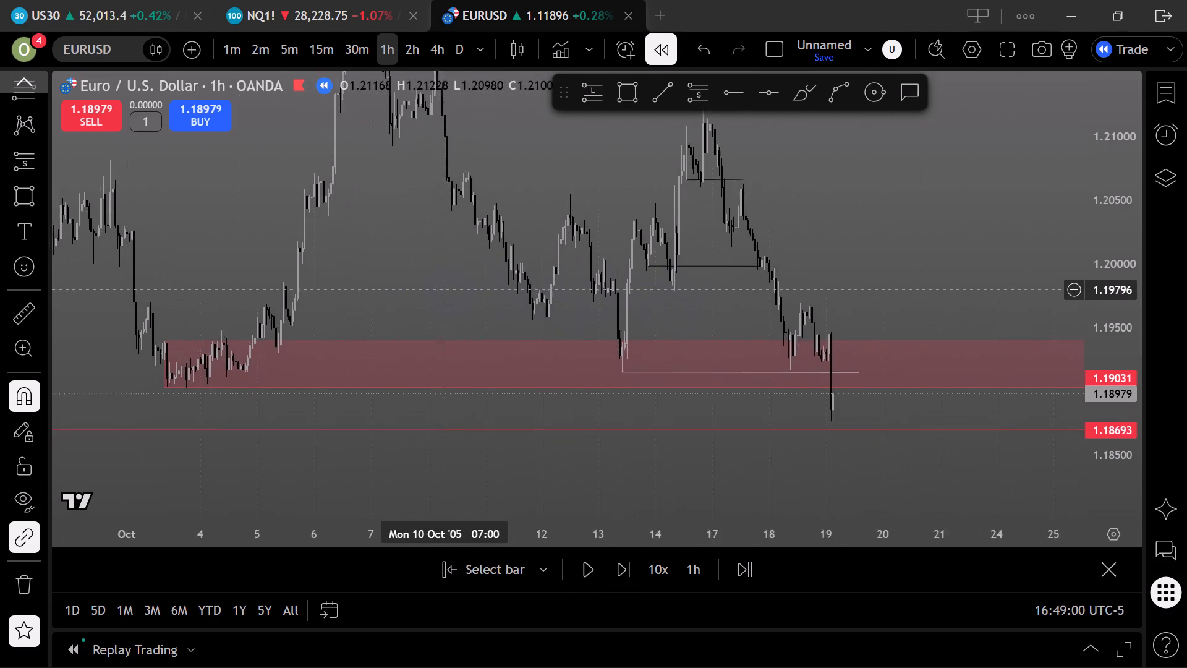
pyautogui.moveTo(436, 288); pyautogui.dragTo(371, 288)
pyautogui.scroll(2, 585, 419)
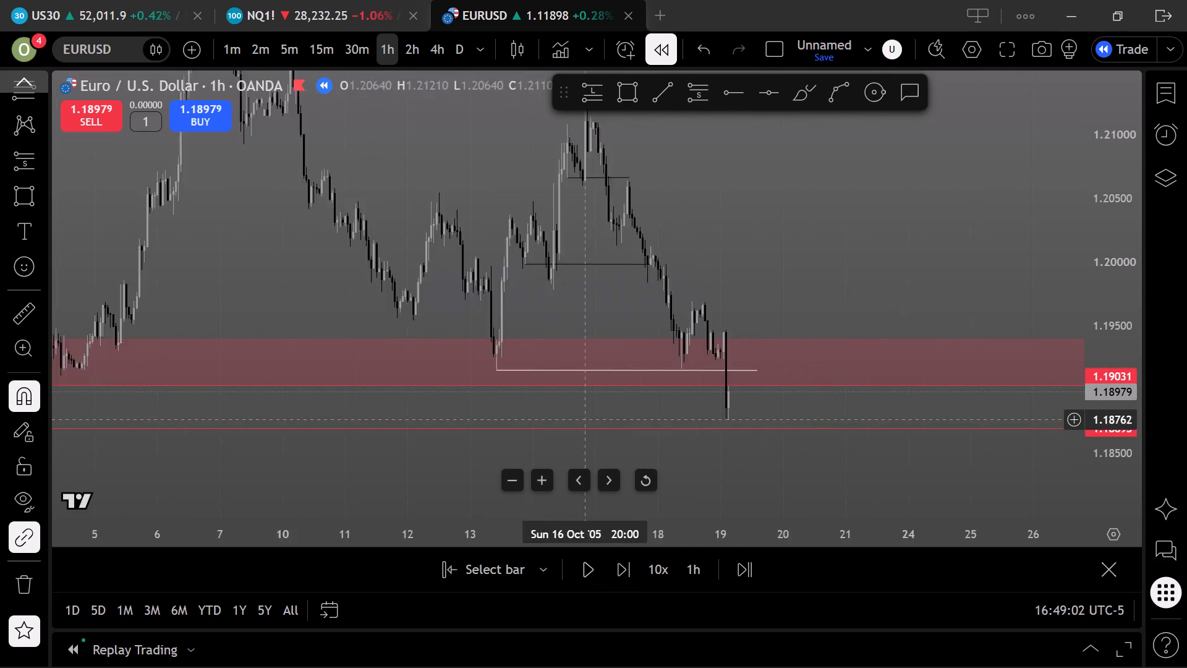
pyautogui.scroll(3, 585, 419)
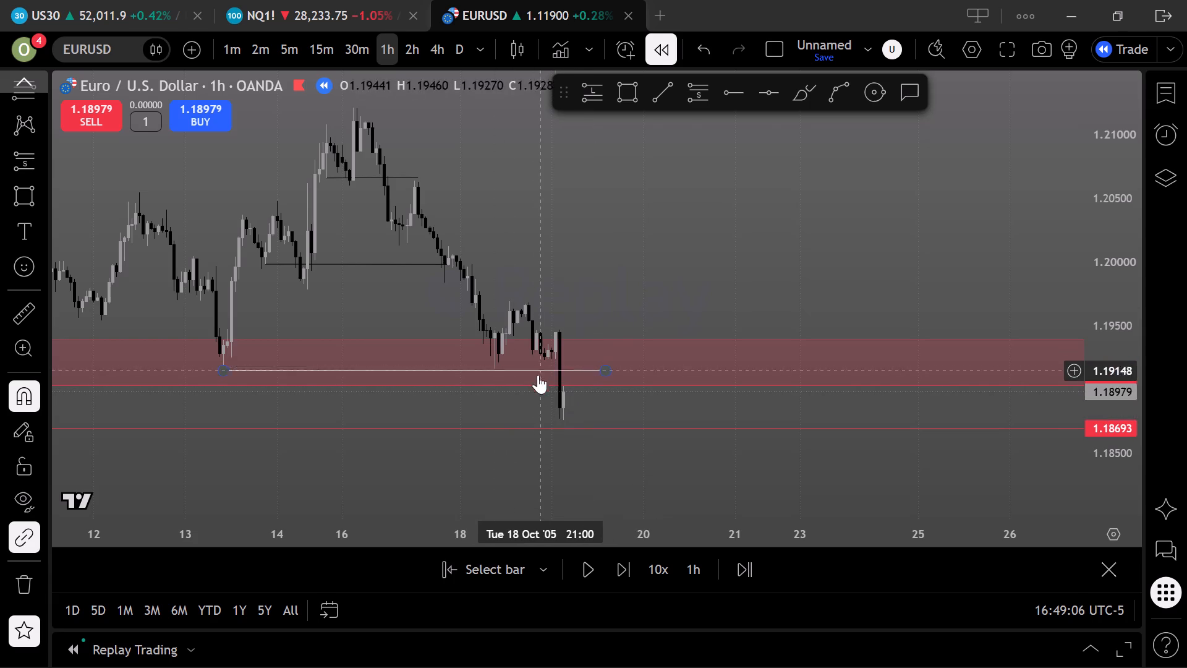
pyautogui.scroll(-6, 537, 380)
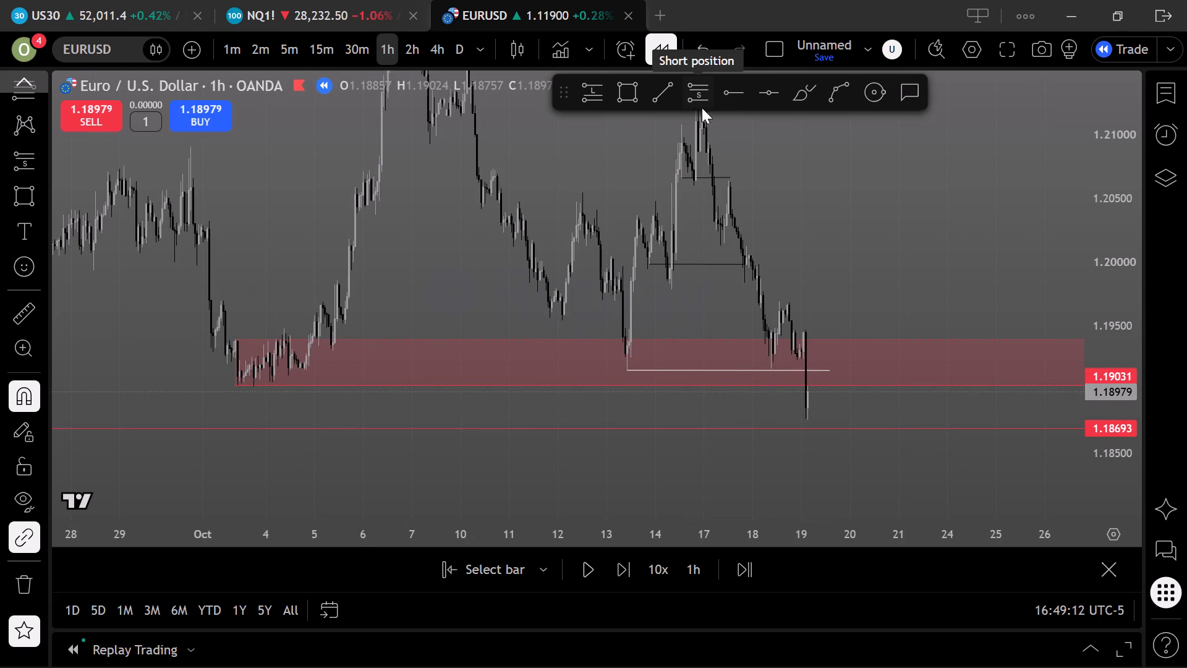
# With the Long position tool chosen, examine the early-July 2005 lows where the 1.18693 red line starts.
pyautogui.click(589, 92)
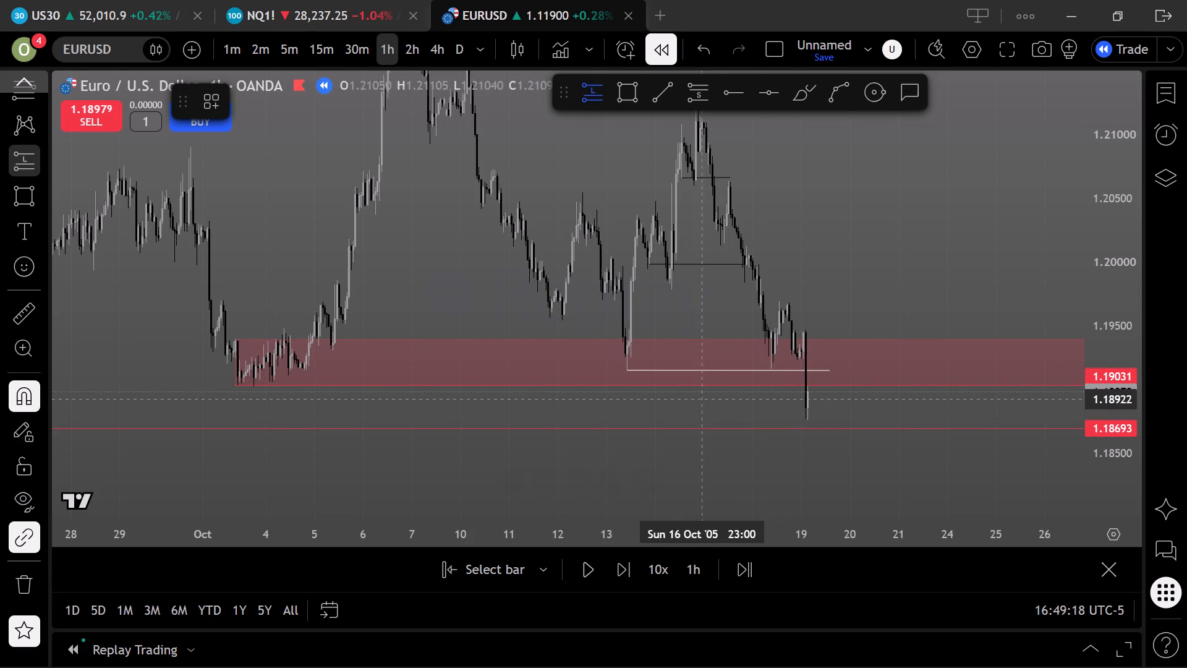
pyautogui.scroll(-14, 726, 398)
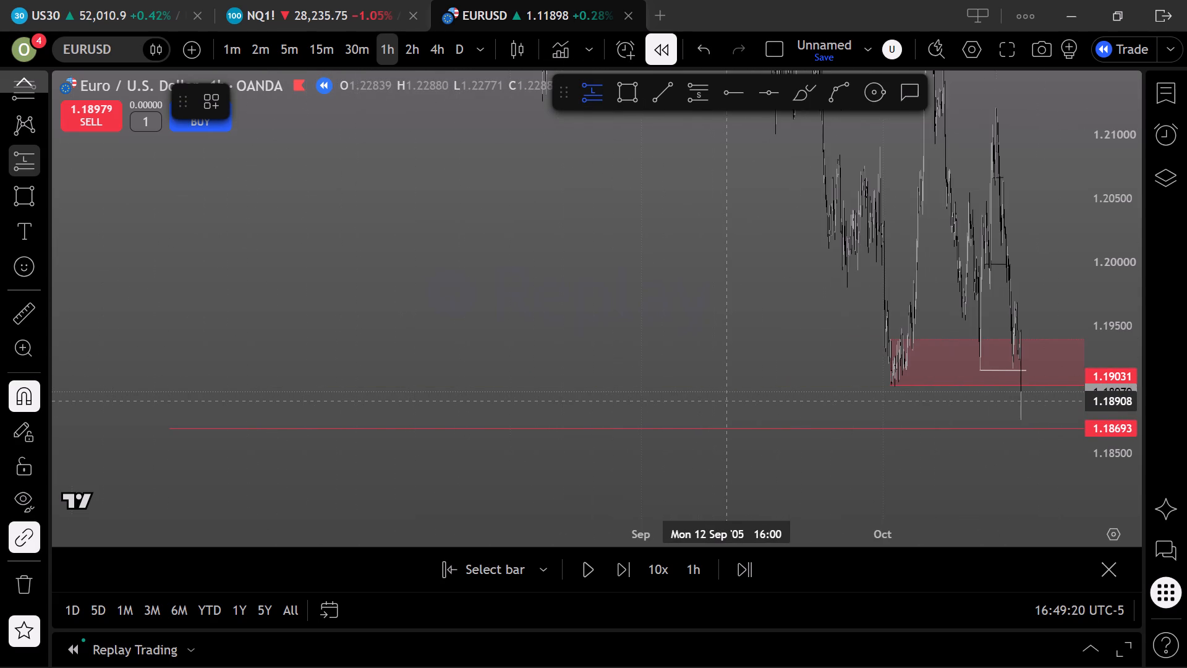
pyautogui.scroll(-4, 725, 400)
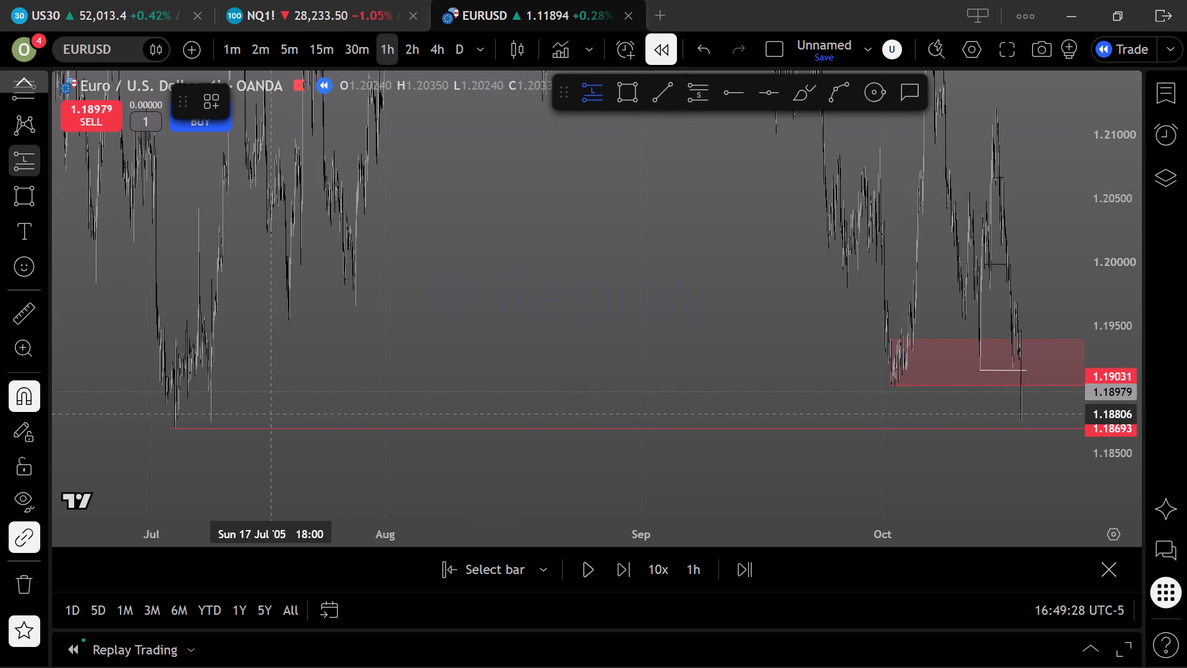
pyautogui.keyDown('ctrl'); pyautogui.scroll(14, 206, 394); pyautogui.keyUp('ctrl')
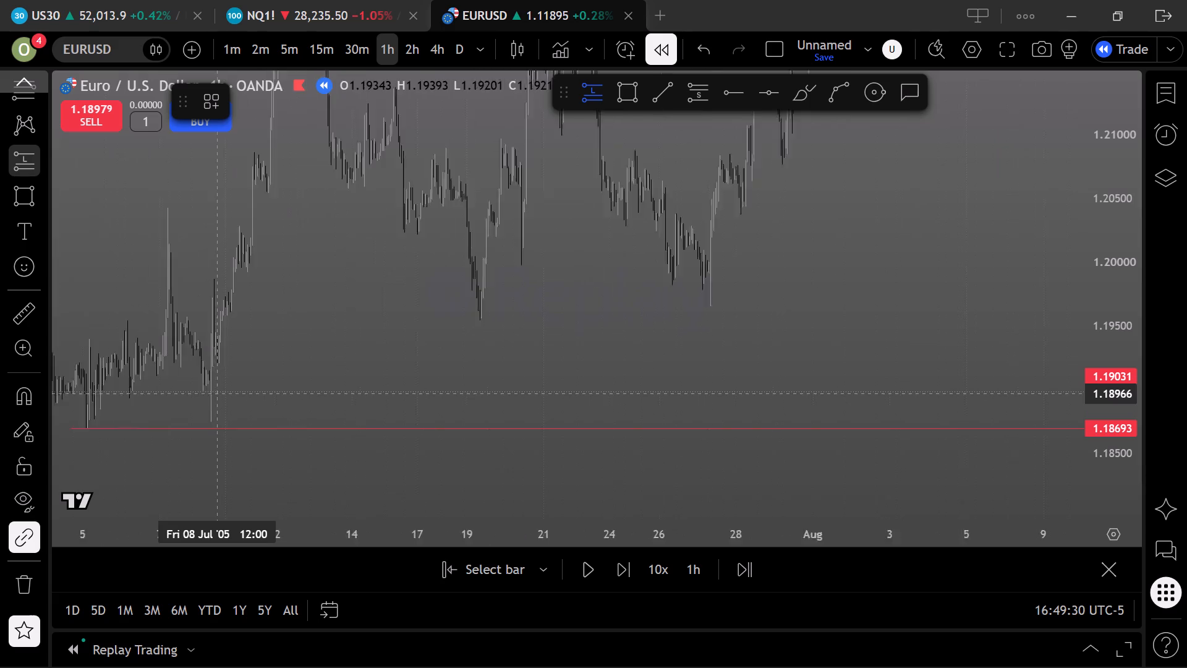
pyautogui.keyDown('ctrl'); pyautogui.scroll(4, 220, 393); pyautogui.keyUp('ctrl')
pyautogui.keyDown('ctrl'); pyautogui.scroll(-11, 219, 393); pyautogui.keyUp('ctrl')
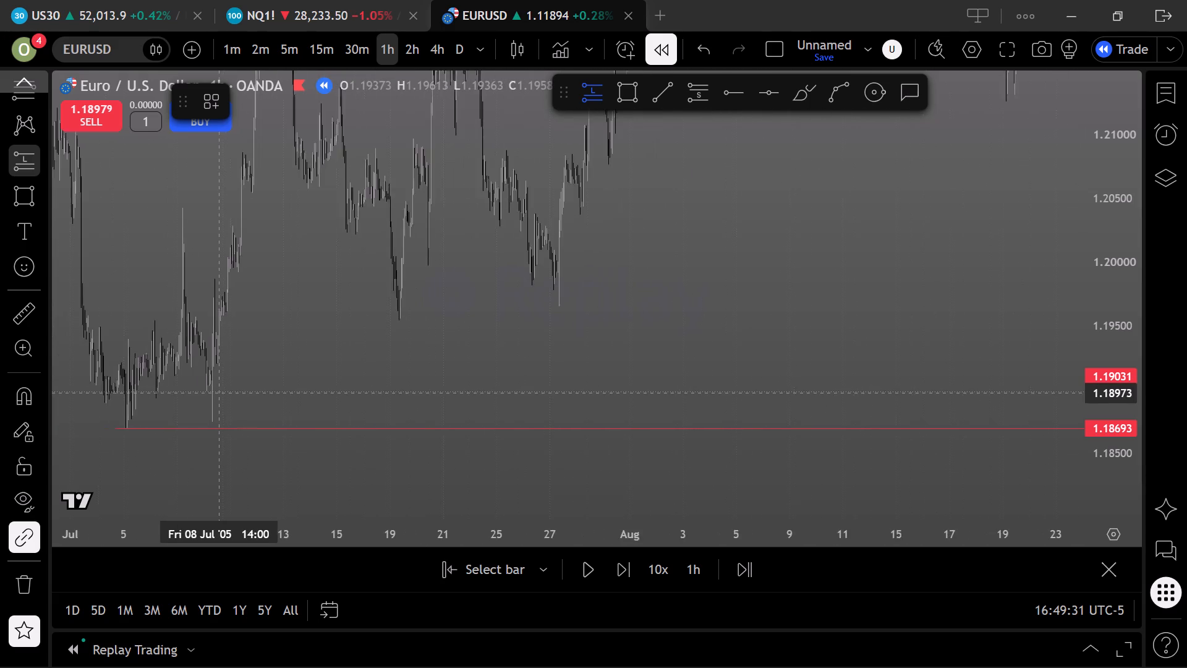
pyautogui.keyDown('ctrl'); pyautogui.scroll(15, 138, 390); pyautogui.keyUp('ctrl')
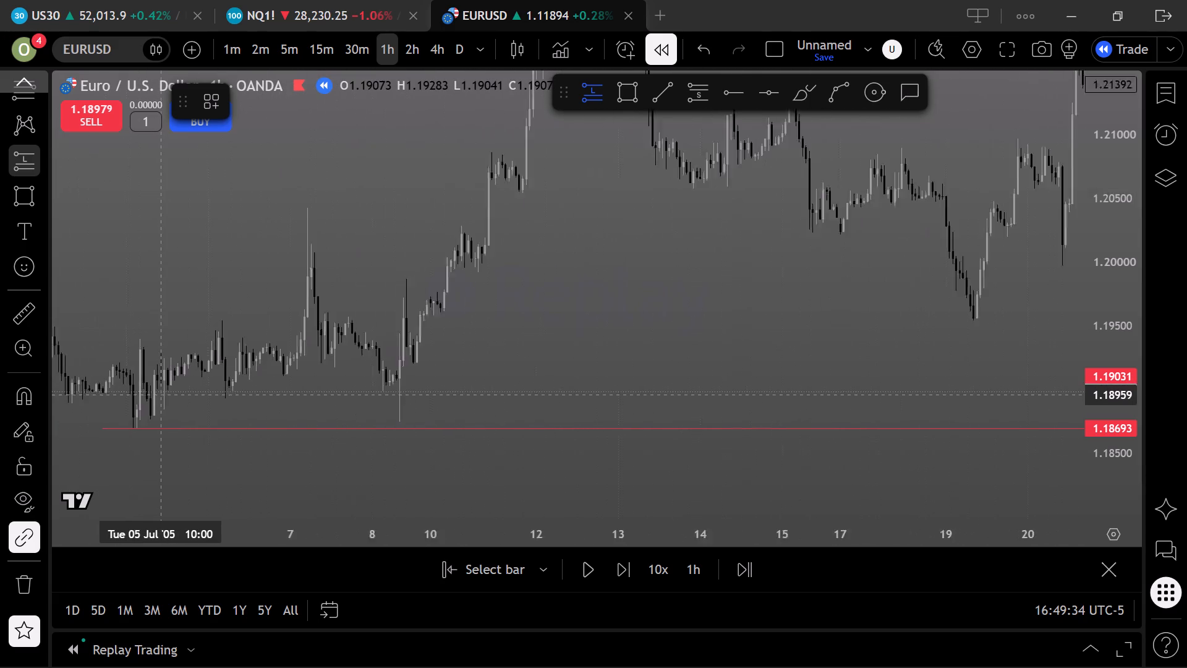
pyautogui.keyDown('ctrl'); pyautogui.scroll(3, 161, 395); pyautogui.keyUp('ctrl')
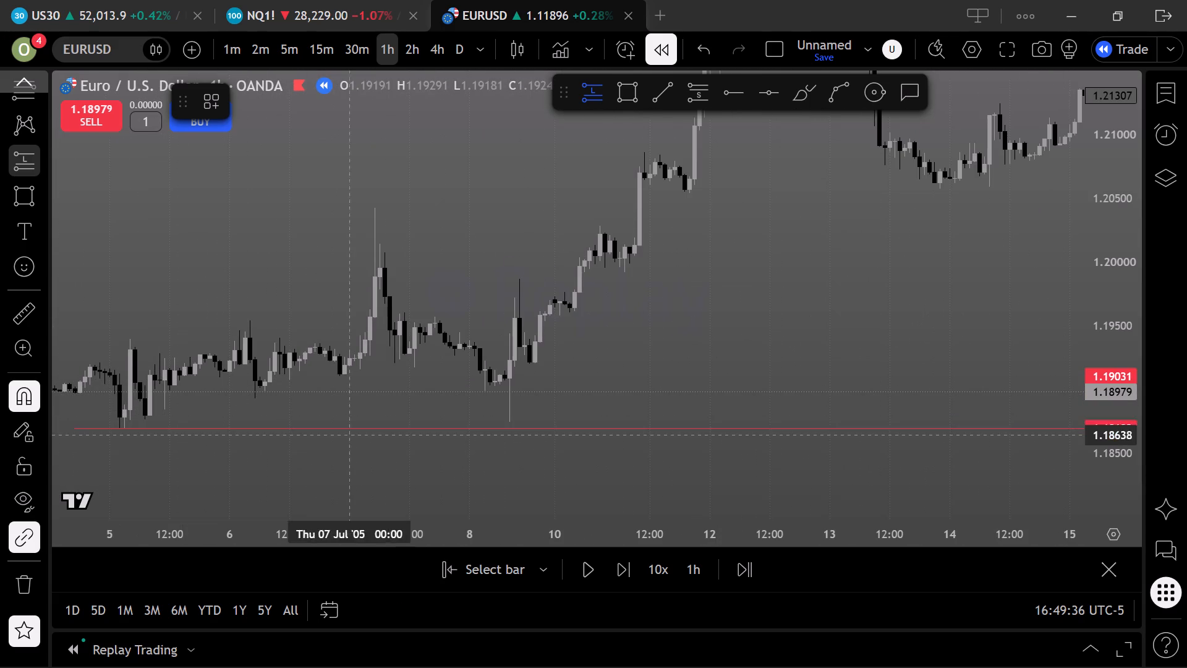
pyautogui.keyDown('ctrl'); pyautogui.scroll(-5, 211, 405); pyautogui.keyUp('ctrl')
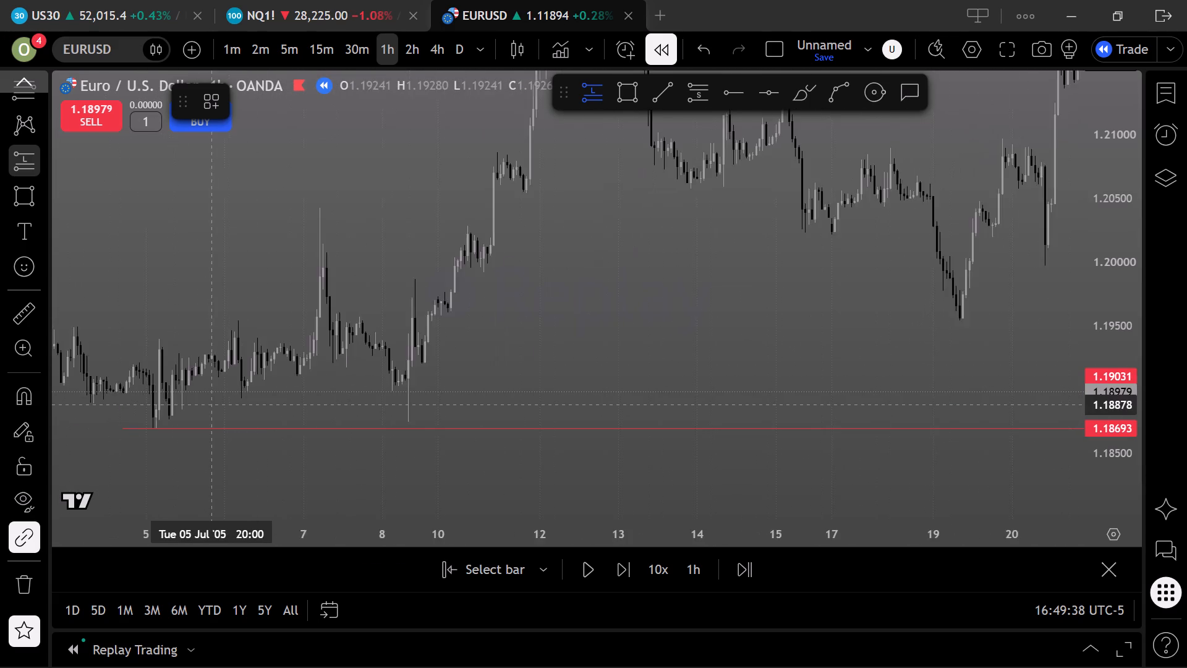
pyautogui.keyDown('ctrl'); pyautogui.scroll(-12, 213, 405); pyautogui.keyUp('ctrl')
# Place a long position from 21 July 2005 with entry at about 1.19090, accepting its settings as they are.
pyautogui.doubleClick(479, 378)
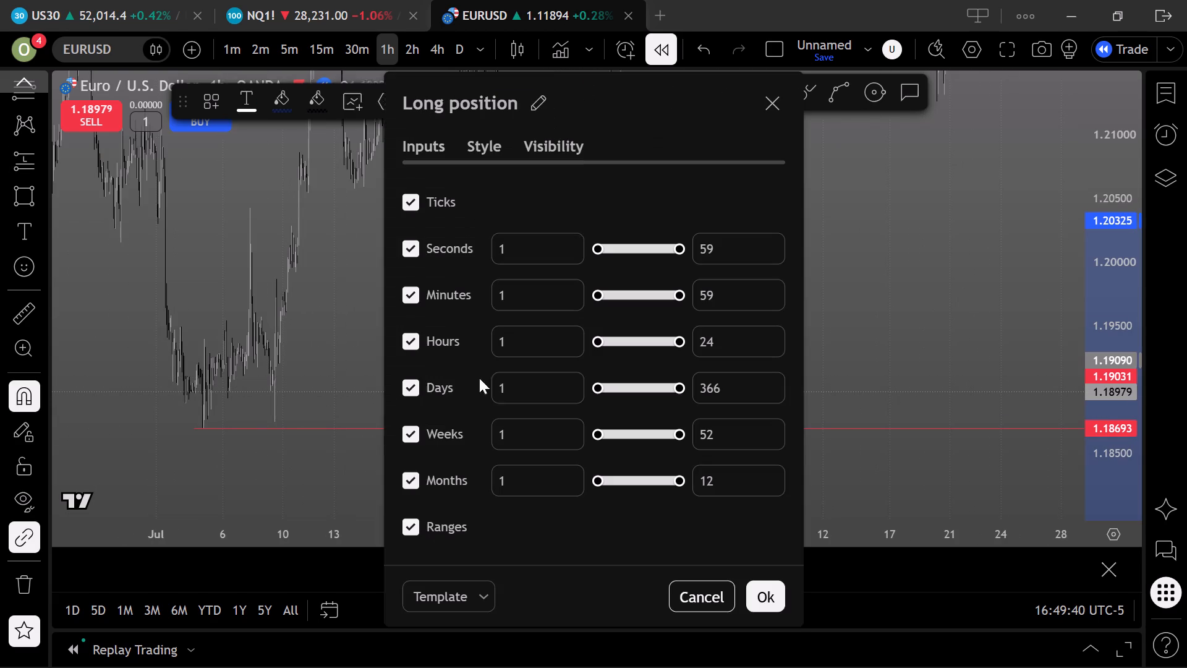
pyautogui.click(767, 593)
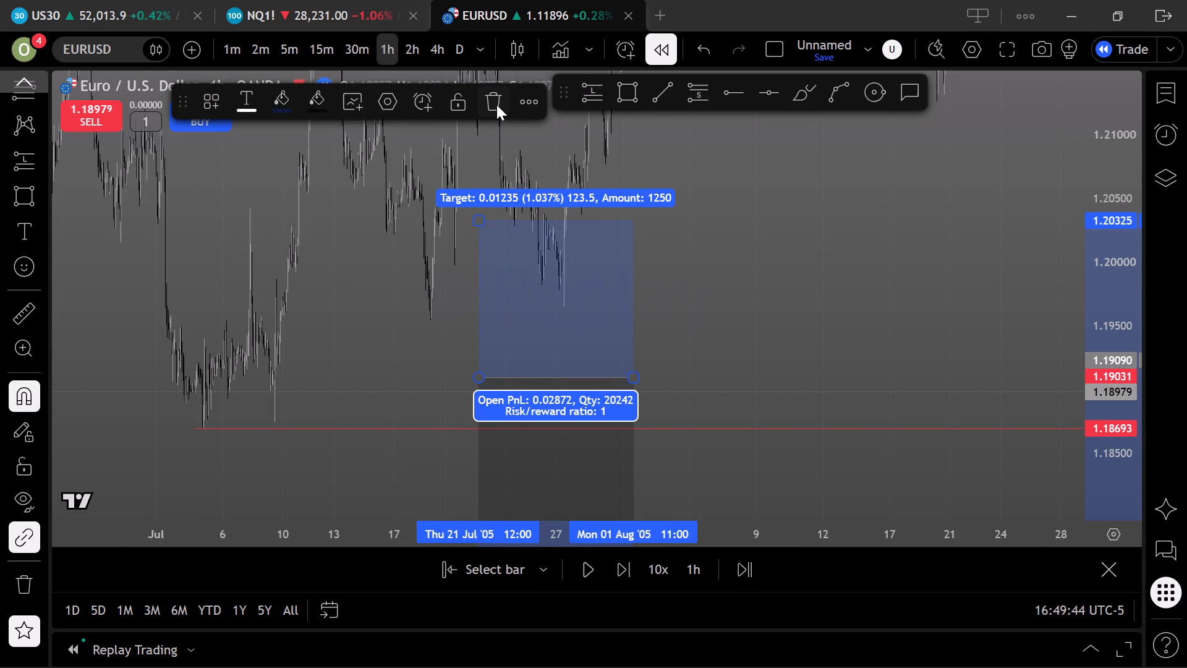
# Delete the long position placed from 21 July 2005.
pyautogui.click(495, 102)
# Return to the mid-October 2005 price action and examine the latest candles against the lower red zone and the 1.18693 line.
pyautogui.moveTo(776, 309); pyautogui.dragTo(340, 294)
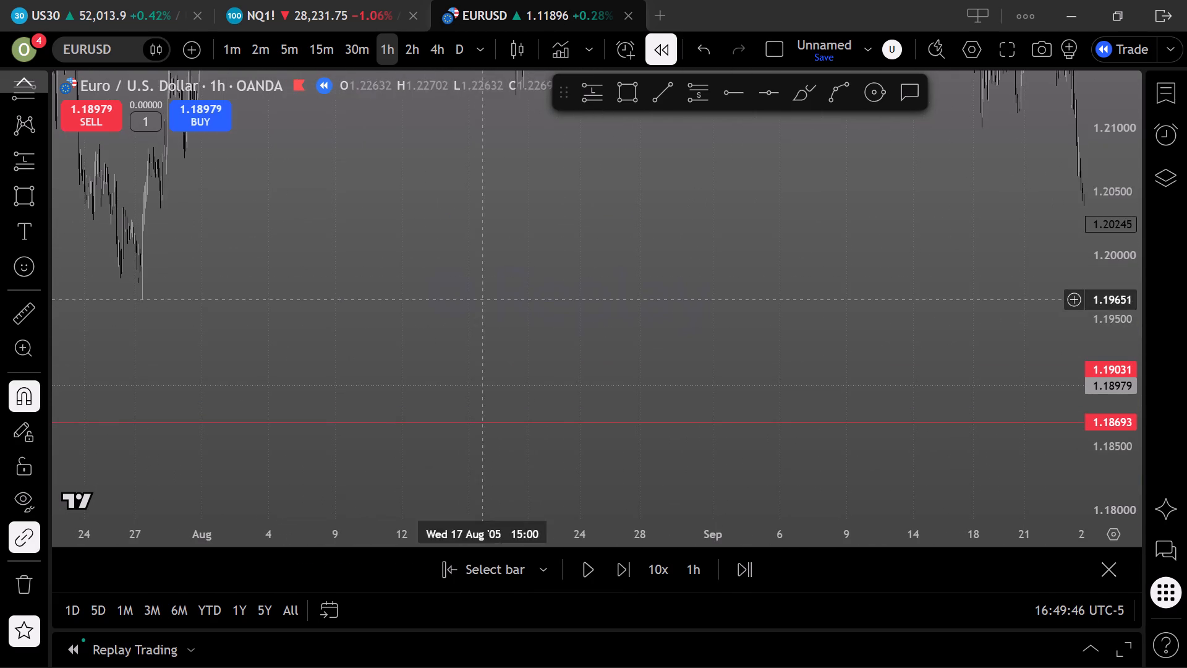
pyautogui.moveTo(699, 282); pyautogui.dragTo(331, 309)
pyautogui.moveTo(586, 339); pyautogui.dragTo(250, 248)
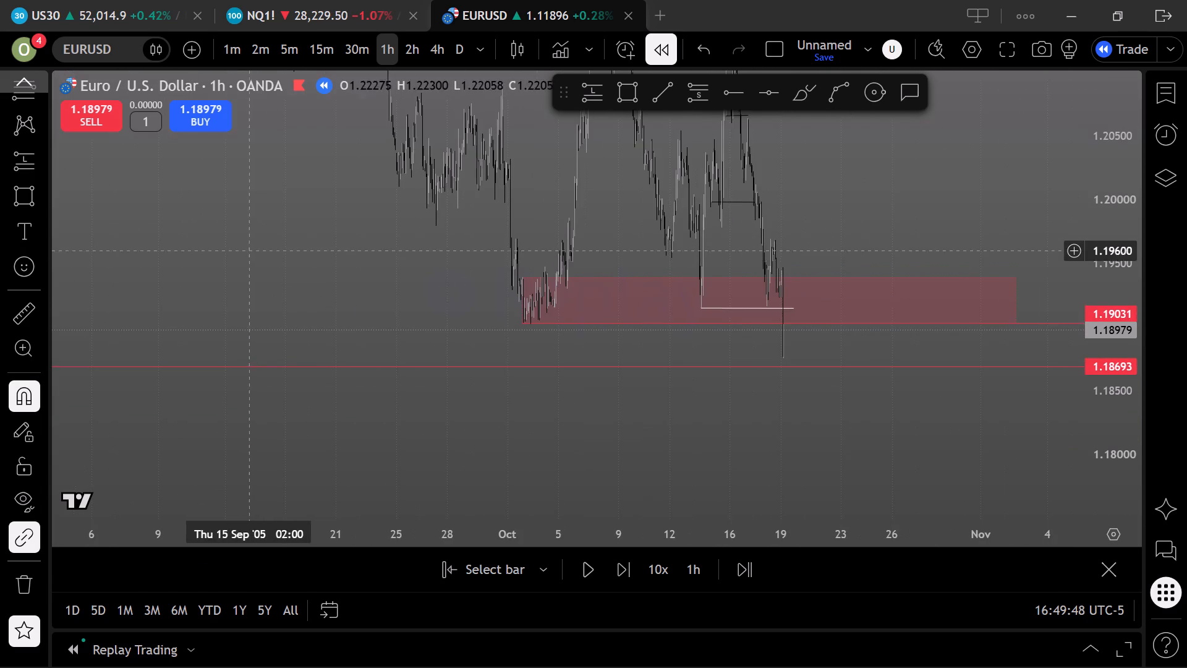
pyautogui.moveTo(884, 242); pyautogui.dragTo(776, 285)
pyautogui.scroll(6, 789, 285)
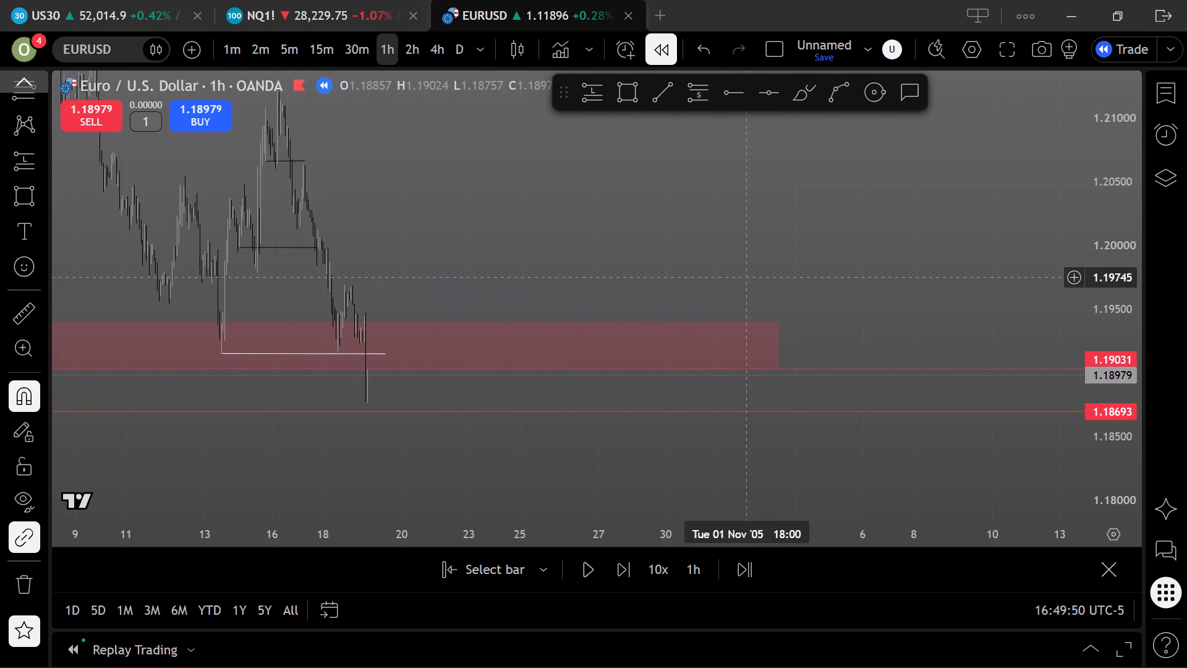
pyautogui.moveTo(606, 265); pyautogui.dragTo(776, 315)
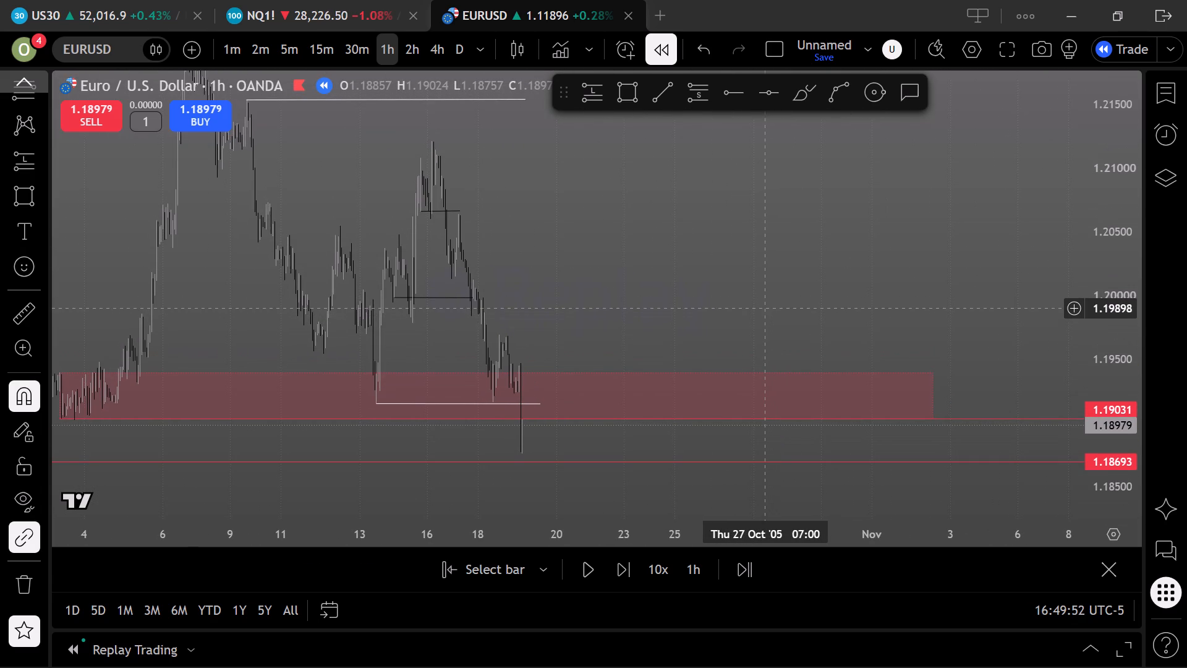
pyautogui.moveTo(718, 280); pyautogui.dragTo(849, 288)
pyautogui.scroll(6, 850, 296)
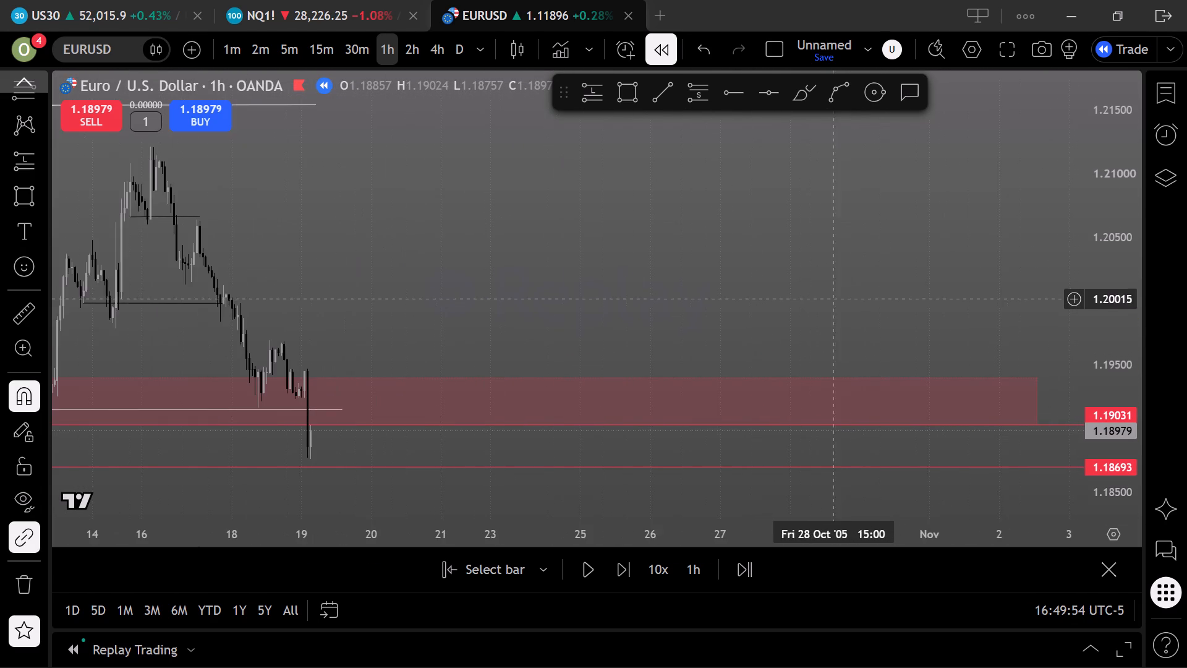
pyautogui.moveTo(712, 286); pyautogui.dragTo(932, 270)
pyautogui.scroll(1, 858, 283)
pyautogui.moveTo(799, 270); pyautogui.dragTo(961, 260)
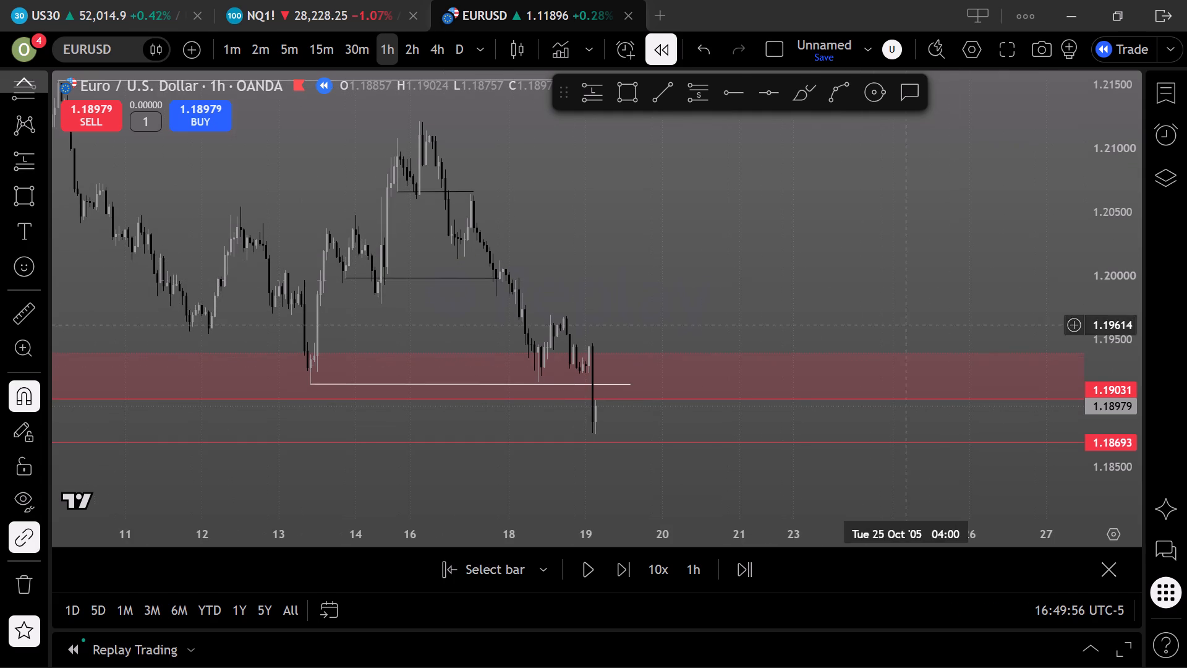
# Advance the replay bar by bar from the 19 October low to the 1.19728 close at the start of 20 October 2005.
pyautogui.click(616, 564)
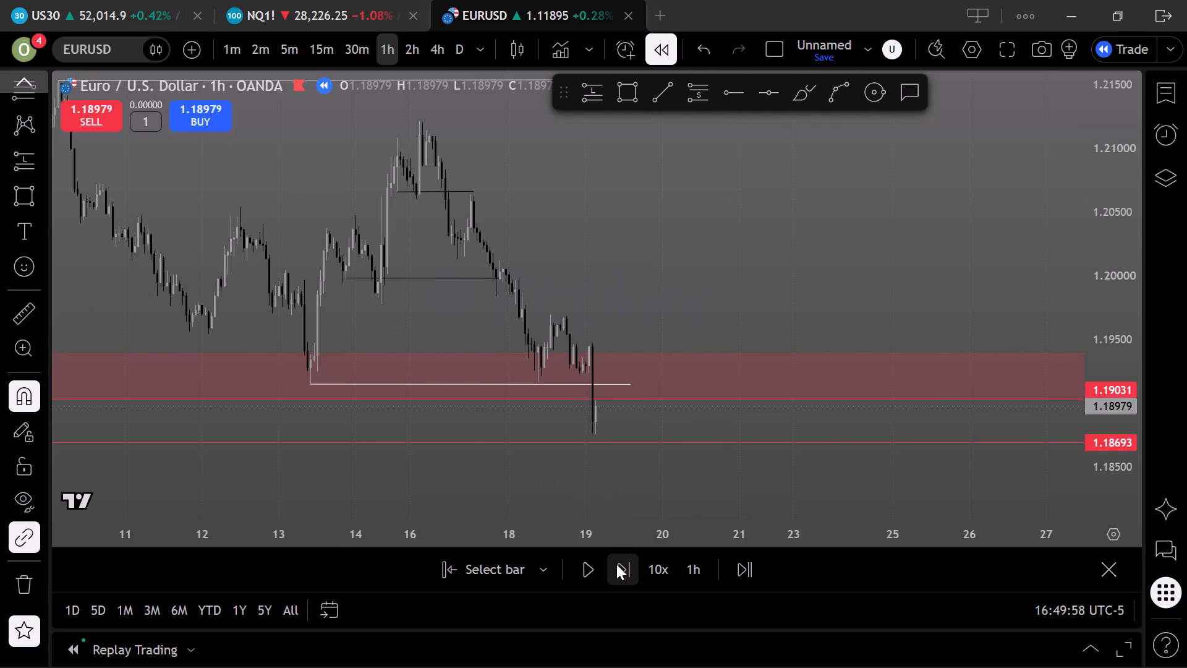
pyautogui.click(616, 564)
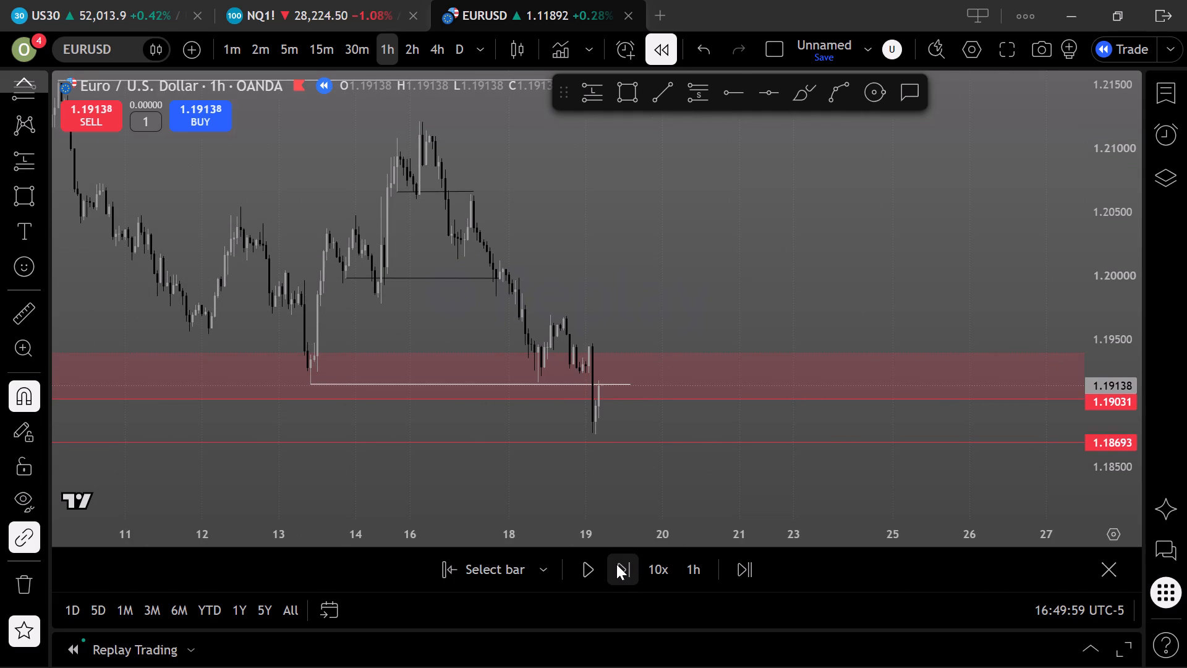
pyautogui.click(616, 564)
pyautogui.click(616, 564)
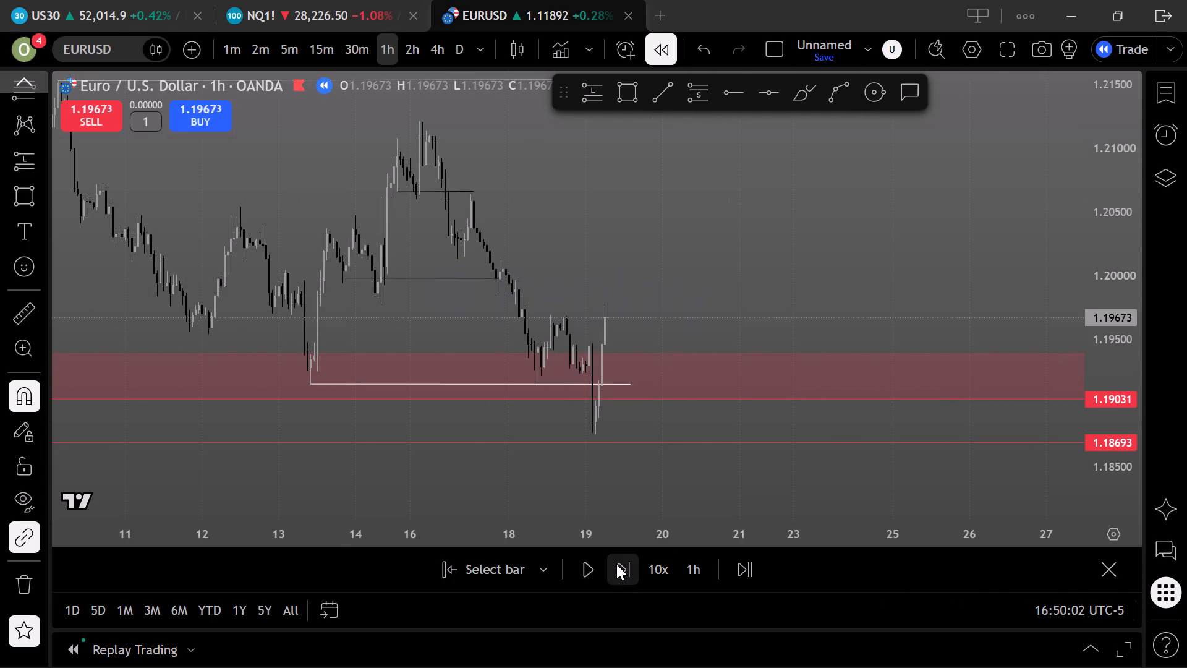
pyautogui.click(616, 564)
pyautogui.click(616, 564)
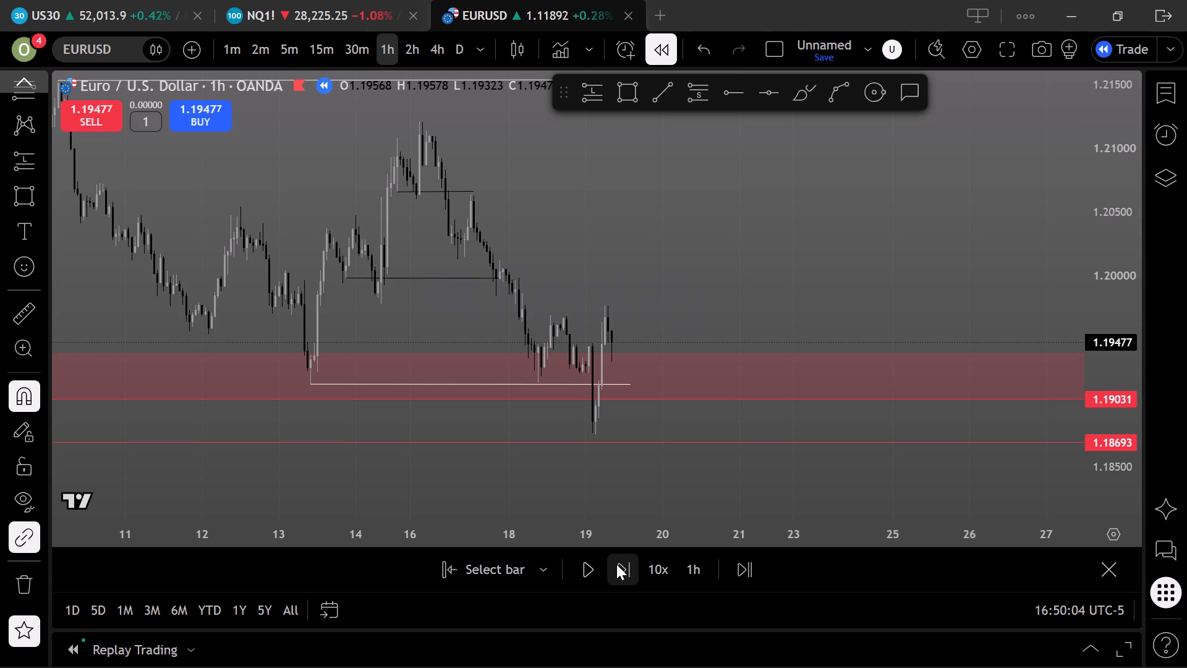
pyautogui.click(616, 564)
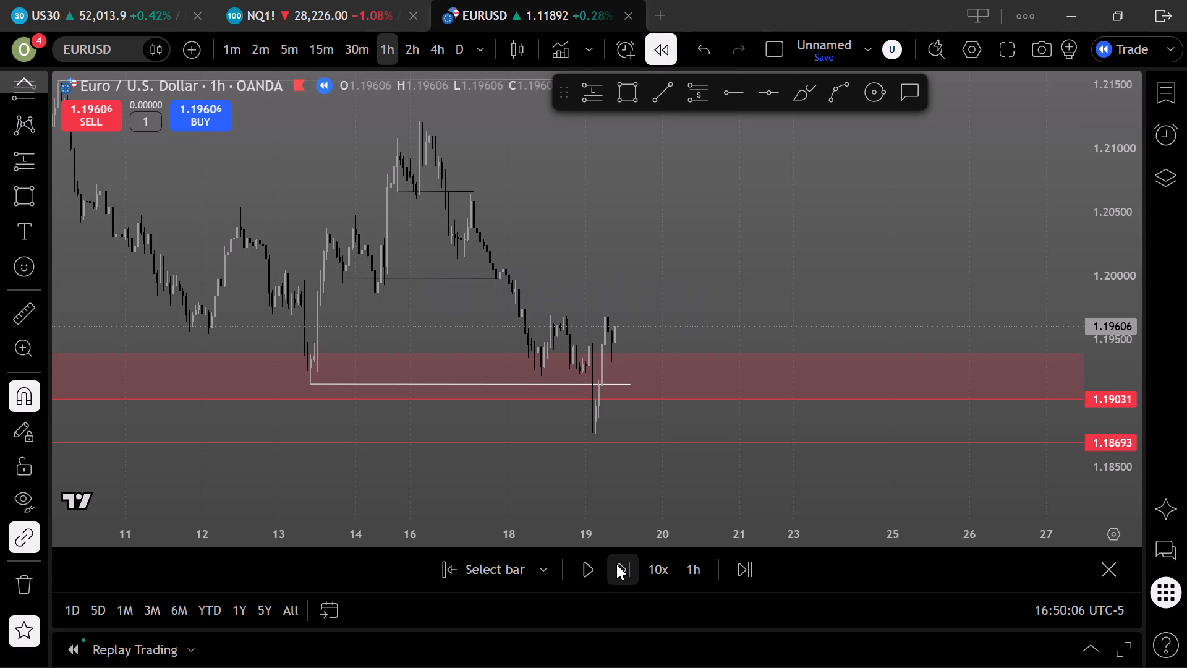
pyautogui.click(616, 564)
pyautogui.click(616, 564)
pyautogui.click(616, 564)
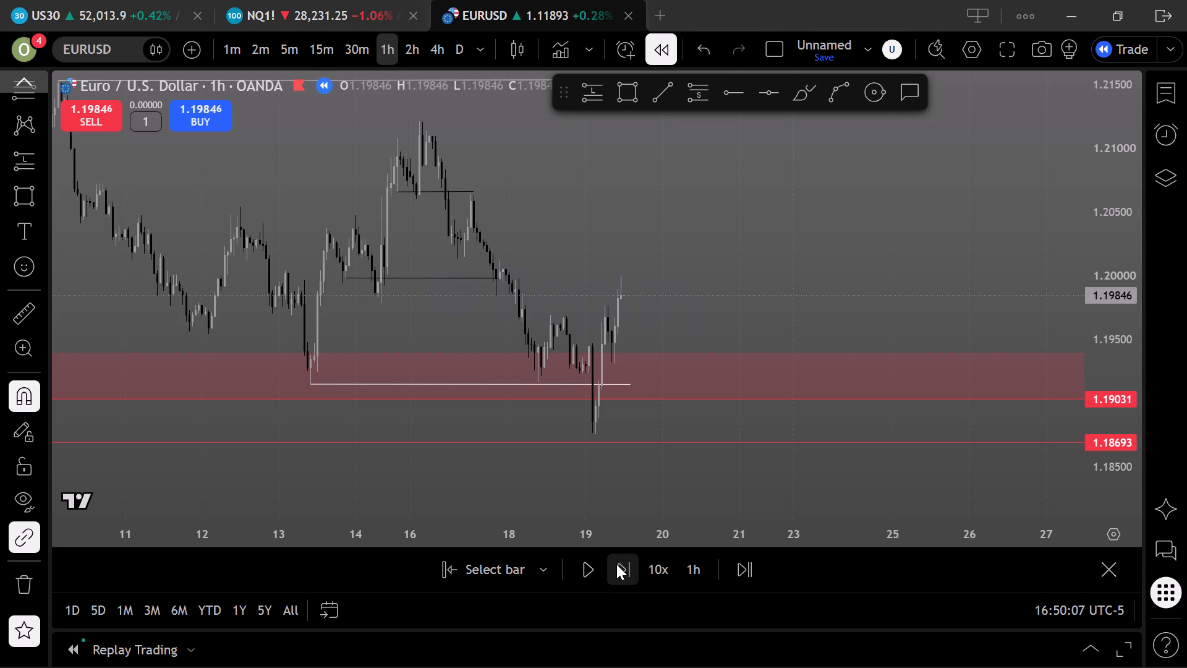
pyautogui.tripleClick(616, 564)
pyautogui.tripleClick(616, 564)
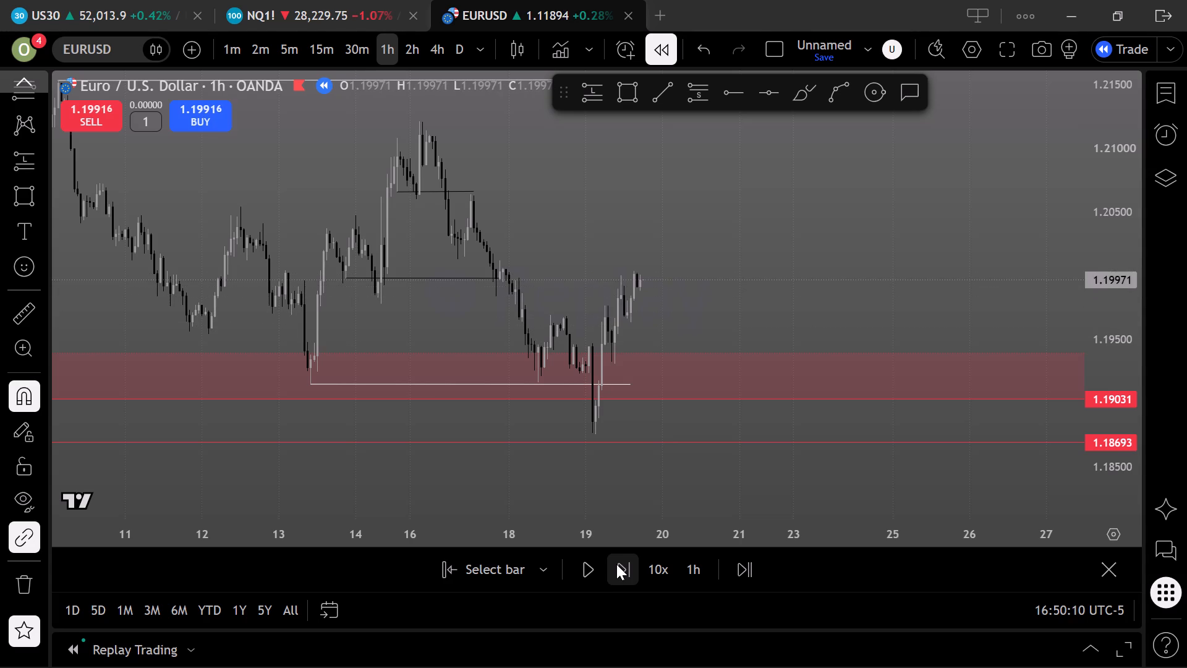
pyautogui.tripleClick(616, 564)
pyautogui.tripleClick(616, 564)
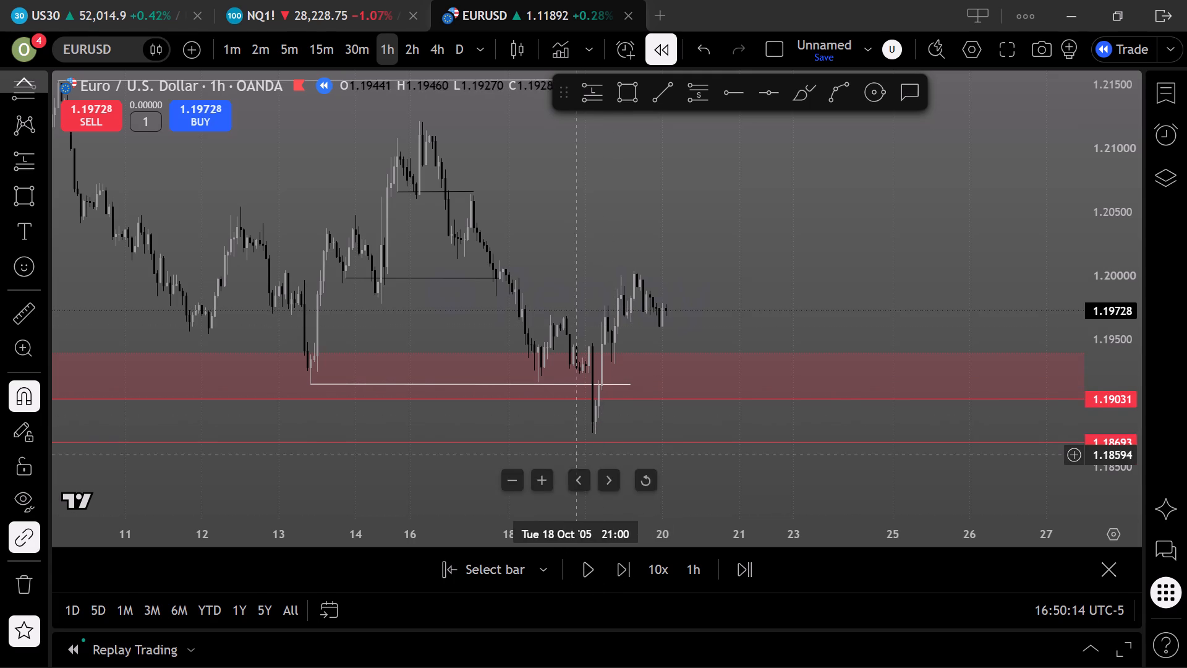
# Examine the rebound from the 19 October low against the early-October lows, the lower red zone and the preceding swing highs.
pyautogui.scroll(-4, 527, 392)
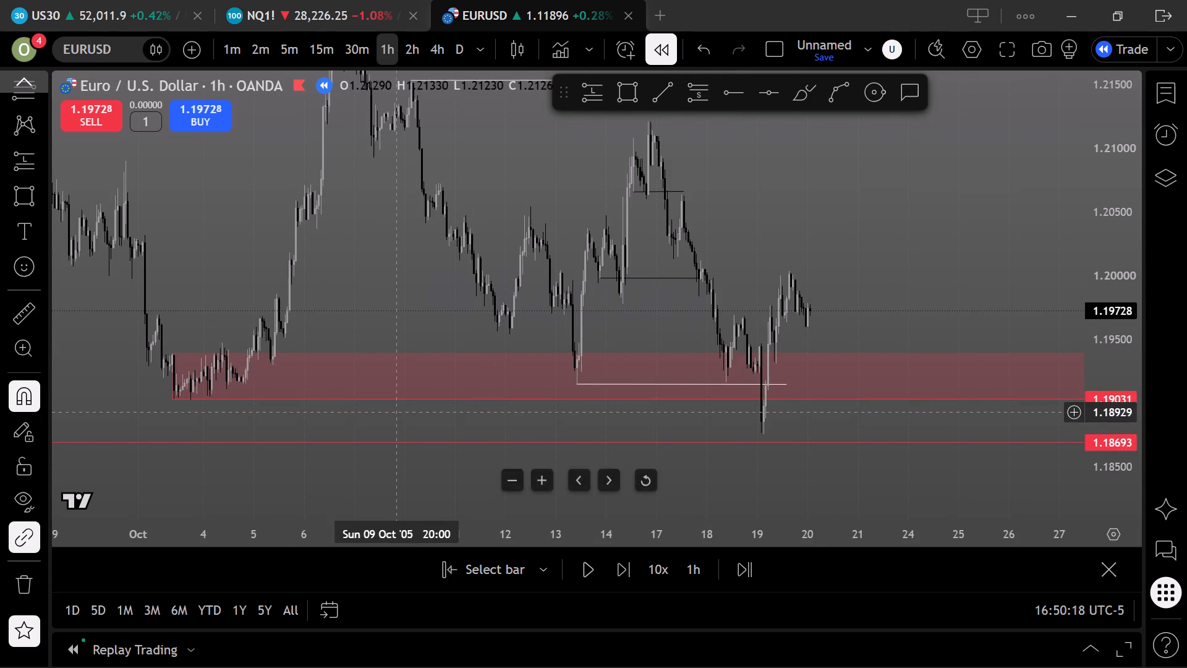
pyautogui.scroll(-5, 392, 386)
pyautogui.scroll(4, 449, 384)
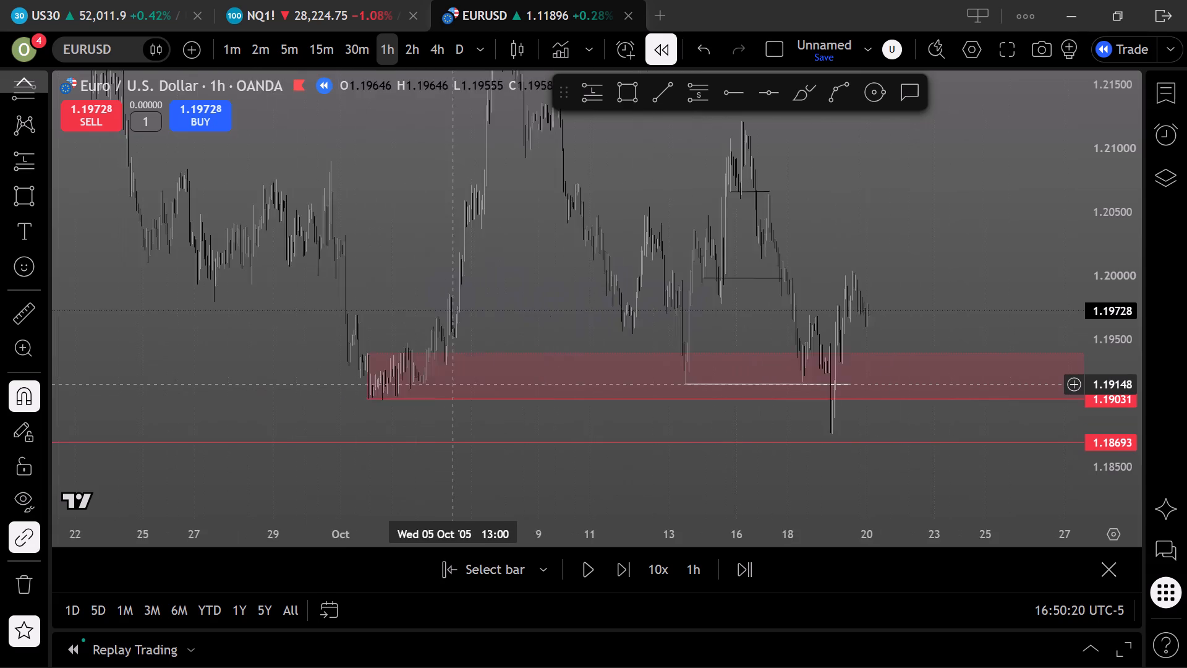
pyautogui.scroll(6, 454, 384)
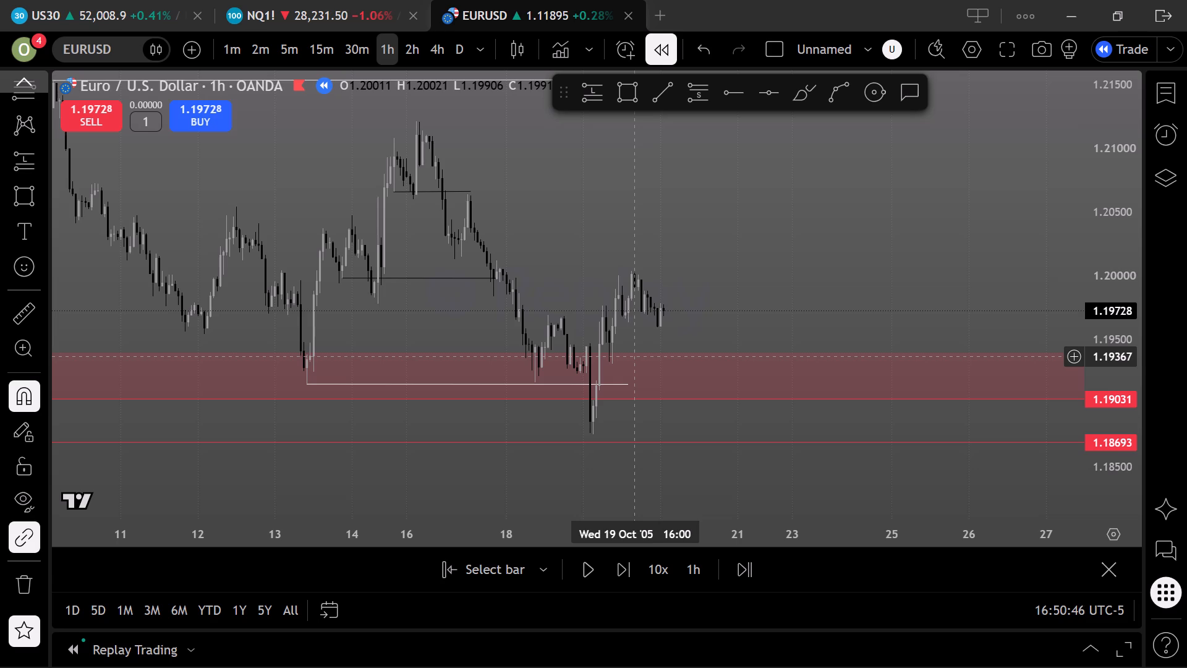
pyautogui.scroll(6, 669, 286)
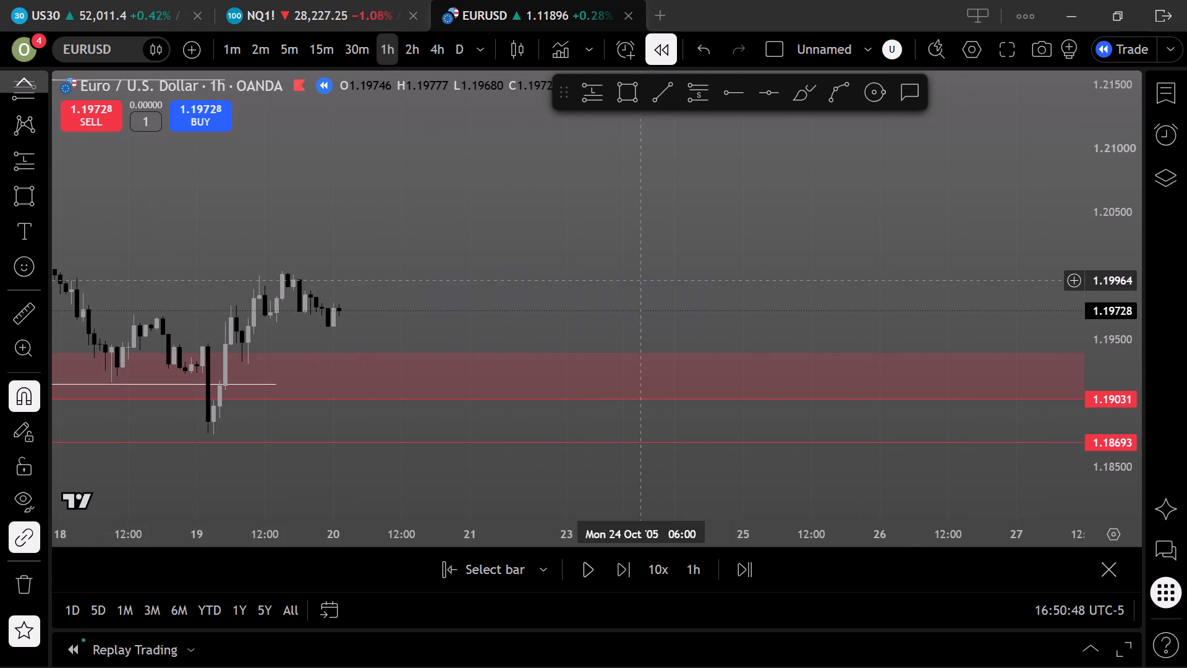
pyautogui.moveTo(540, 276); pyautogui.dragTo(655, 269)
pyautogui.moveTo(574, 255); pyautogui.dragTo(651, 203)
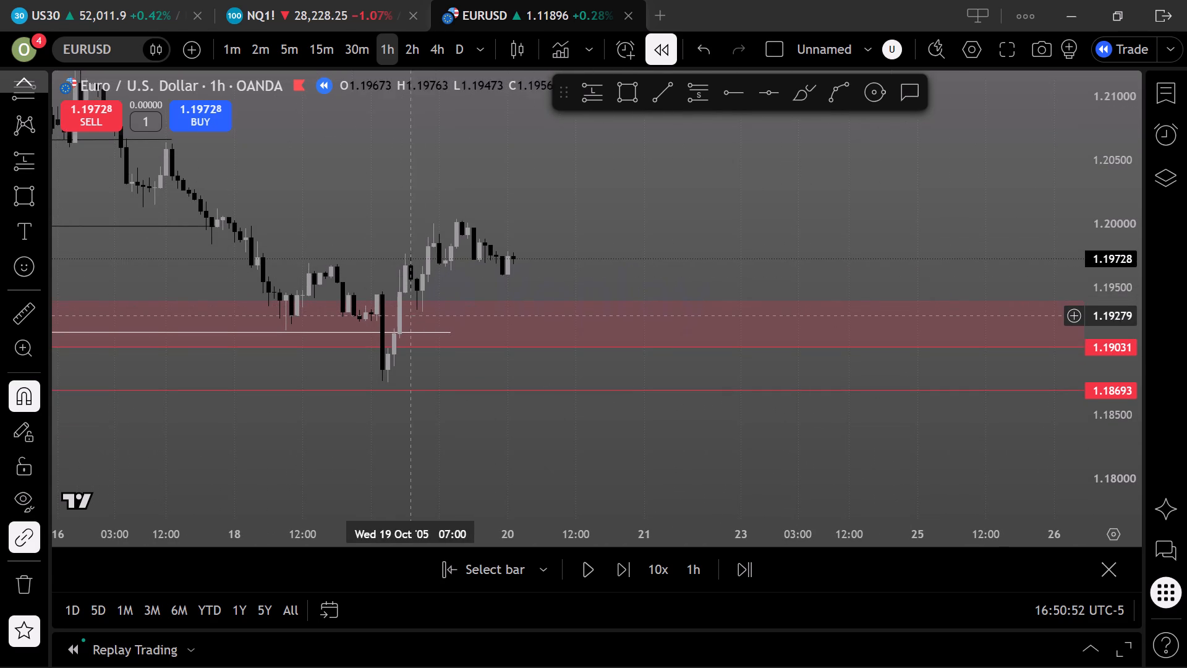
pyautogui.scroll(-3, 425, 283)
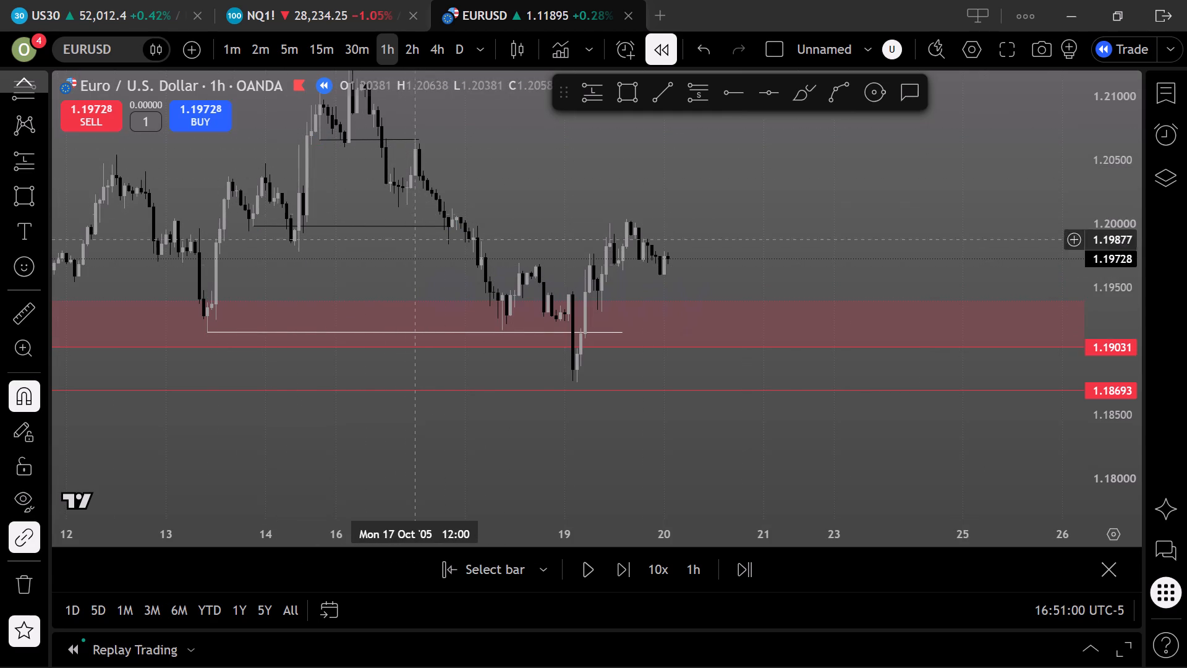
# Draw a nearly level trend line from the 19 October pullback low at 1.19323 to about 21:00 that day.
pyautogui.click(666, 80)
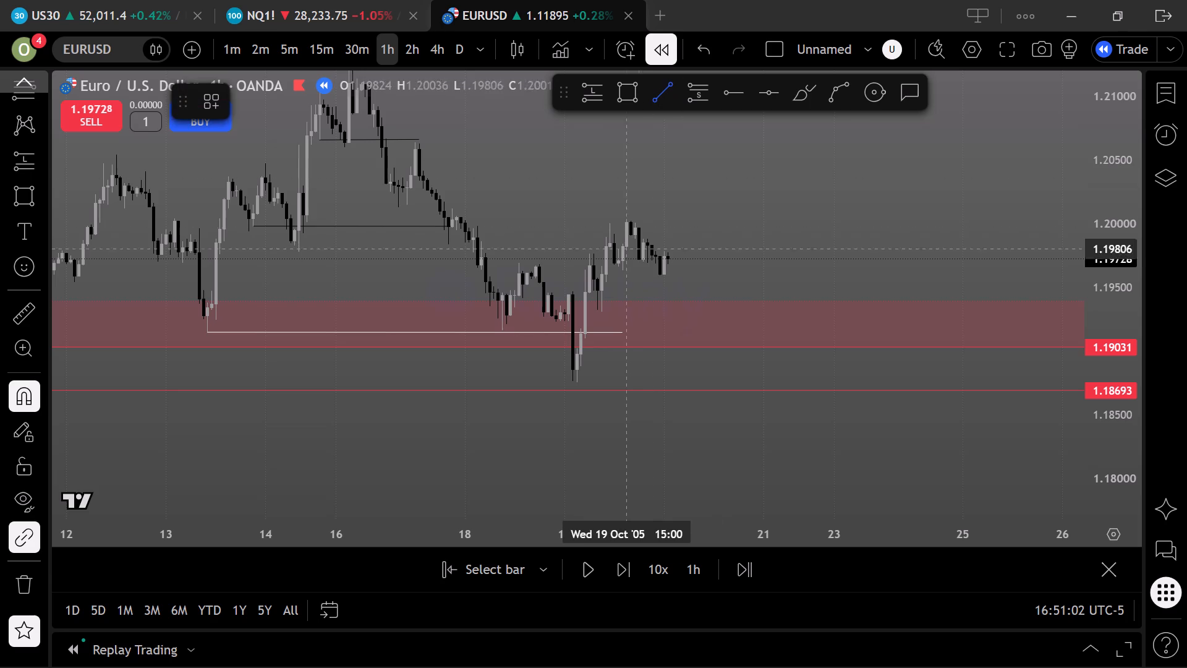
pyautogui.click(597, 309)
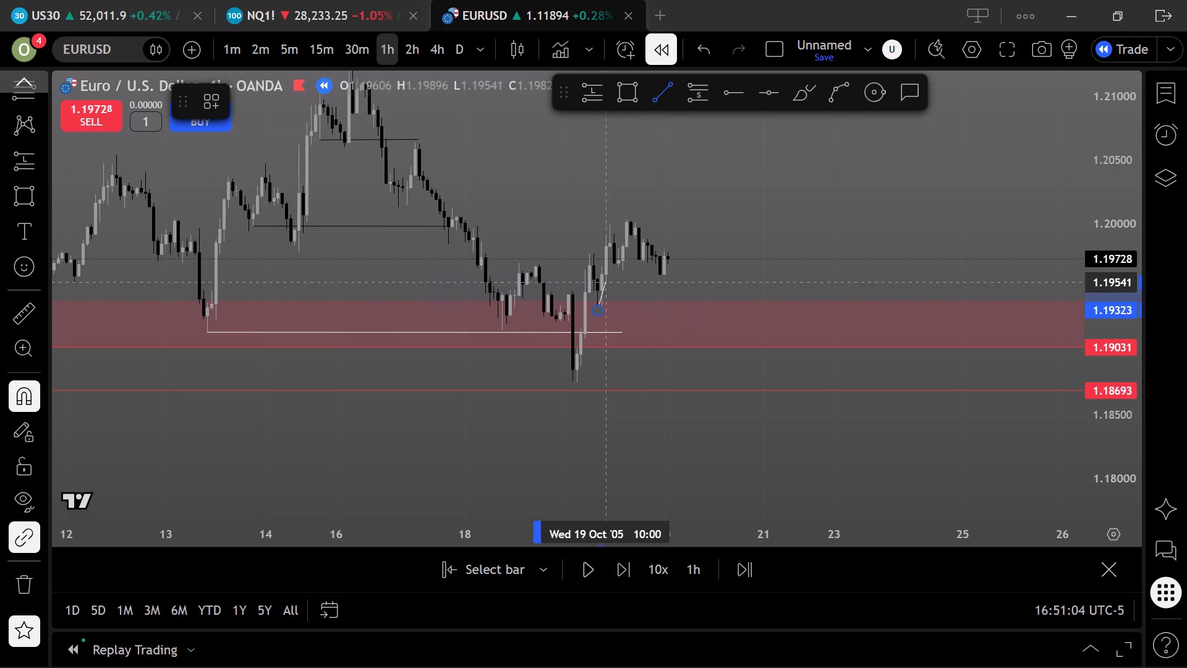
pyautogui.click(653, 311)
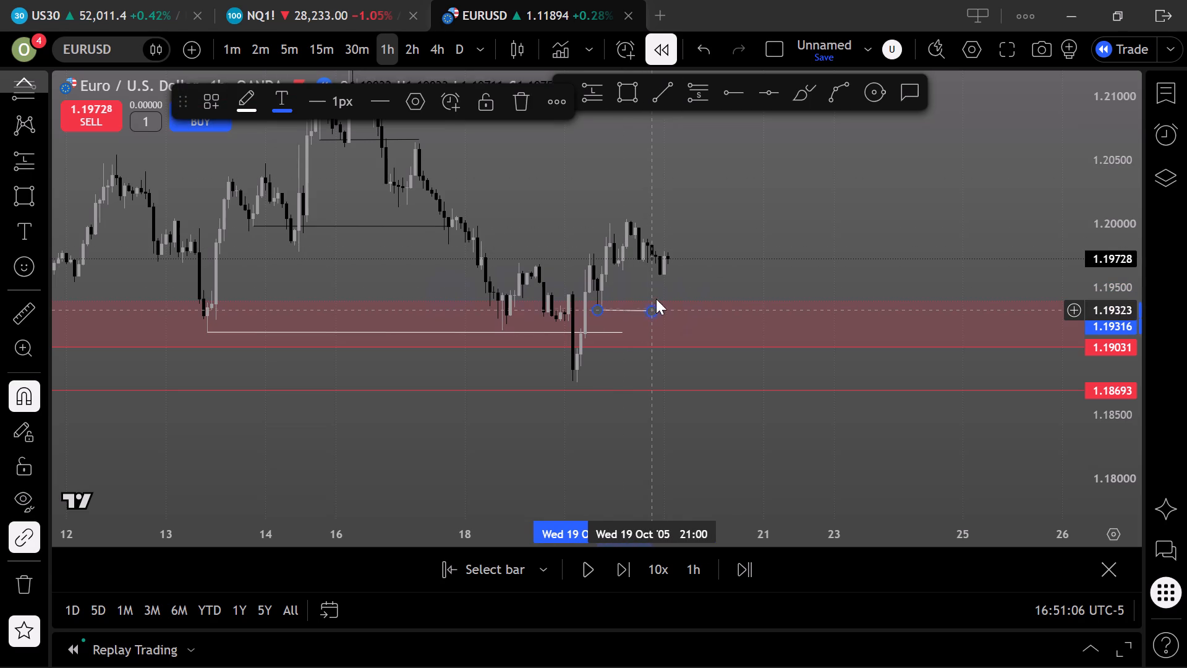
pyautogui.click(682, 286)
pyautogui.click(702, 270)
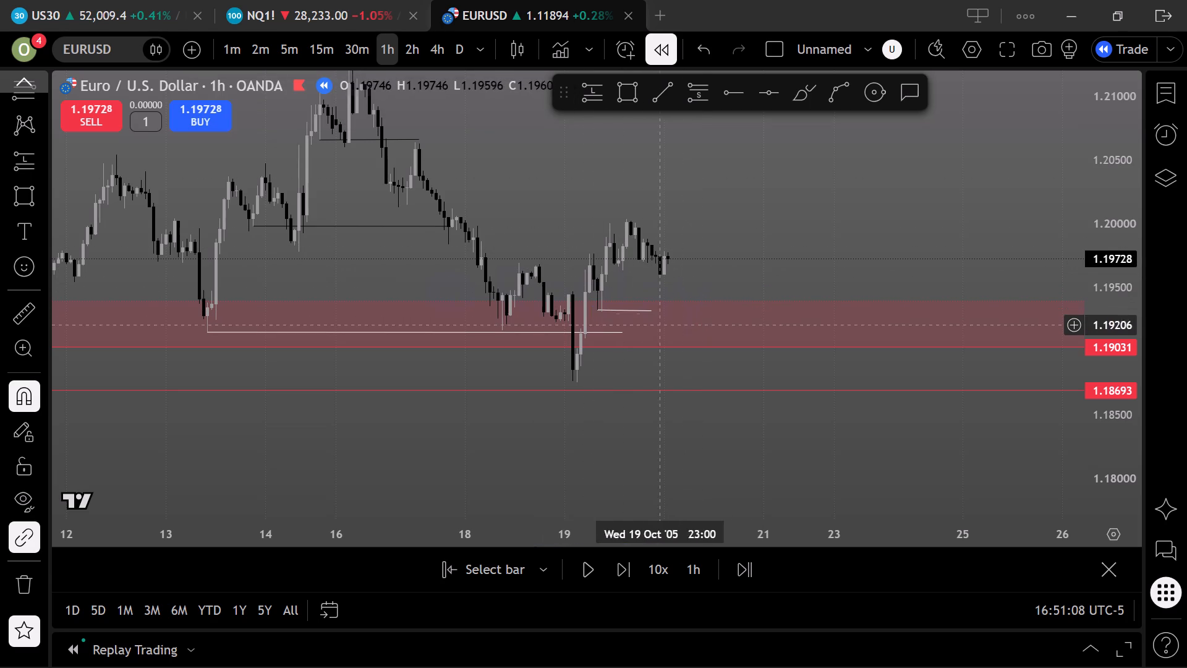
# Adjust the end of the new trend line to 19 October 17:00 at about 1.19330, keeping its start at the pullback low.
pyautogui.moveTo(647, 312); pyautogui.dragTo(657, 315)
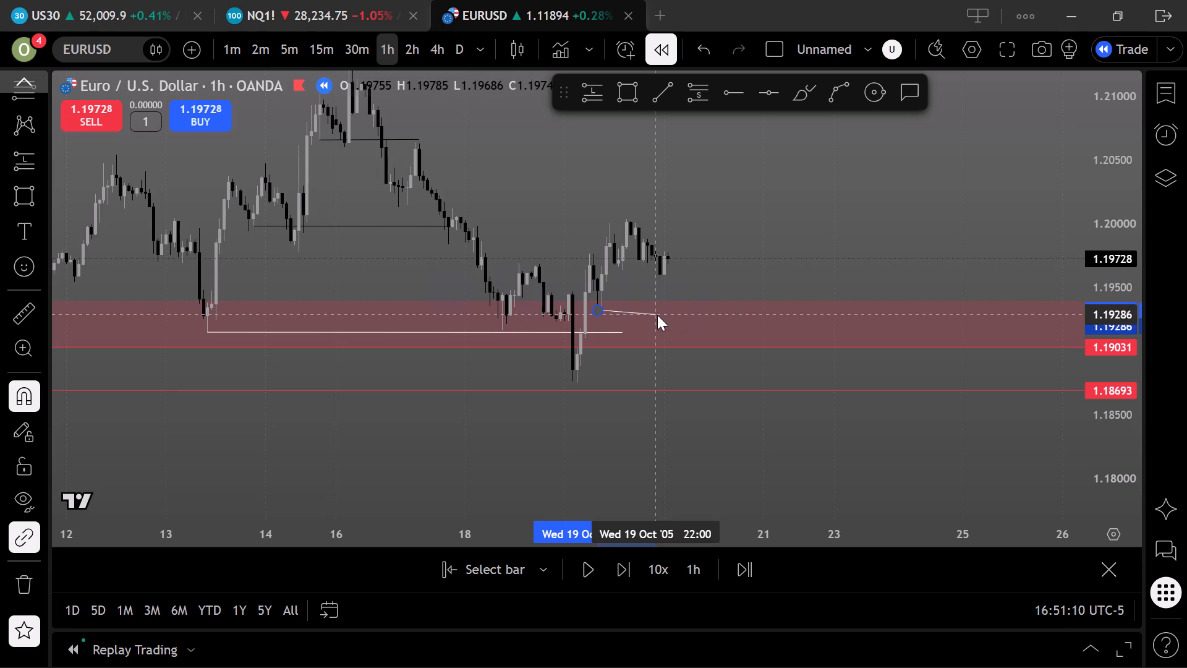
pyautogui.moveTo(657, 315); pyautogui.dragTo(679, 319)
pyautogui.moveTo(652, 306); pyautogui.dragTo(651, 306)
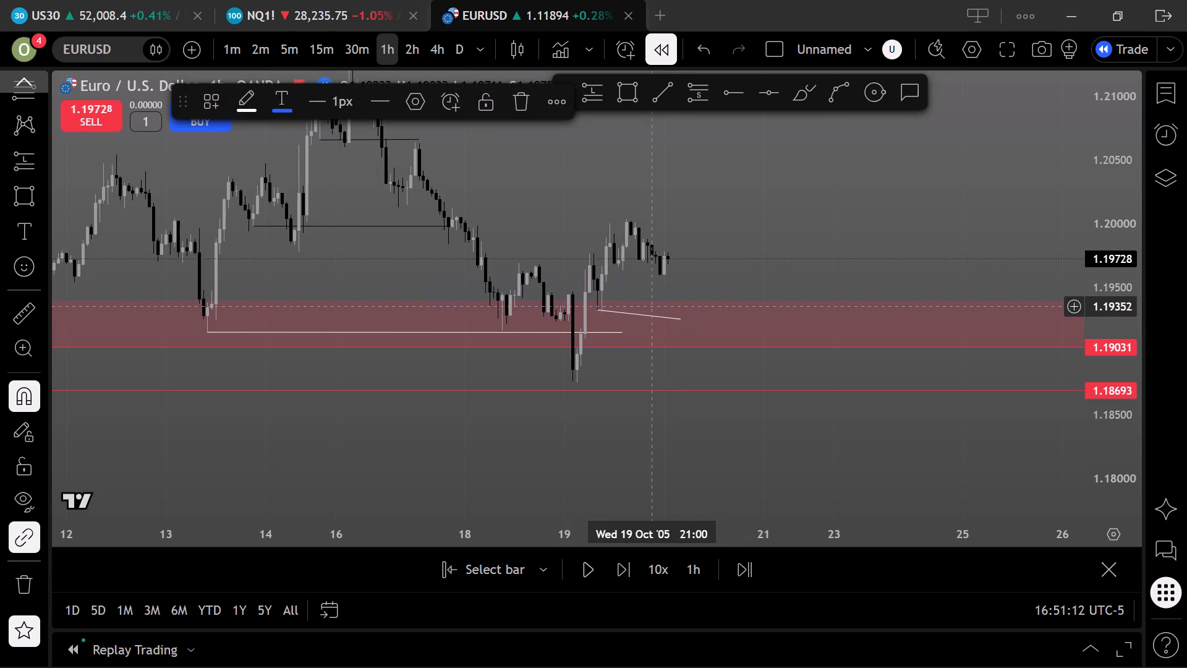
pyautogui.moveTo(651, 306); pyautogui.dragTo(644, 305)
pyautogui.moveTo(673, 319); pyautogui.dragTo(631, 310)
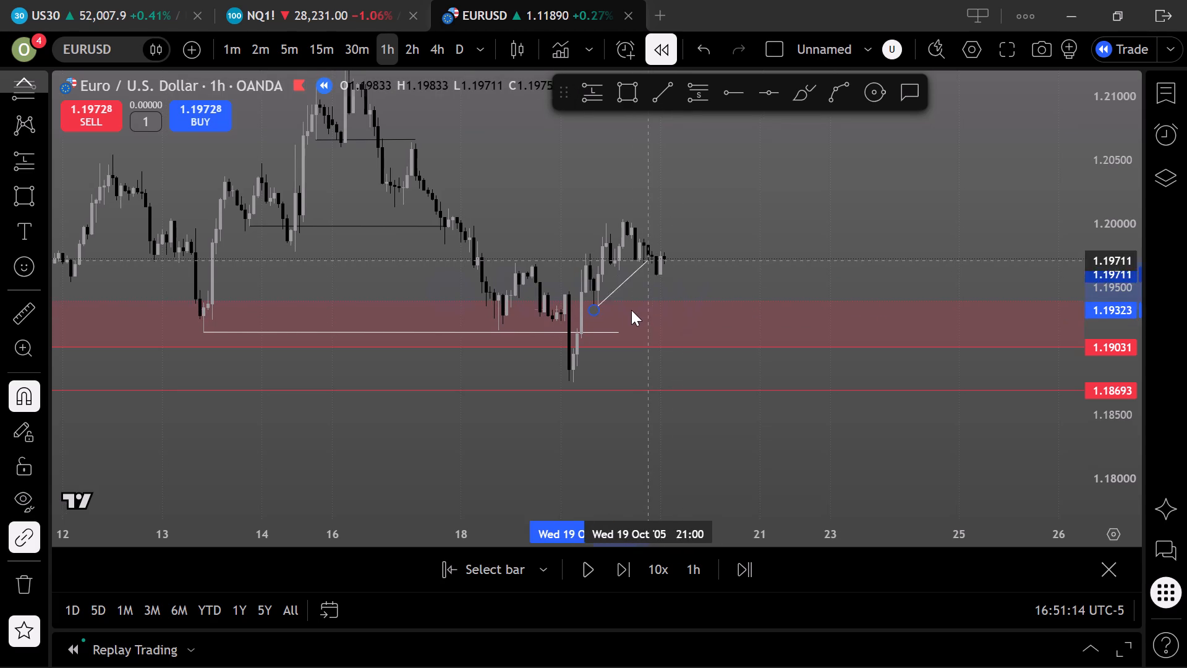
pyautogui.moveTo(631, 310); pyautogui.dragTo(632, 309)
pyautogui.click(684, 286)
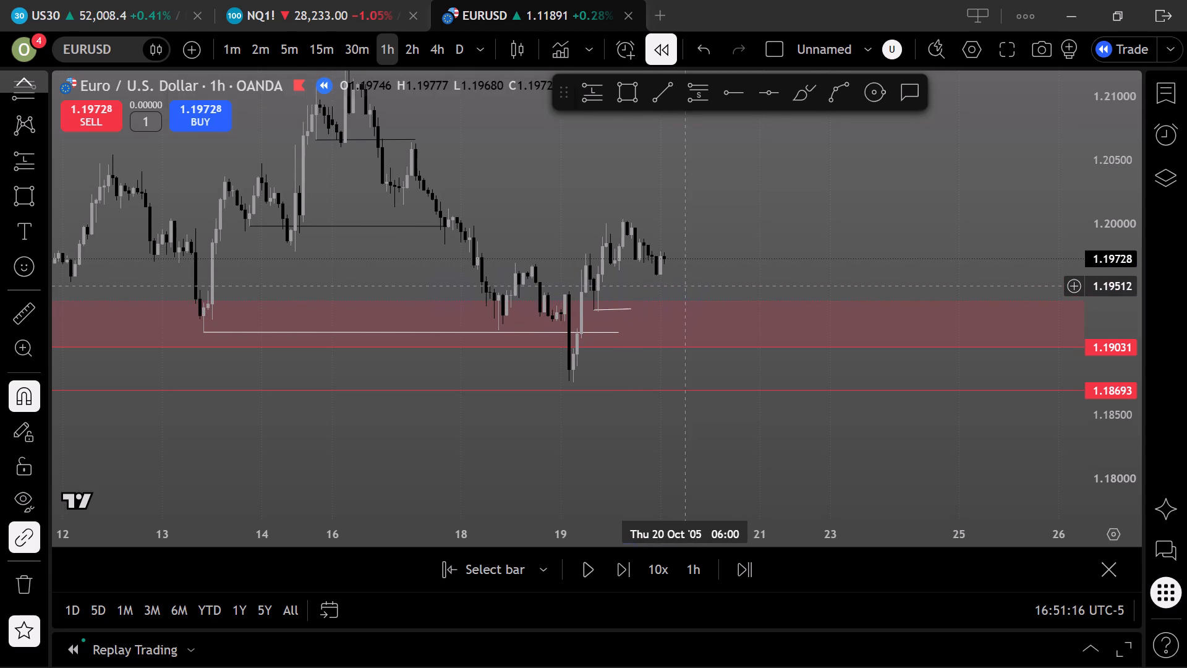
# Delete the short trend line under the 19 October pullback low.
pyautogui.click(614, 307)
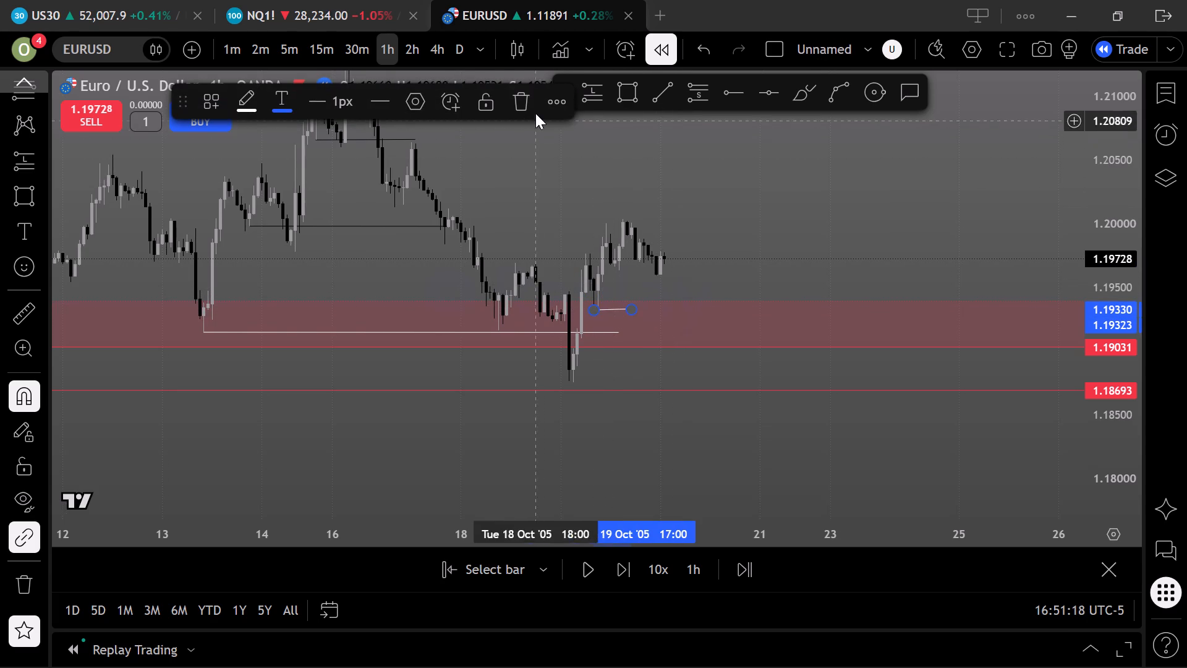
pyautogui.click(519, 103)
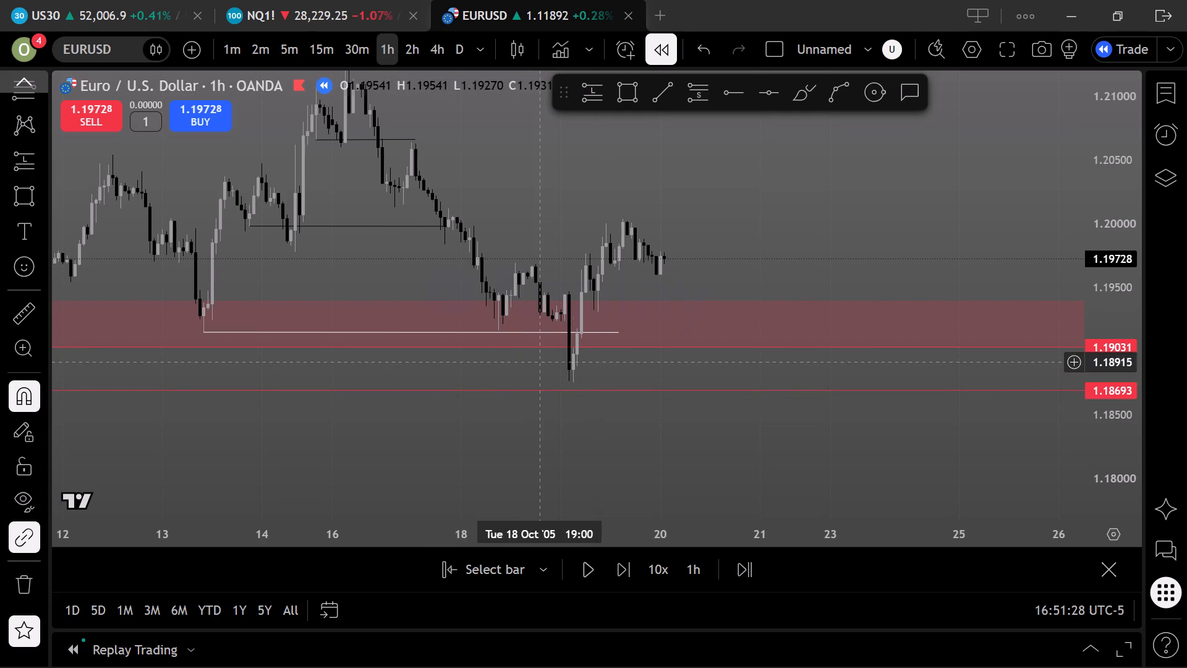
# Mark the 19 October swing low with a small circle centred at about 1.18857 and reaching down to 1.18757.
pyautogui.scroll(-3, 537, 353)
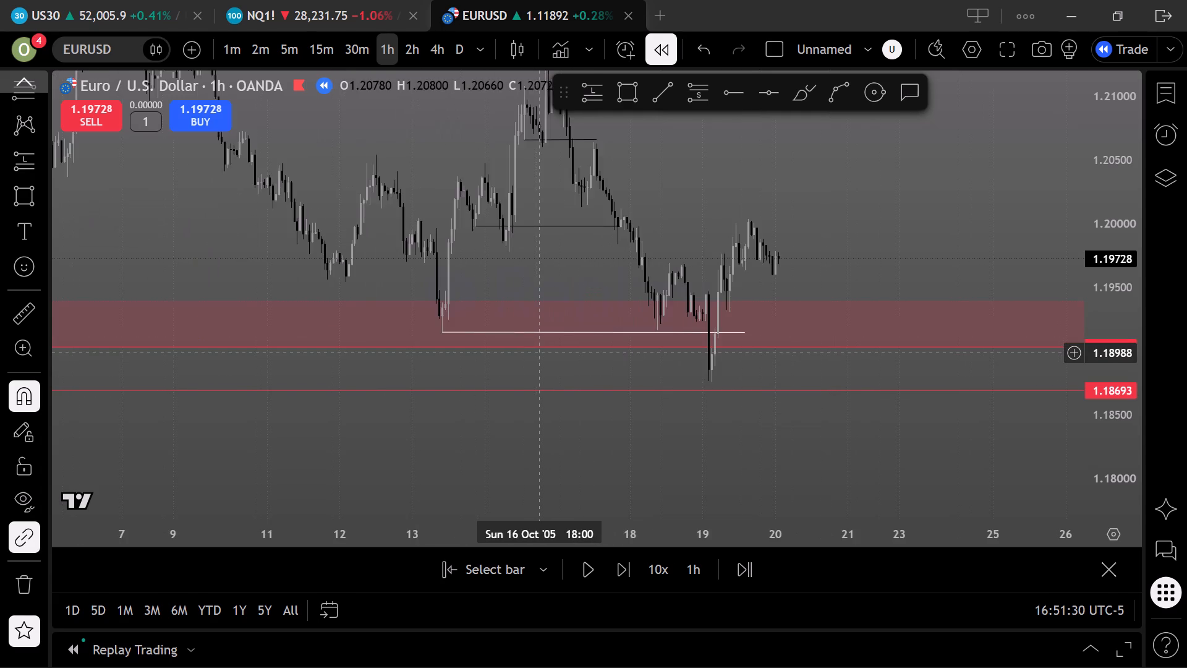
pyautogui.scroll(5, 540, 353)
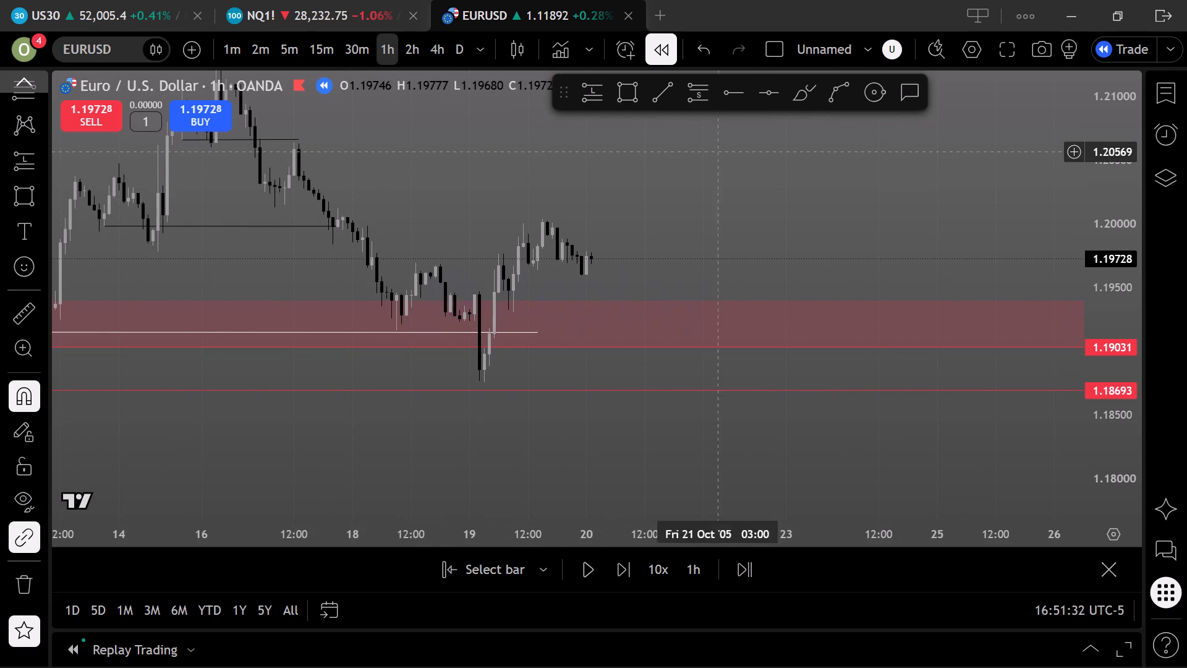
pyautogui.click(875, 94)
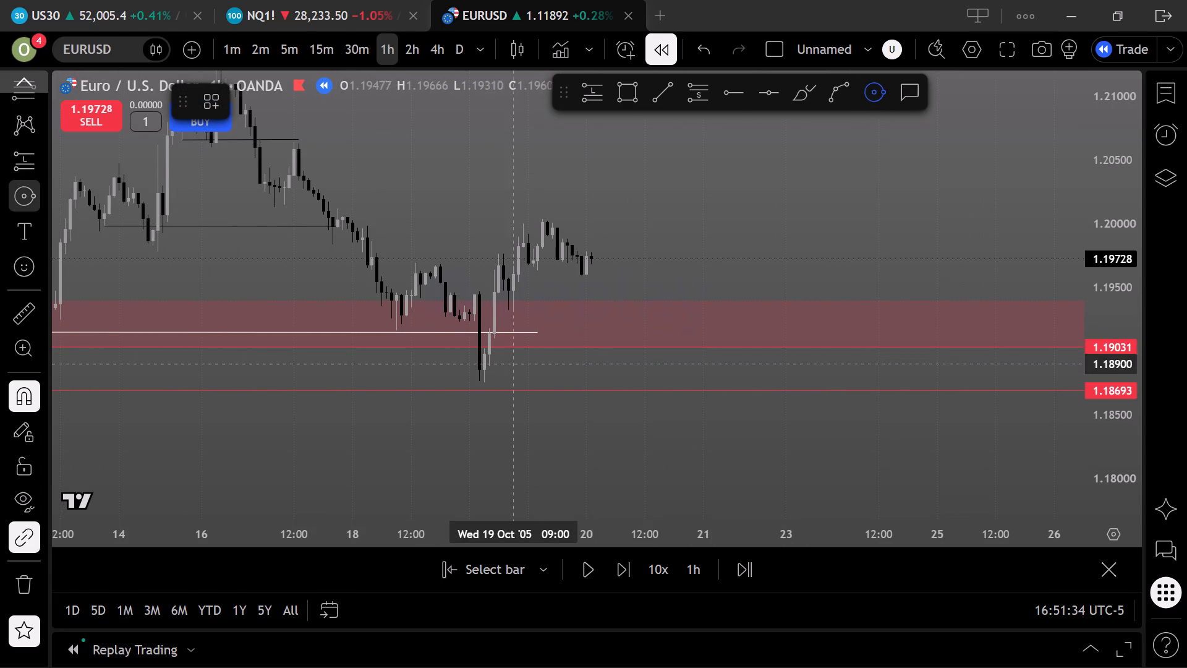
pyautogui.click(483, 362)
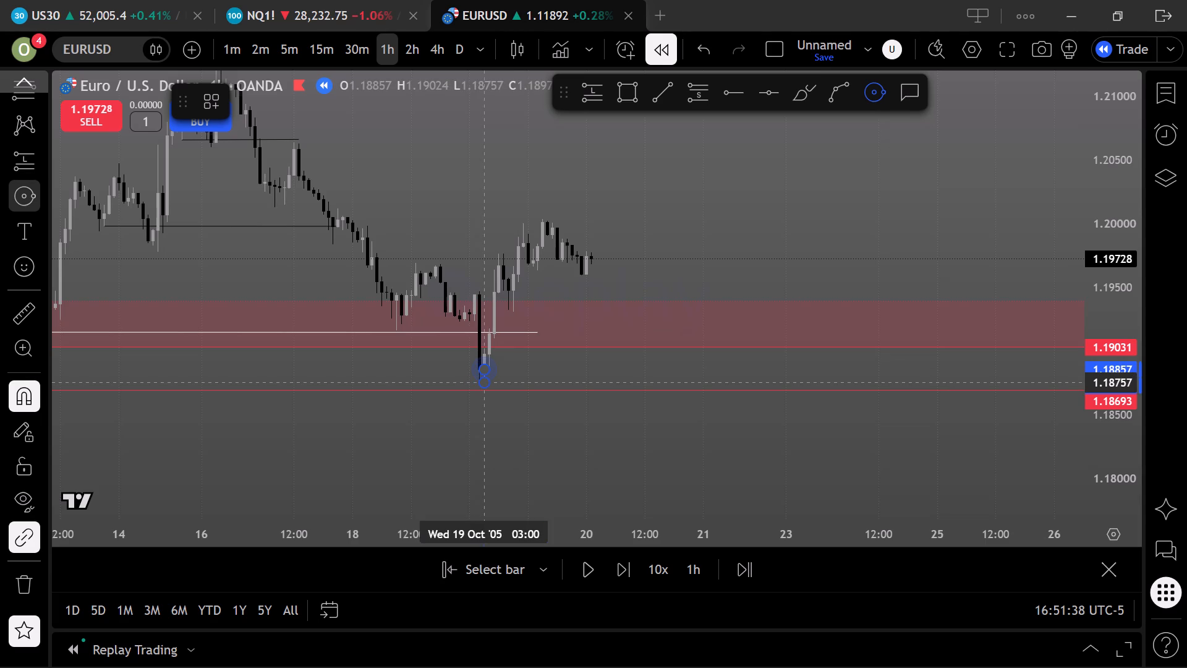
pyautogui.click(483, 388)
pyautogui.click(543, 369)
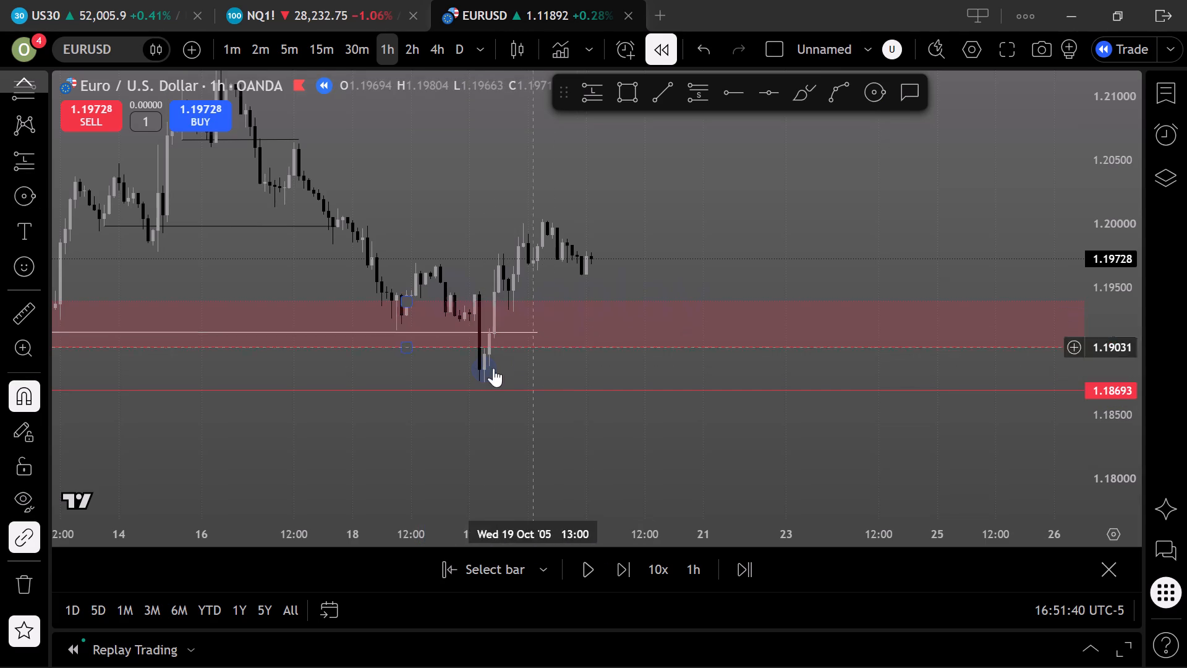
# Recolour the small circle on the 19 October swing low with a black border and black fill.
pyautogui.click(483, 374)
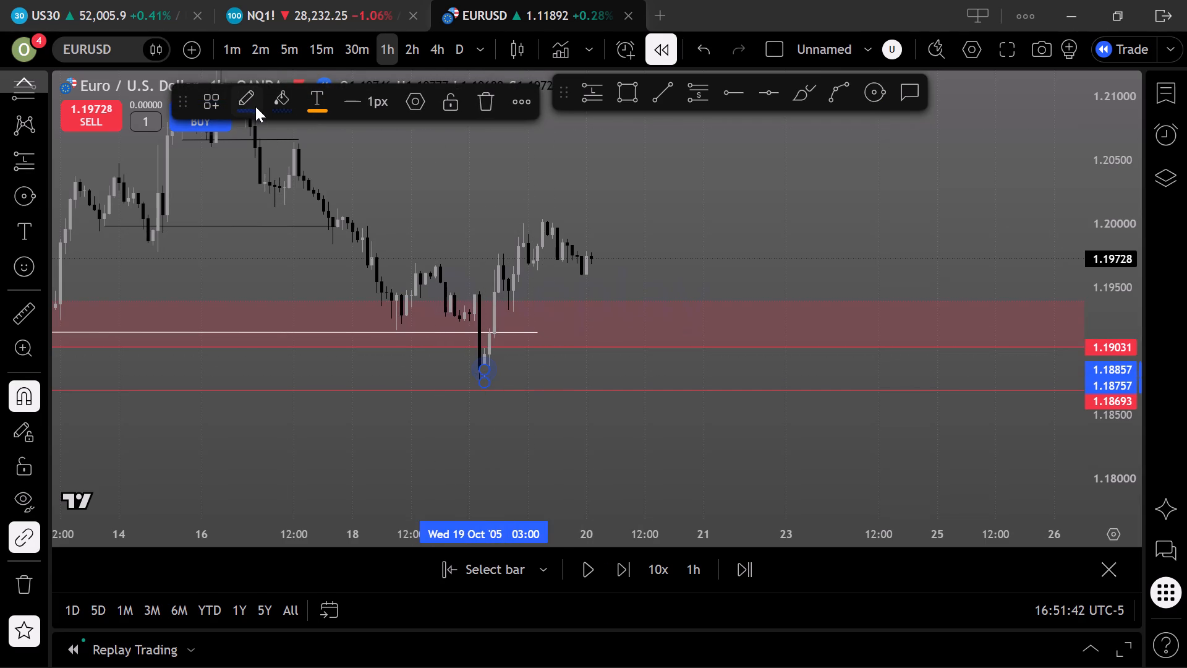
pyautogui.click(255, 105)
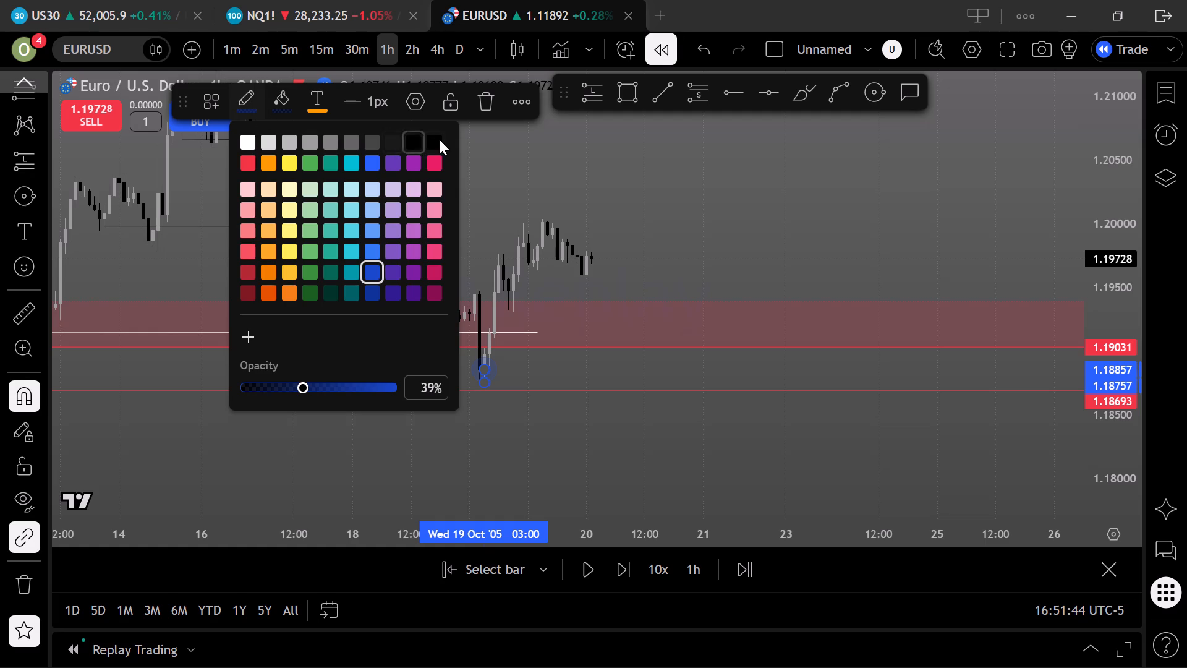
pyautogui.click(436, 139)
pyautogui.click(284, 101)
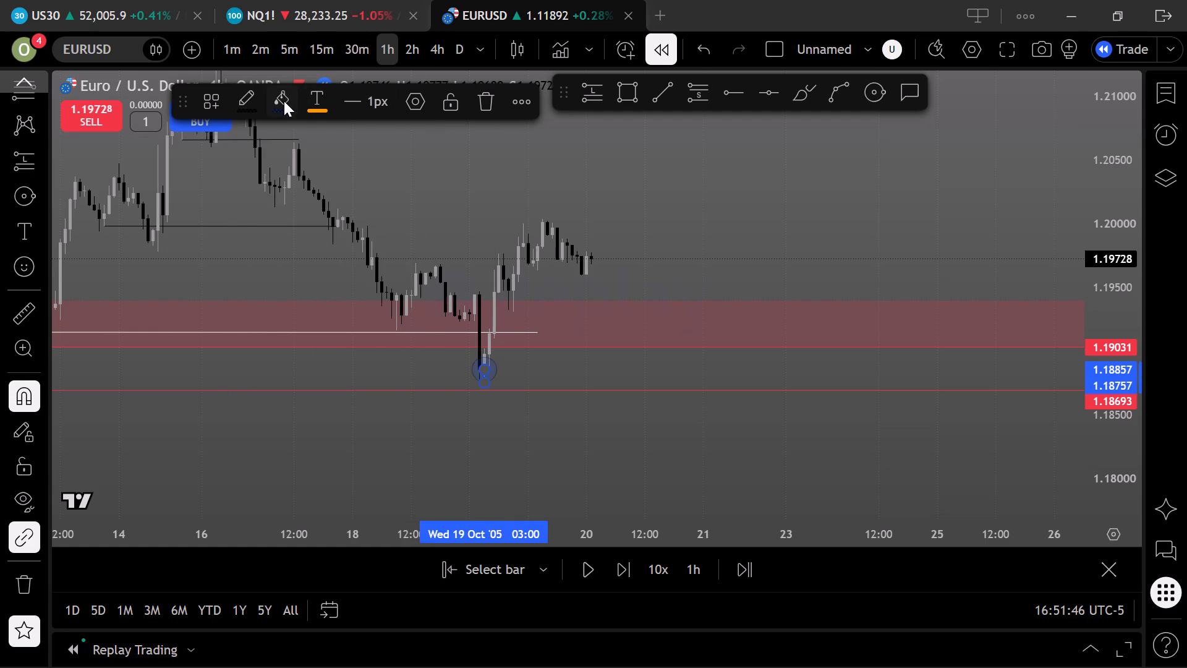
pyautogui.click(467, 142)
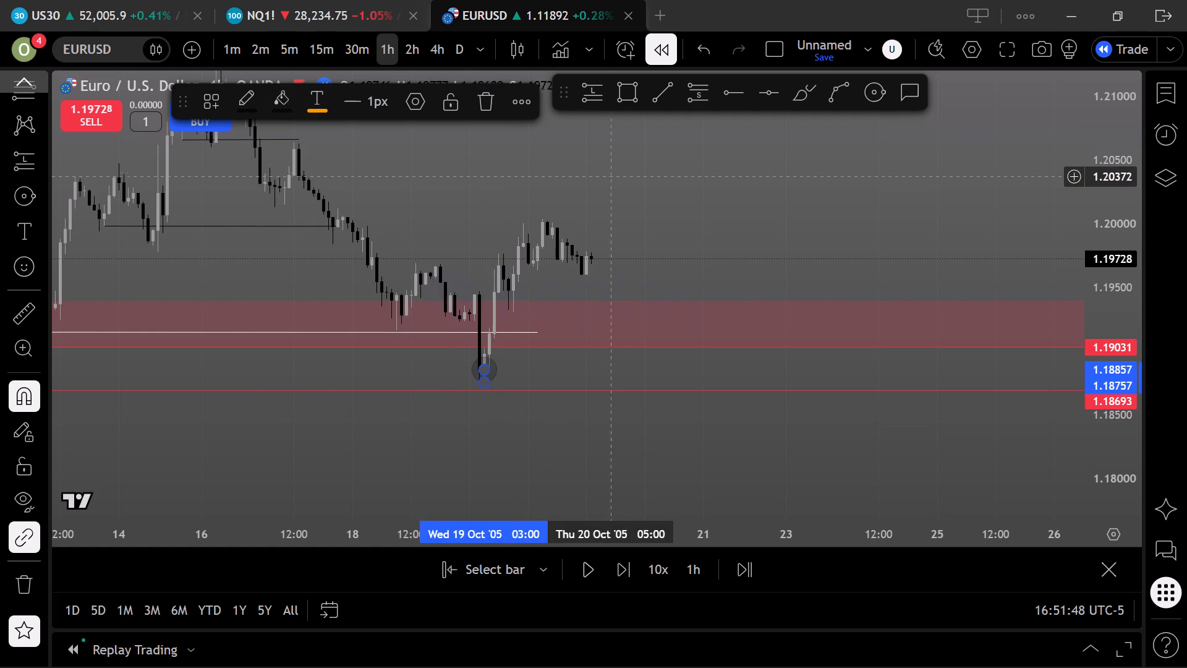
pyautogui.click(617, 176)
# Draw a level trend line from the 19 October 08:00 pullback low at 1.19323 to about 20:00 on 20 October.
pyautogui.scroll(2, 713, 194)
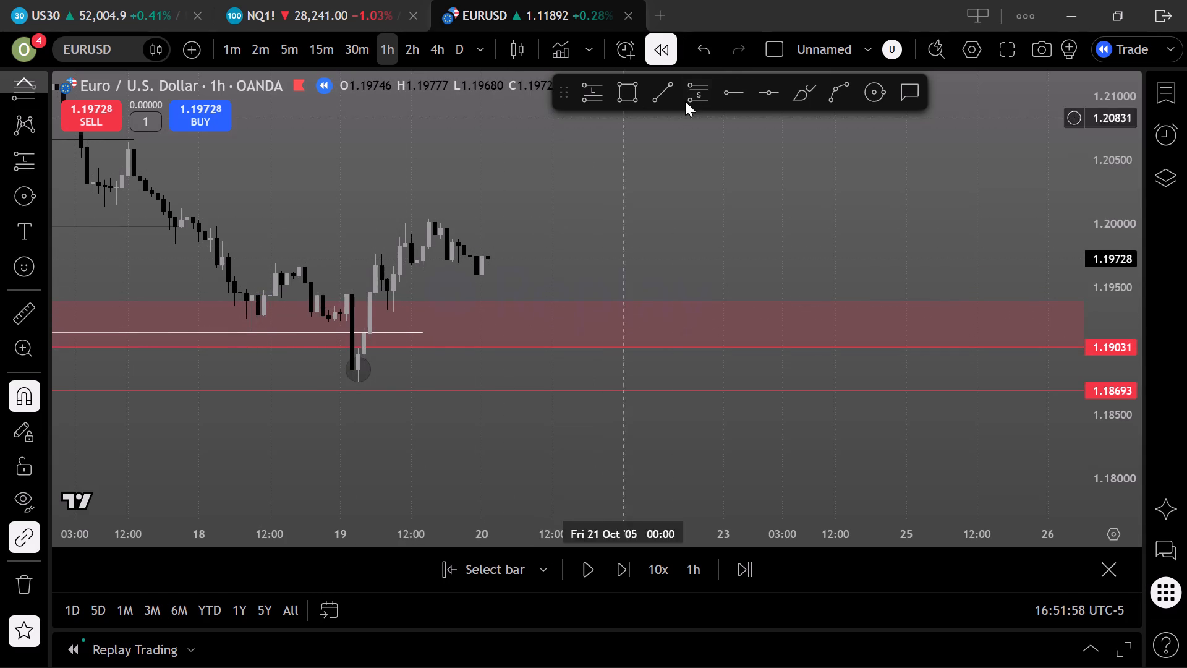
pyautogui.click(733, 92)
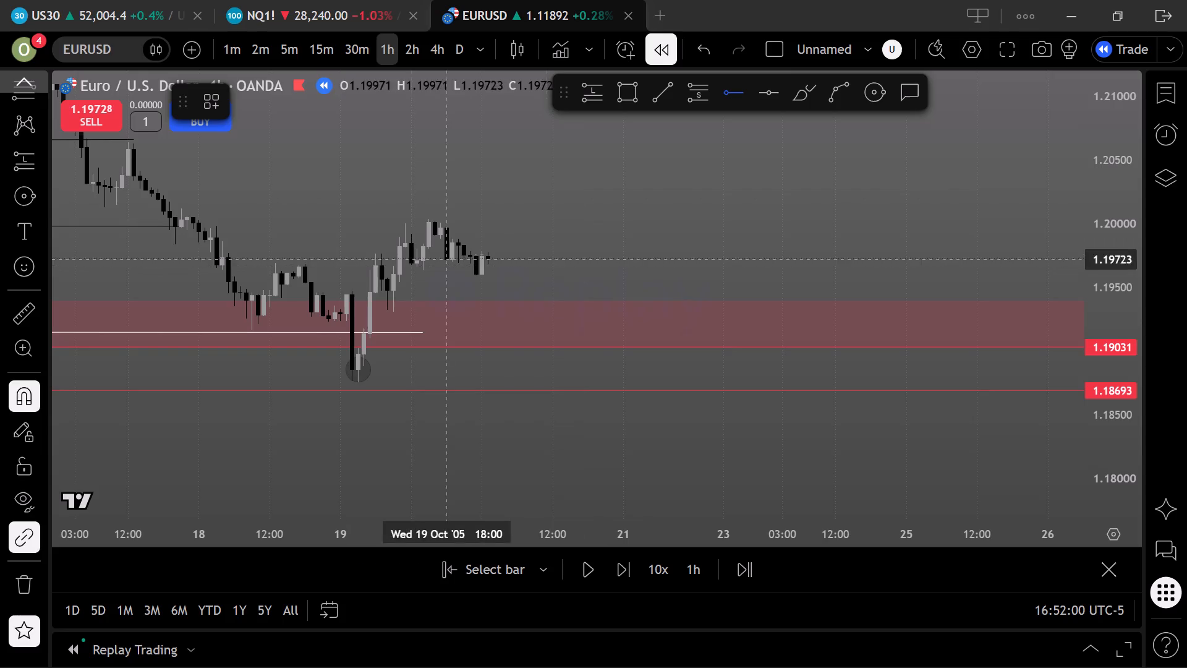
pyautogui.click(655, 96)
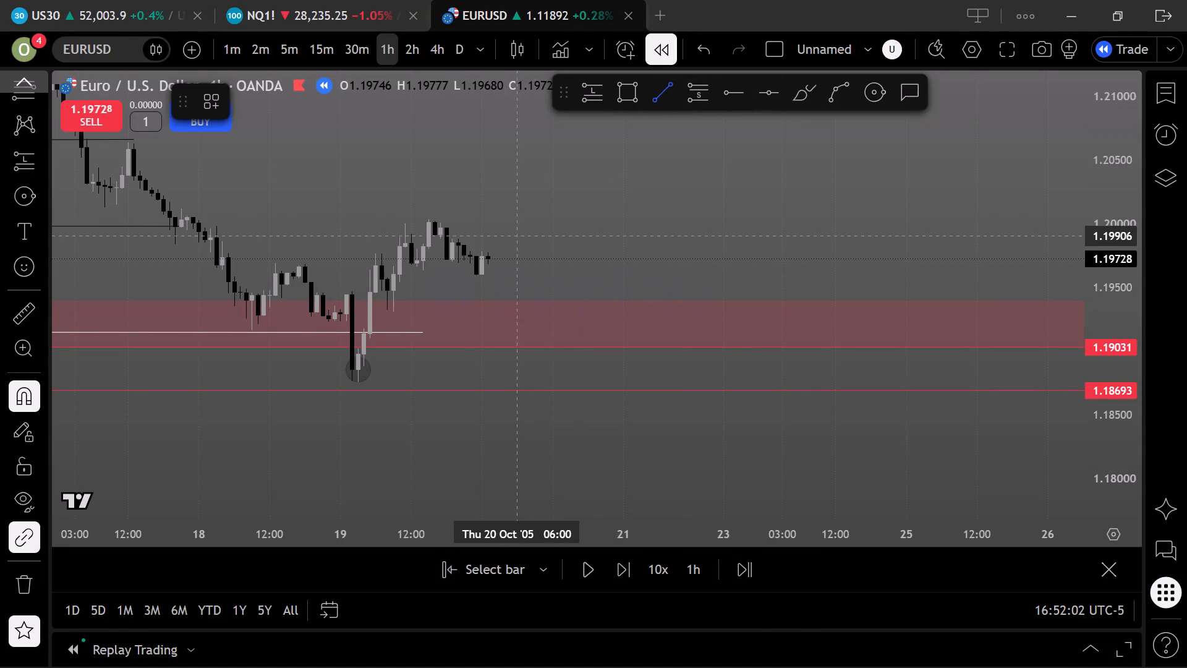
pyautogui.click(388, 310)
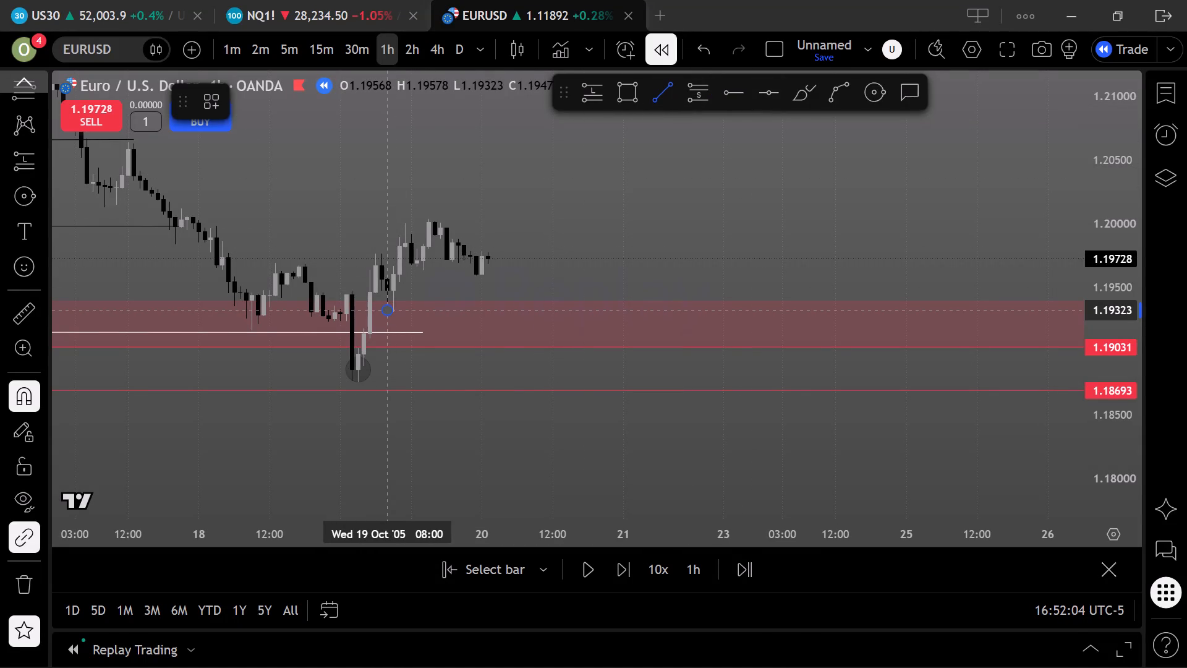
pyautogui.click(602, 310)
pyautogui.click(596, 220)
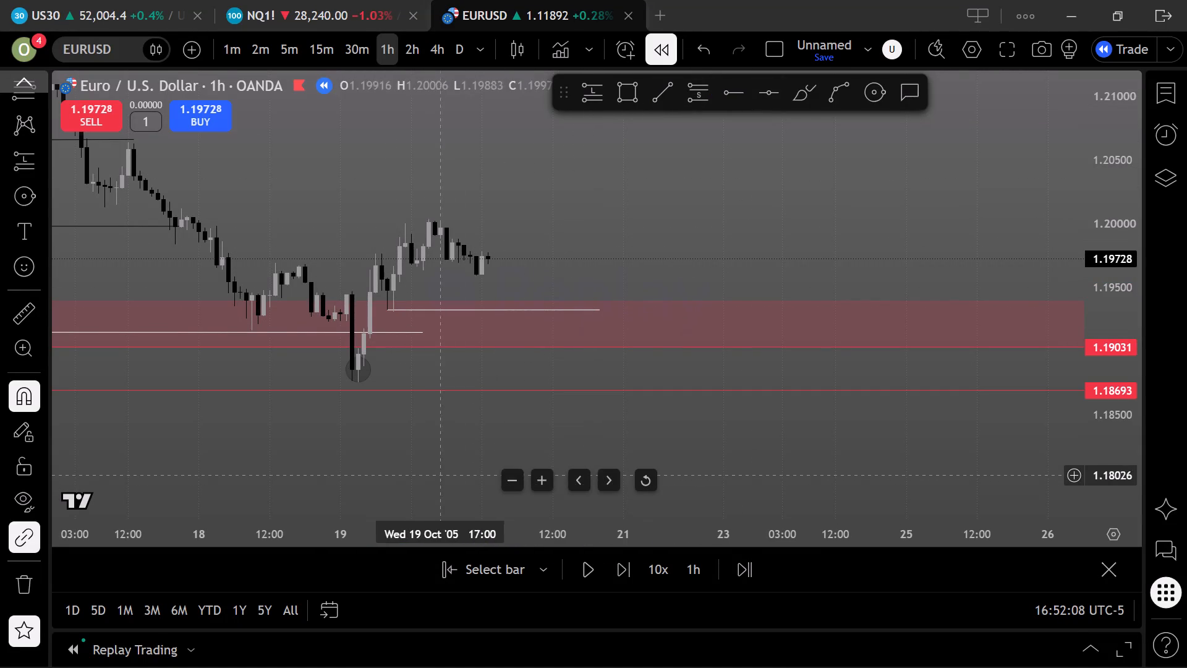
# Advance the replay bar by bar from 20 October to 23 October, until price reaches about 1.19300 in the lower red zone.
pyautogui.click(617, 568)
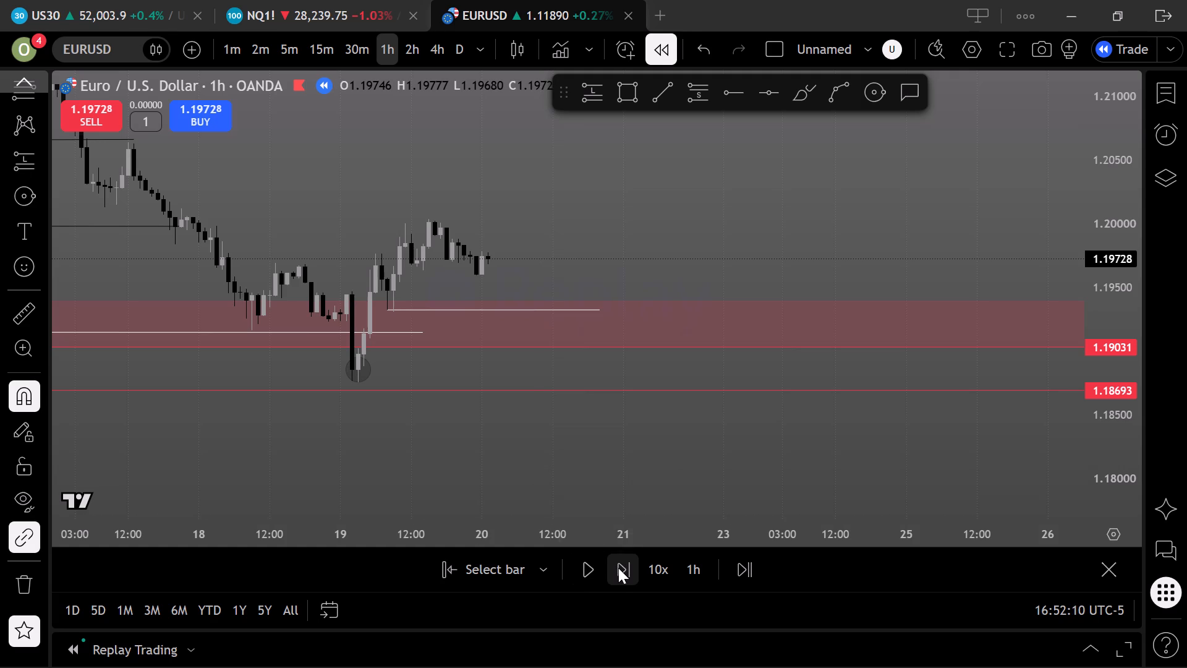
pyautogui.click(618, 568)
pyautogui.click(619, 567)
pyautogui.click(619, 567)
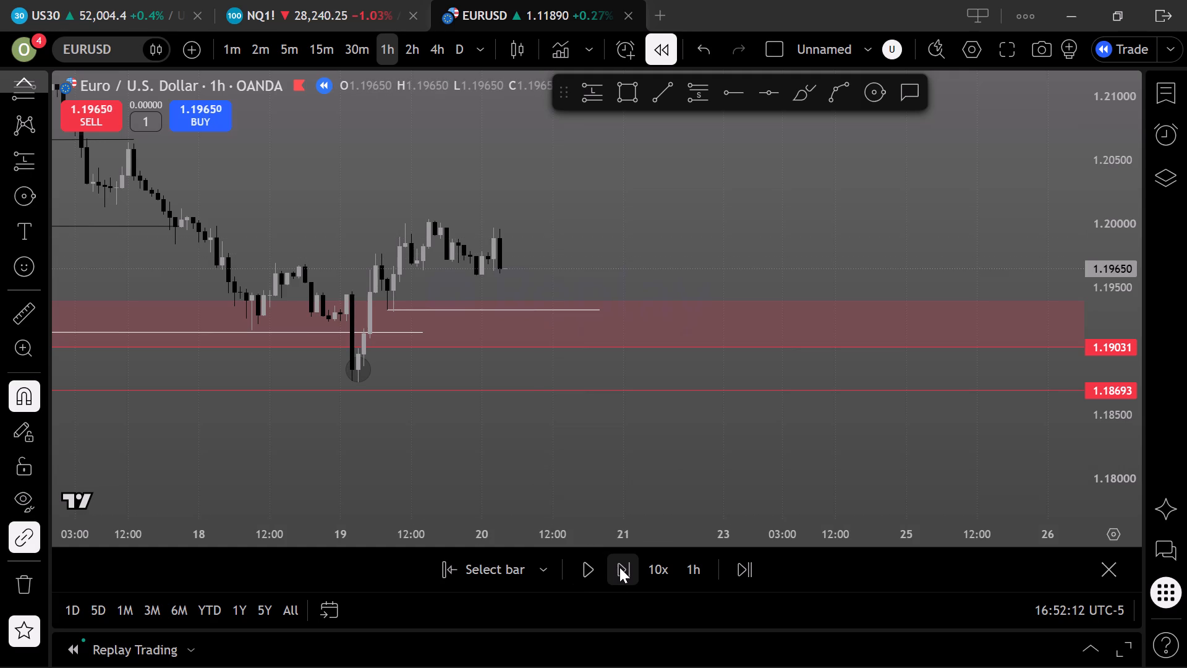
pyautogui.click(619, 567)
pyautogui.click(619, 567)
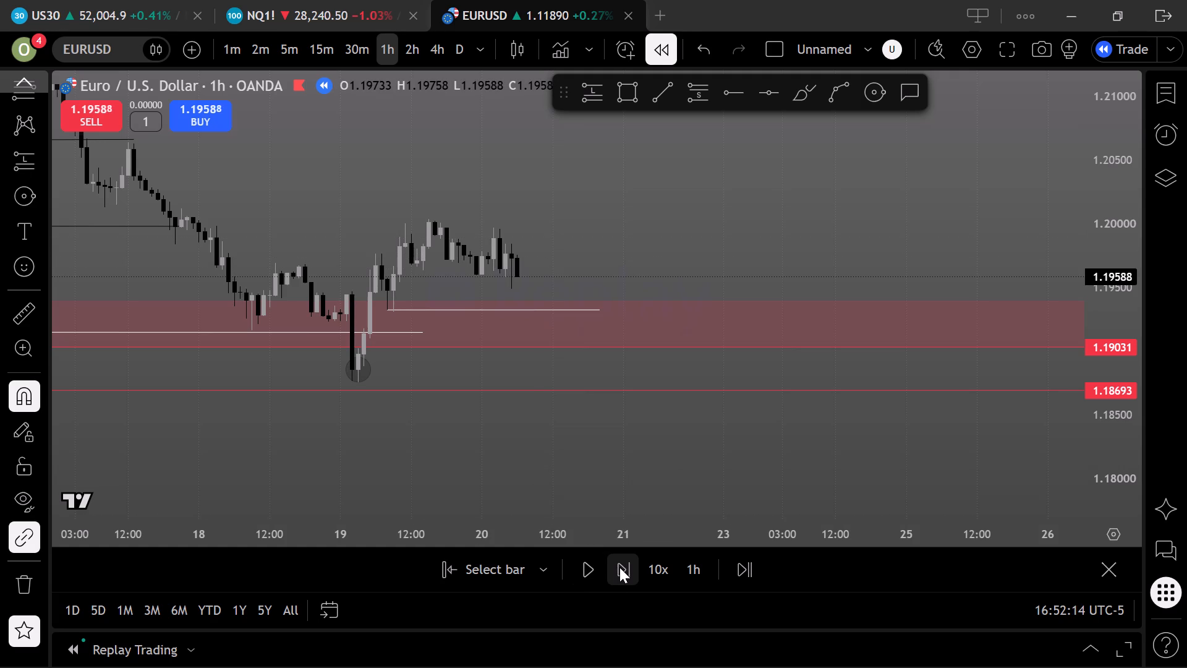
pyautogui.click(619, 567)
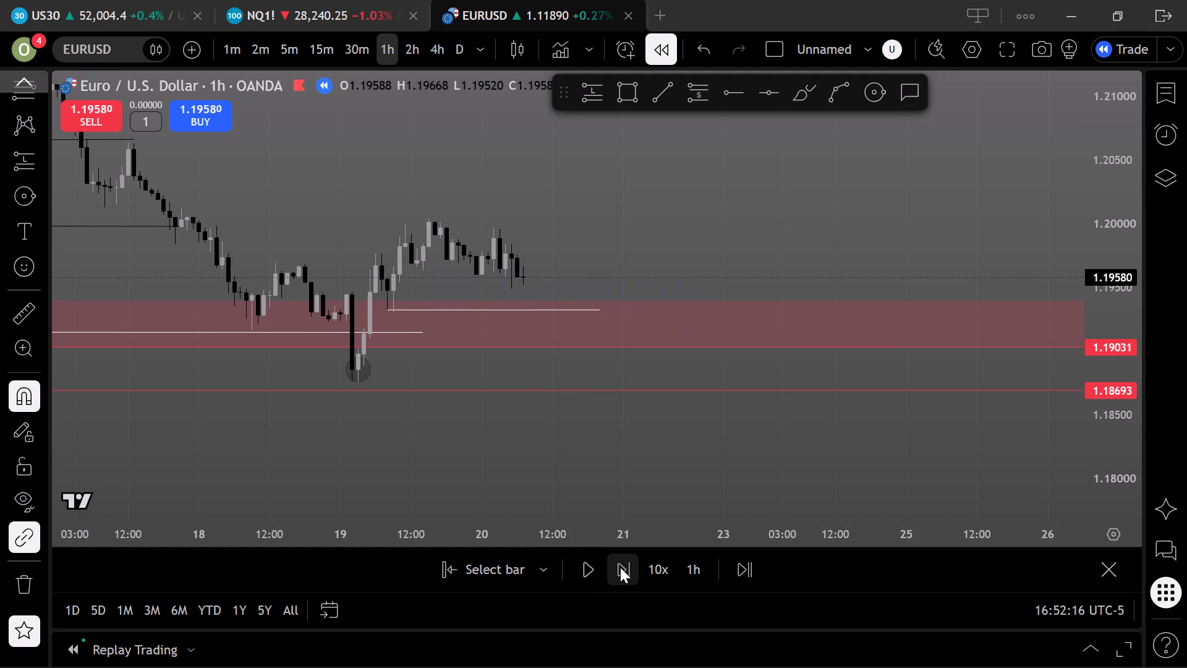
pyautogui.click(621, 567)
pyautogui.click(621, 567)
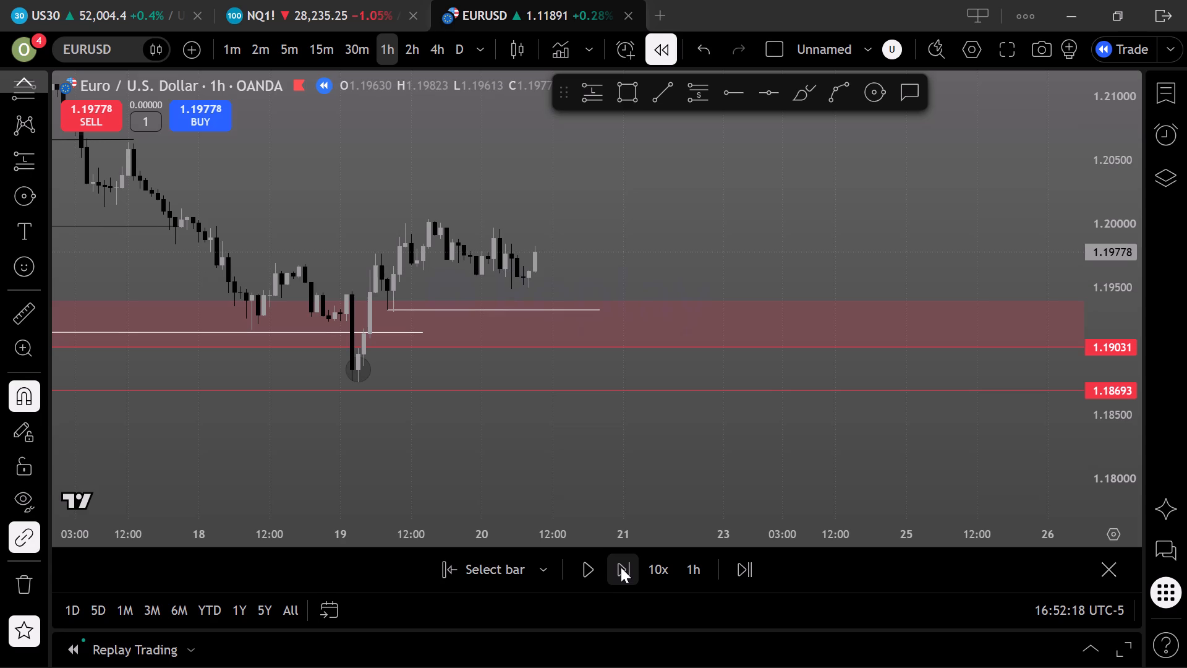
pyautogui.click(621, 567)
pyautogui.click(621, 567)
pyautogui.click(621, 567)
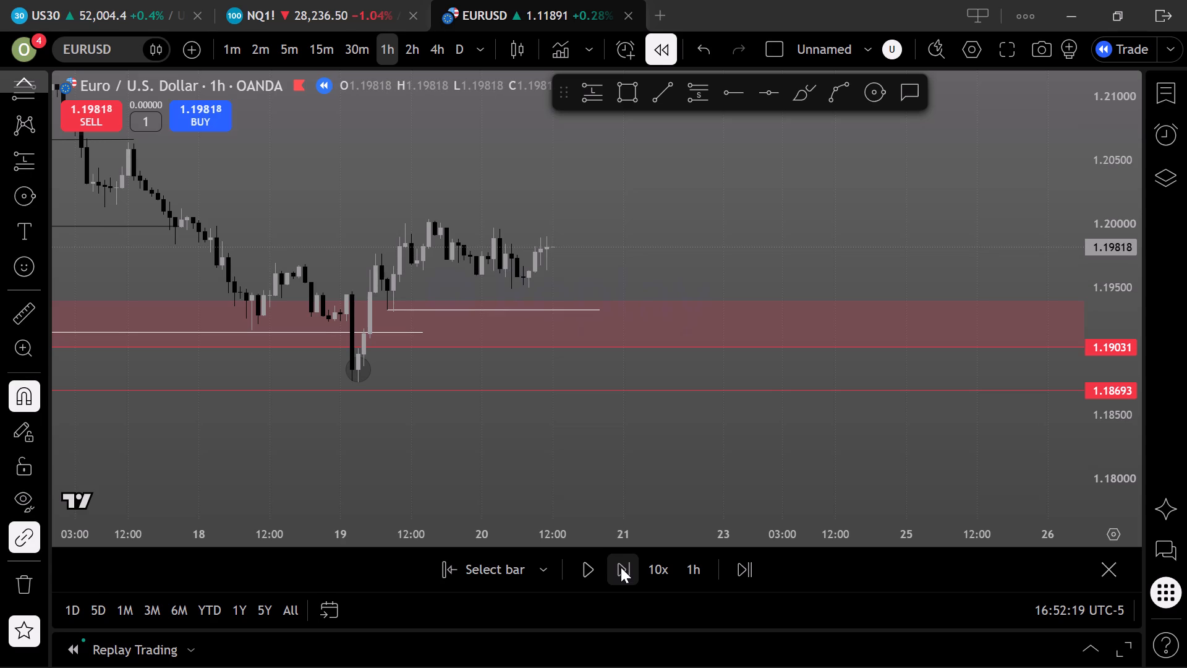
pyautogui.click(621, 567)
pyautogui.tripleClick(621, 567)
pyautogui.tripleClick(621, 567)
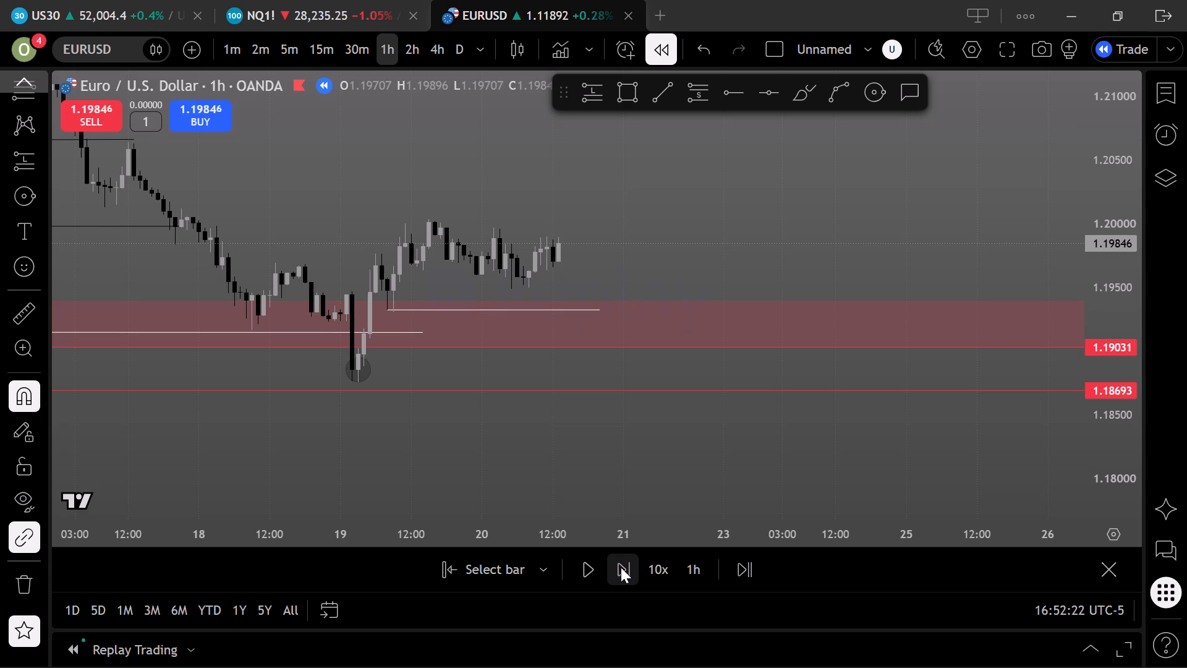
pyautogui.doubleClick(621, 567)
pyautogui.tripleClick(621, 567)
pyautogui.tripleClick(621, 567)
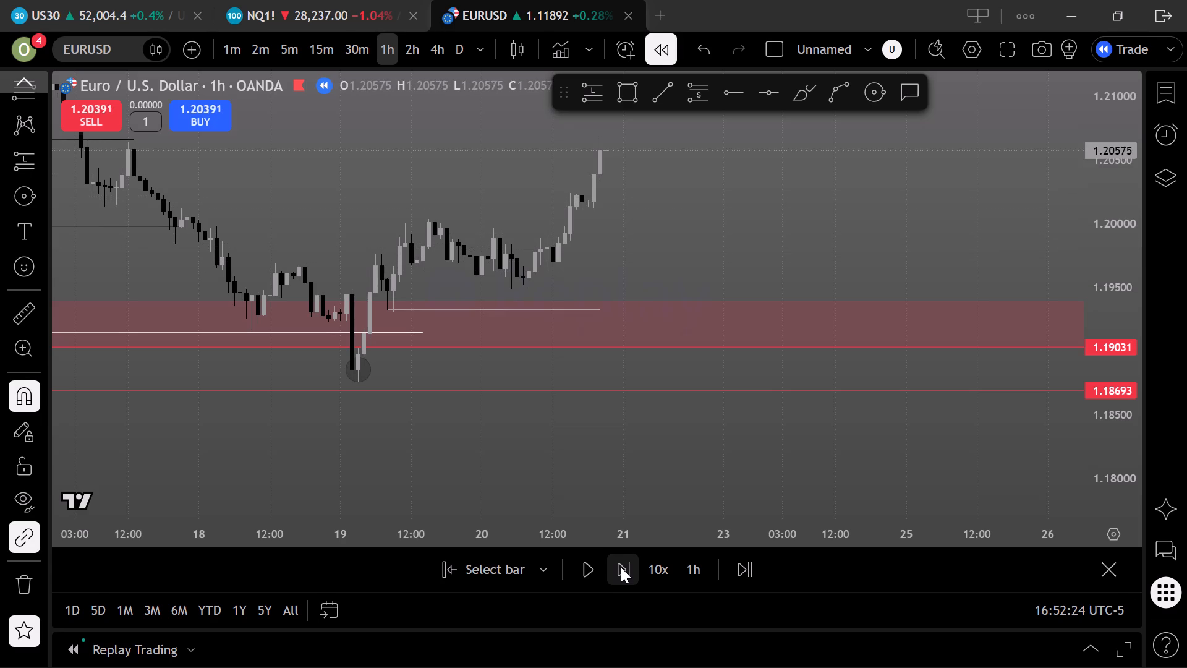
pyautogui.tripleClick(621, 567)
pyautogui.tripleClick(621, 567)
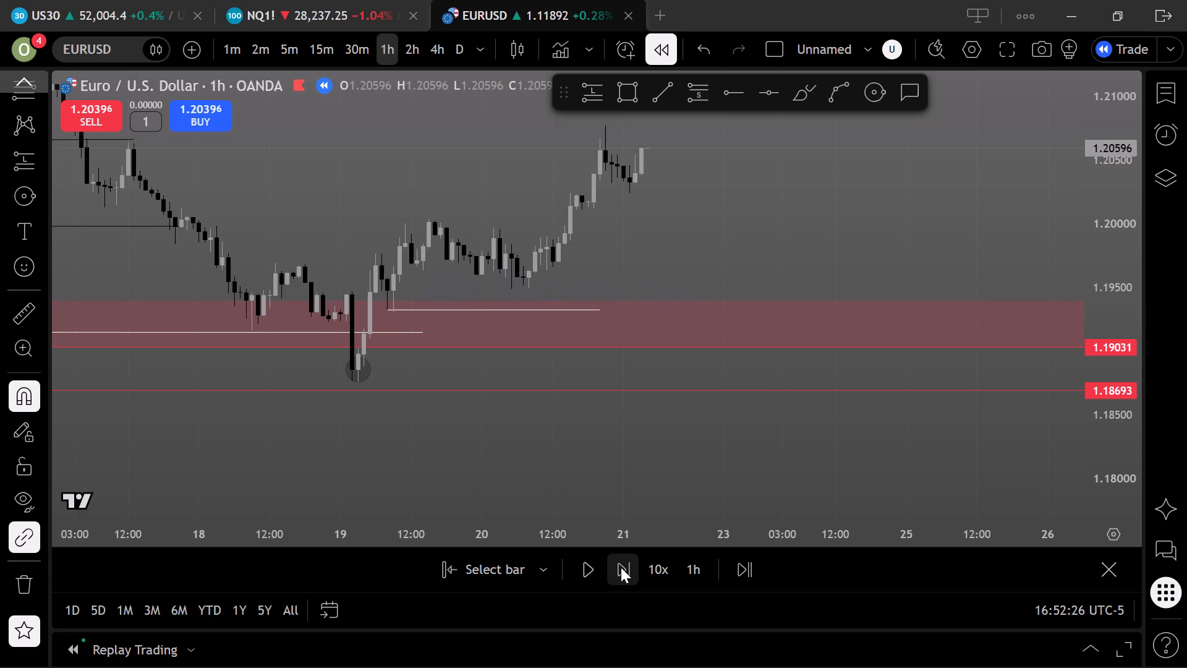
pyautogui.tripleClick(621, 567)
pyautogui.tripleClick(621, 567)
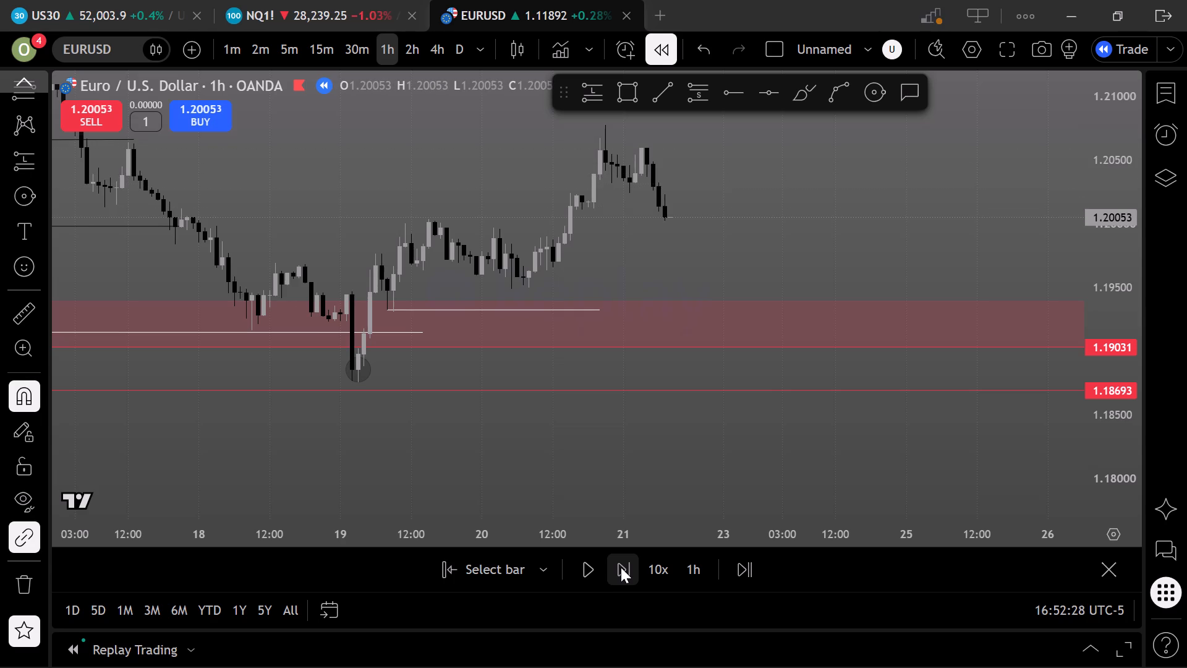
pyautogui.tripleClick(621, 567)
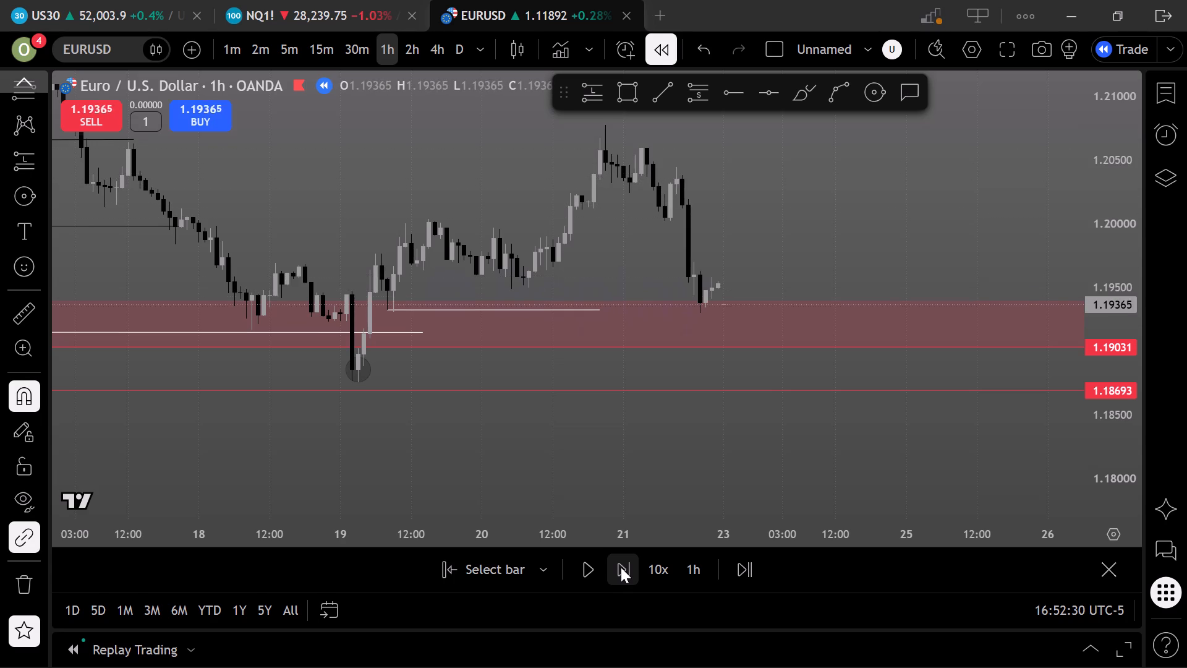
# Extend the pullback-low trend line to 24 October 07:00, keeping it level at about 1.19323.
pyautogui.moveTo(848, 232); pyautogui.dragTo(848, 233)
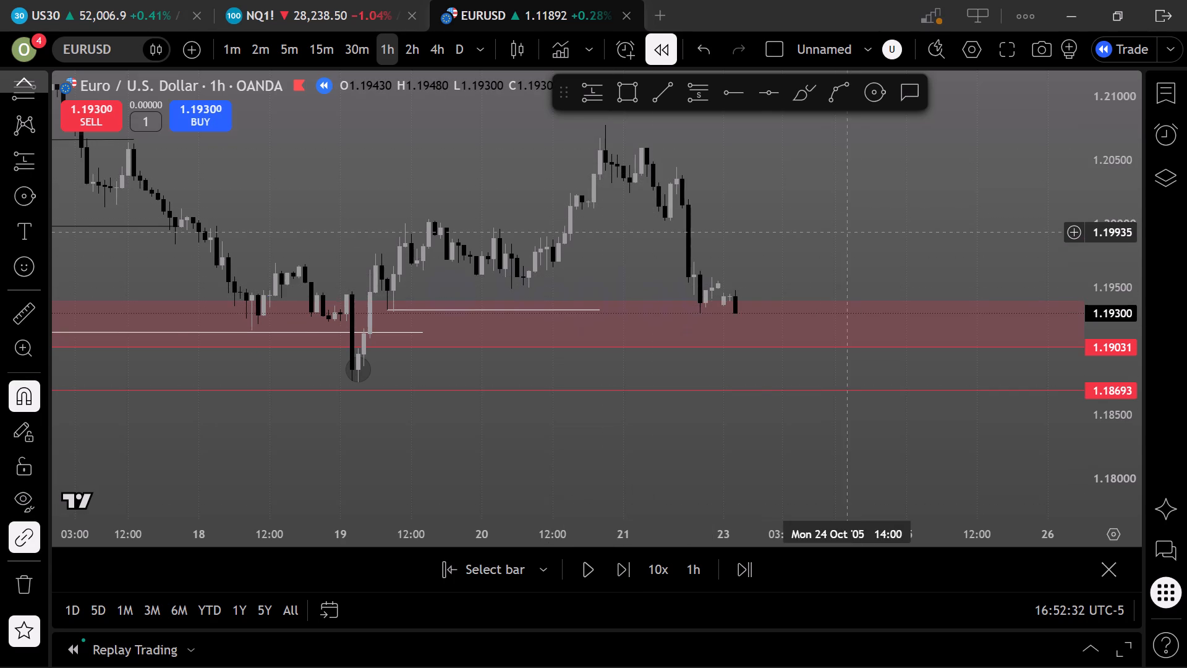
pyautogui.moveTo(848, 233); pyautogui.dragTo(600, 218)
pyautogui.moveTo(372, 295); pyautogui.dragTo(394, 301)
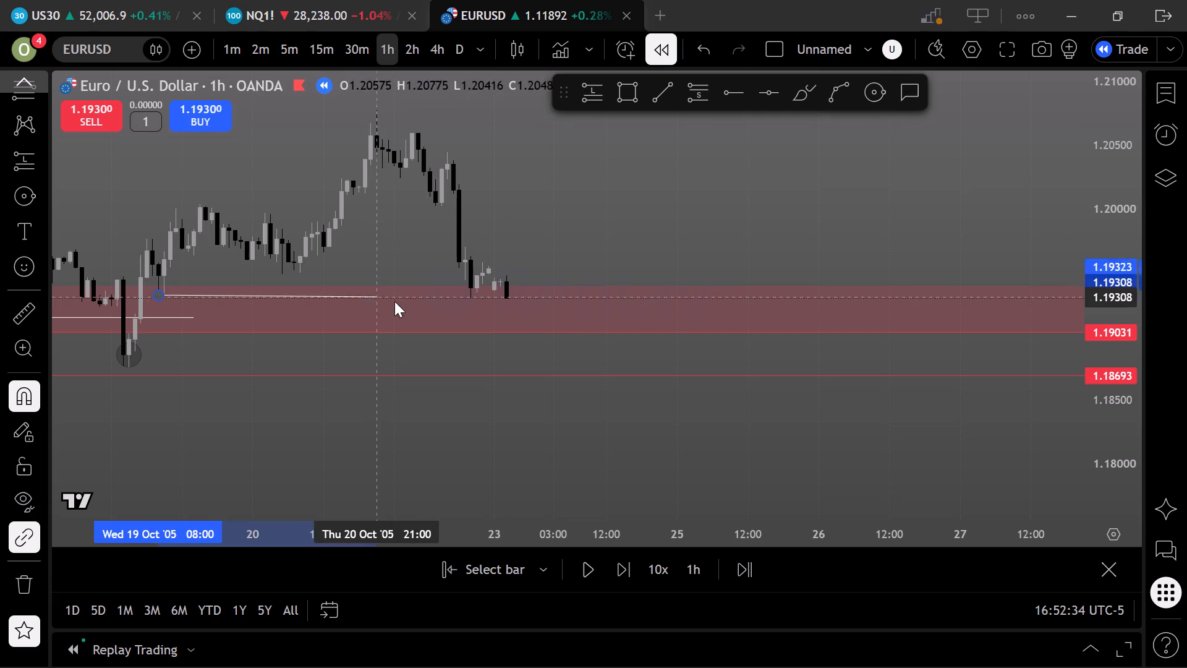
pyautogui.moveTo(394, 301); pyautogui.dragTo(577, 301)
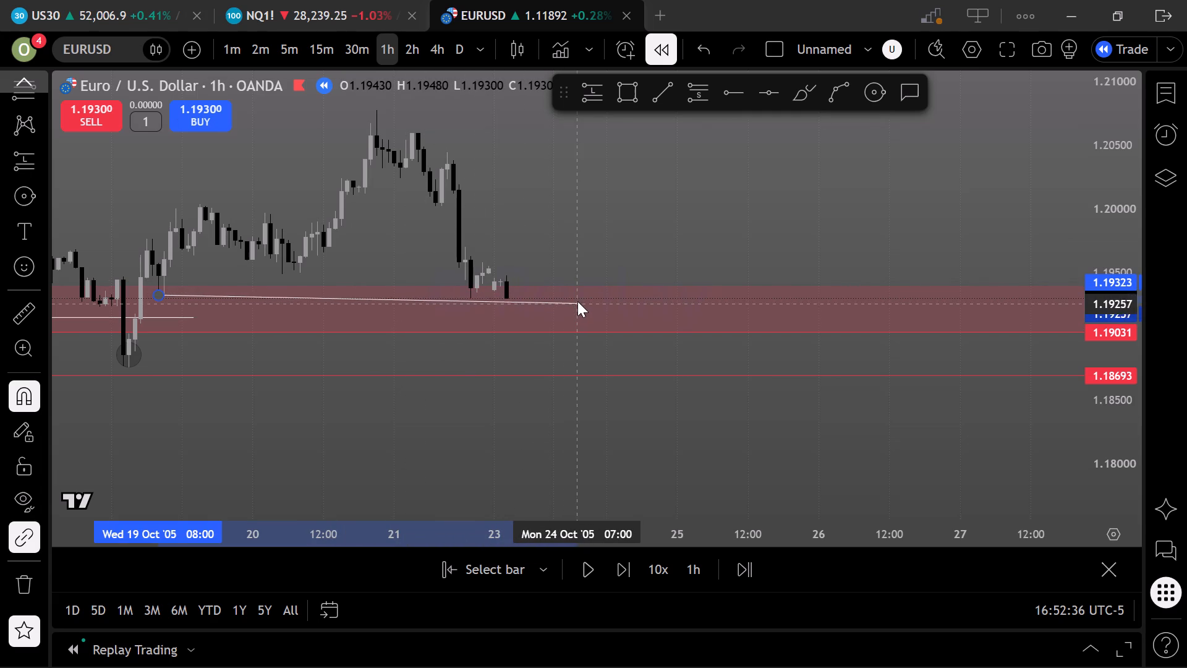
pyautogui.moveTo(577, 301); pyautogui.dragTo(580, 296)
pyautogui.click(573, 253)
# Place a long position from 21 October 14:00 with entry at 1.19341 and stop at 1.18718, below the lower red line.
pyautogui.moveTo(609, 177); pyautogui.dragTo(615, 183)
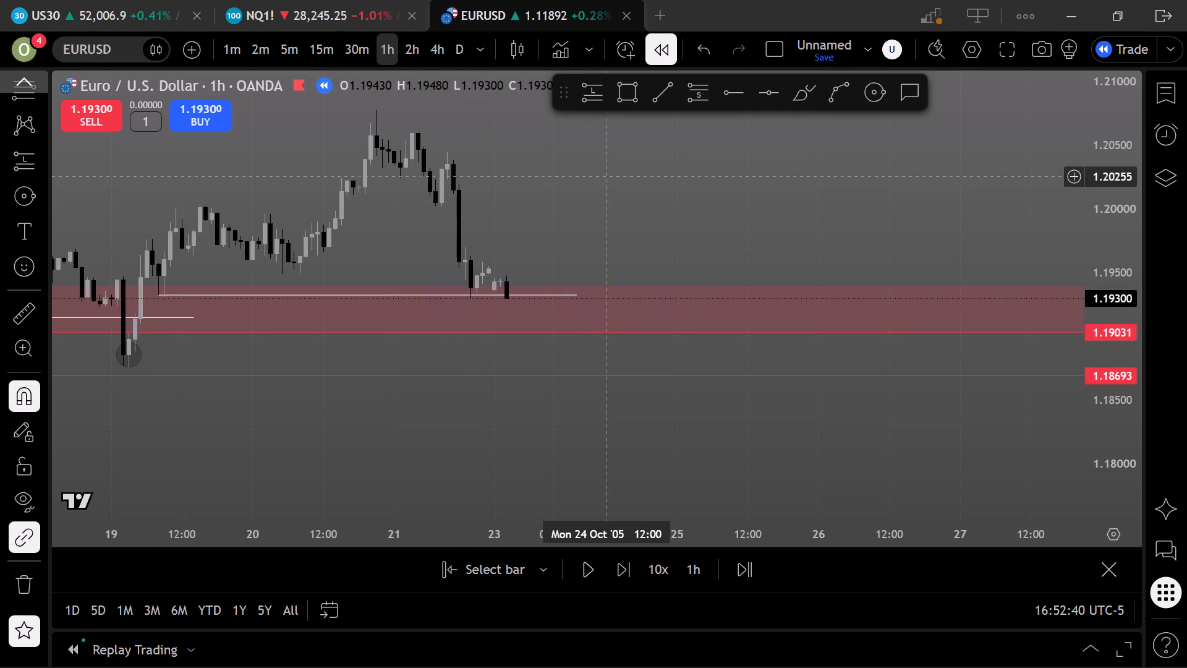
pyautogui.moveTo(615, 183); pyautogui.dragTo(613, 226)
pyautogui.scroll(-2, 626, 222)
pyautogui.moveTo(723, 182); pyautogui.dragTo(571, 367)
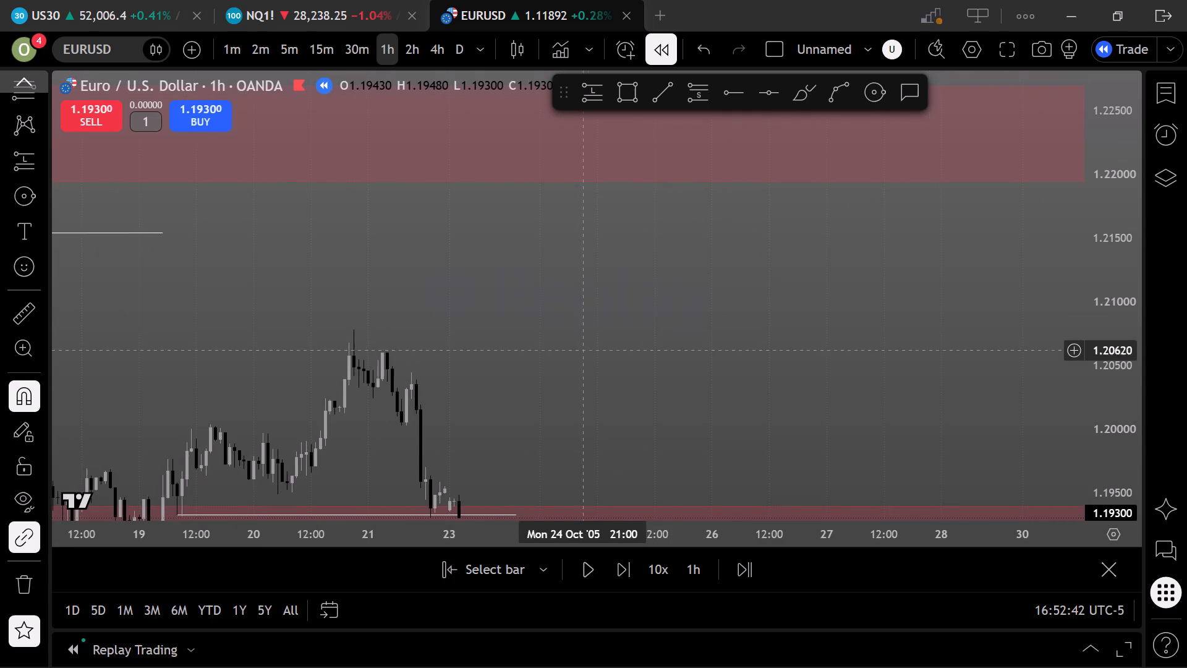
pyautogui.moveTo(602, 286); pyautogui.dragTo(636, 223)
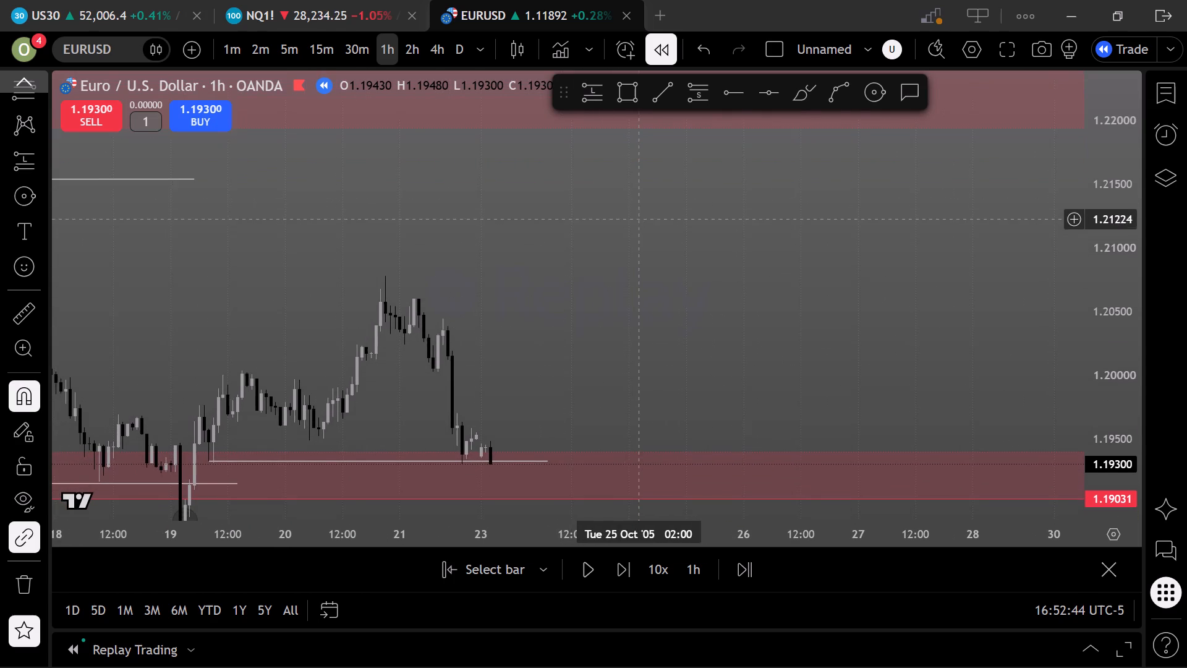
pyautogui.click(643, 212)
pyautogui.moveTo(628, 265); pyautogui.dragTo(637, 217)
pyautogui.moveTo(629, 218); pyautogui.dragTo(626, 195)
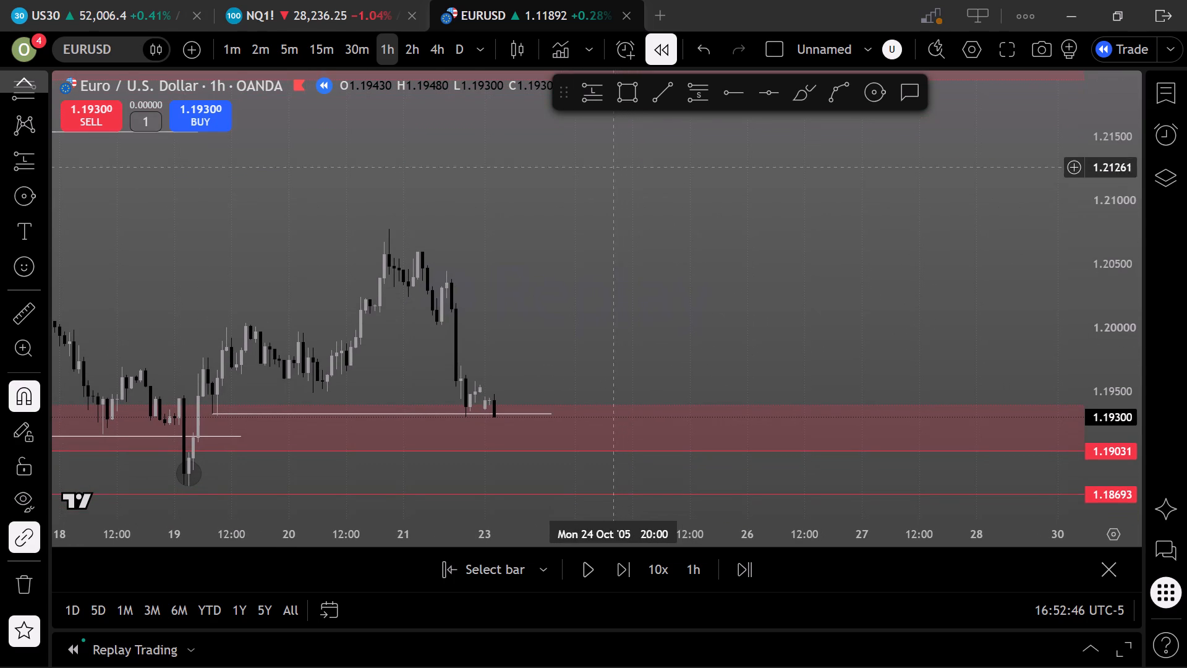
pyautogui.click(600, 92)
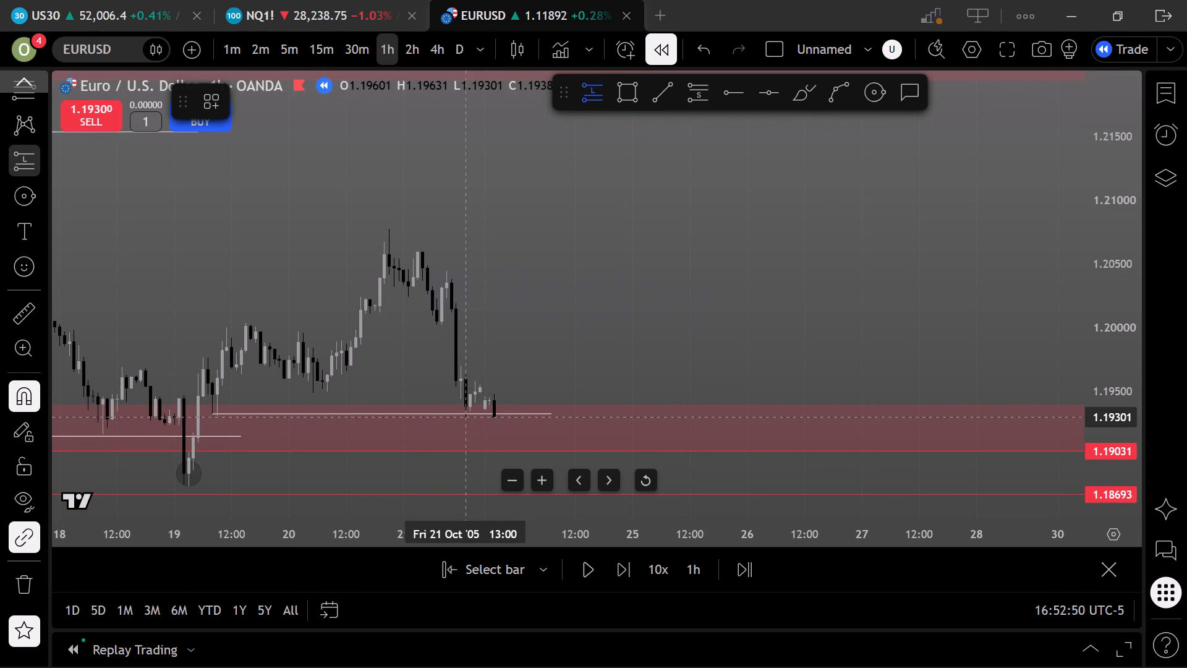
pyautogui.click(472, 411)
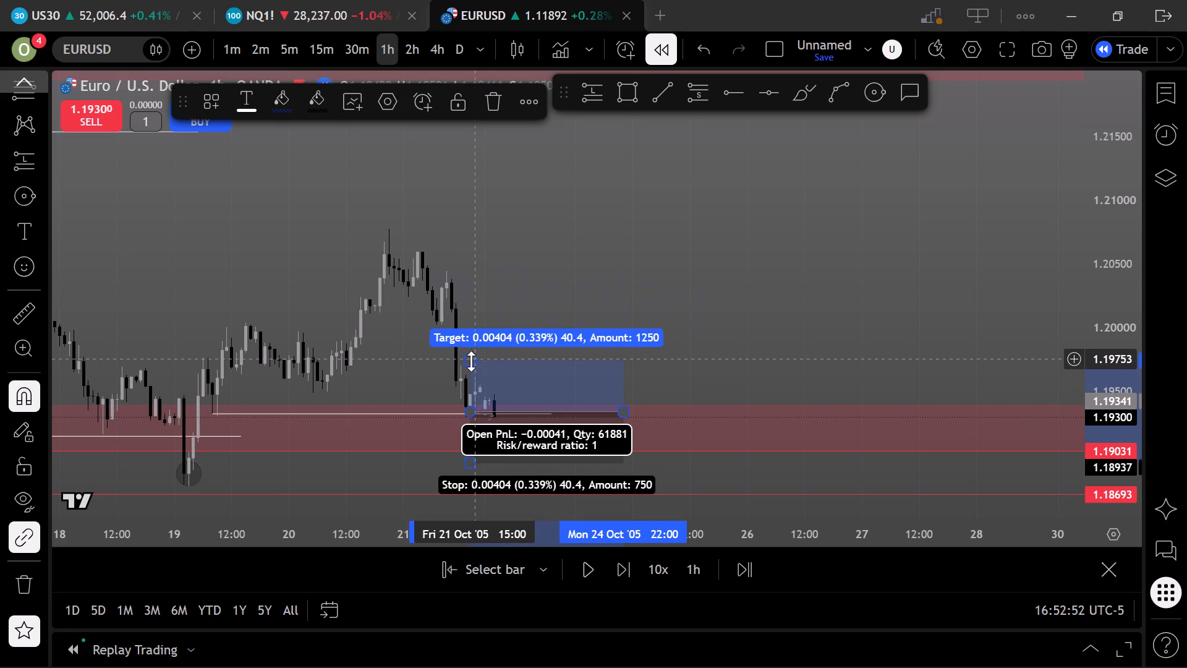
pyautogui.moveTo(470, 460); pyautogui.dragTo(480, 481)
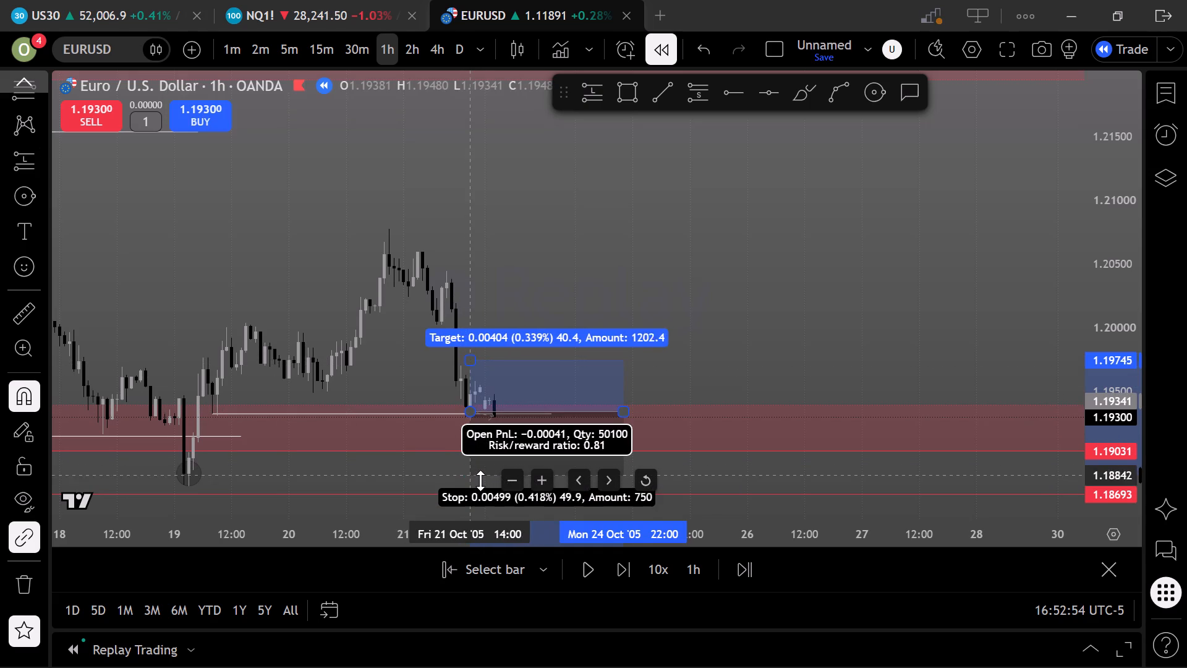
pyautogui.moveTo(480, 481); pyautogui.dragTo(482, 491)
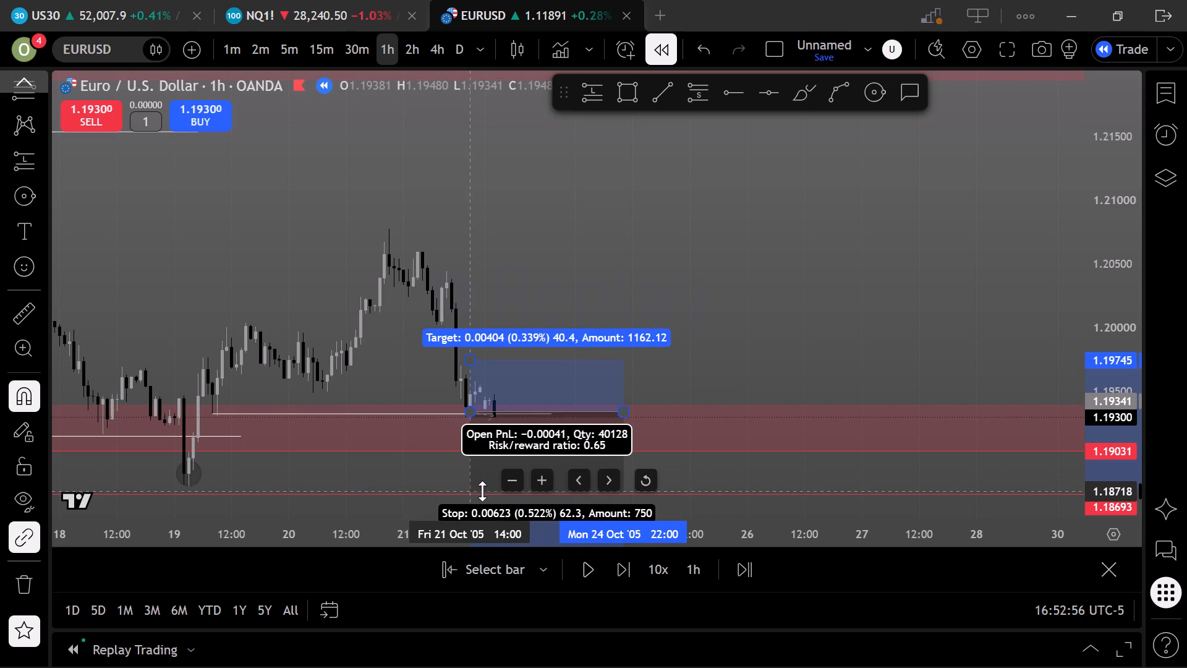
pyautogui.moveTo(482, 491); pyautogui.dragTo(483, 491)
# Raise the long position's target to 1.22696 at the upper edge of the upper red zone.
pyautogui.moveTo(598, 213); pyautogui.dragTo(611, 266)
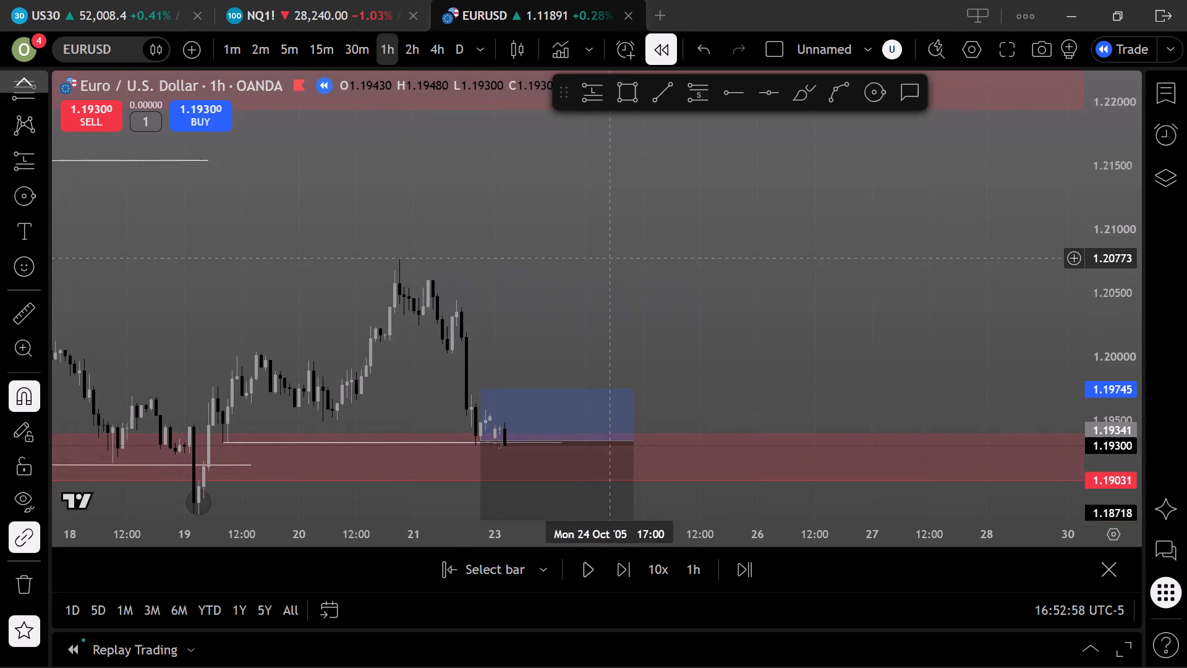
pyautogui.moveTo(611, 266); pyautogui.dragTo(616, 290)
pyautogui.moveTo(485, 422); pyautogui.dragTo(558, 143)
pyautogui.scroll(-10, 365, 215)
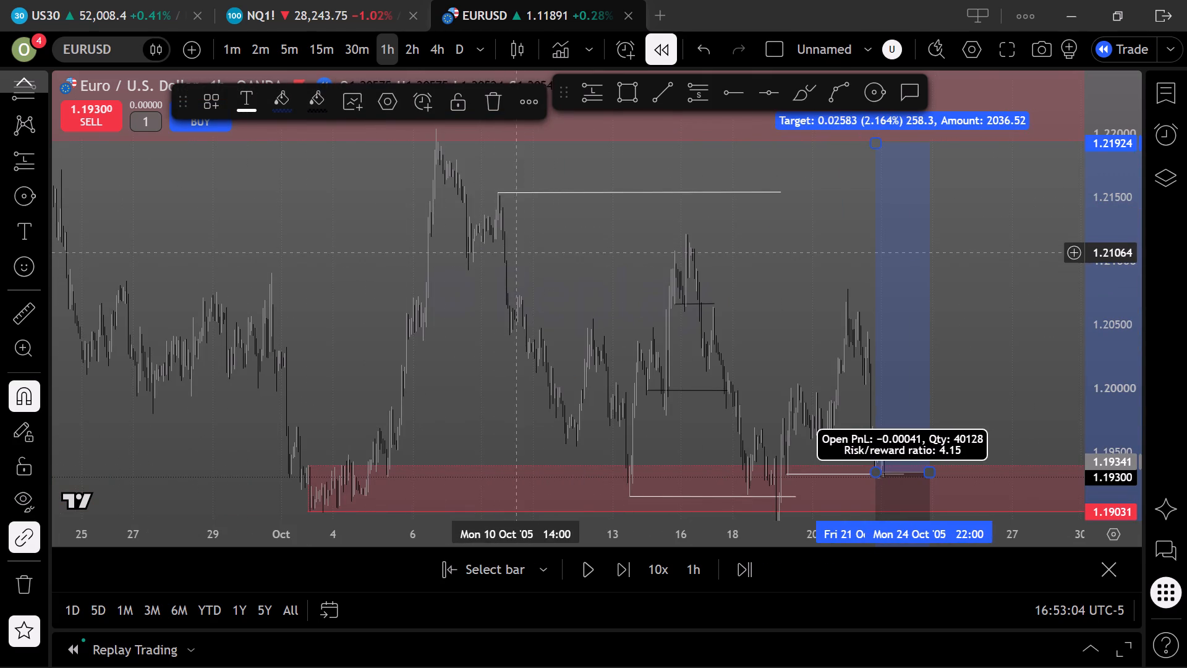
pyautogui.moveTo(534, 245); pyautogui.dragTo(457, 374)
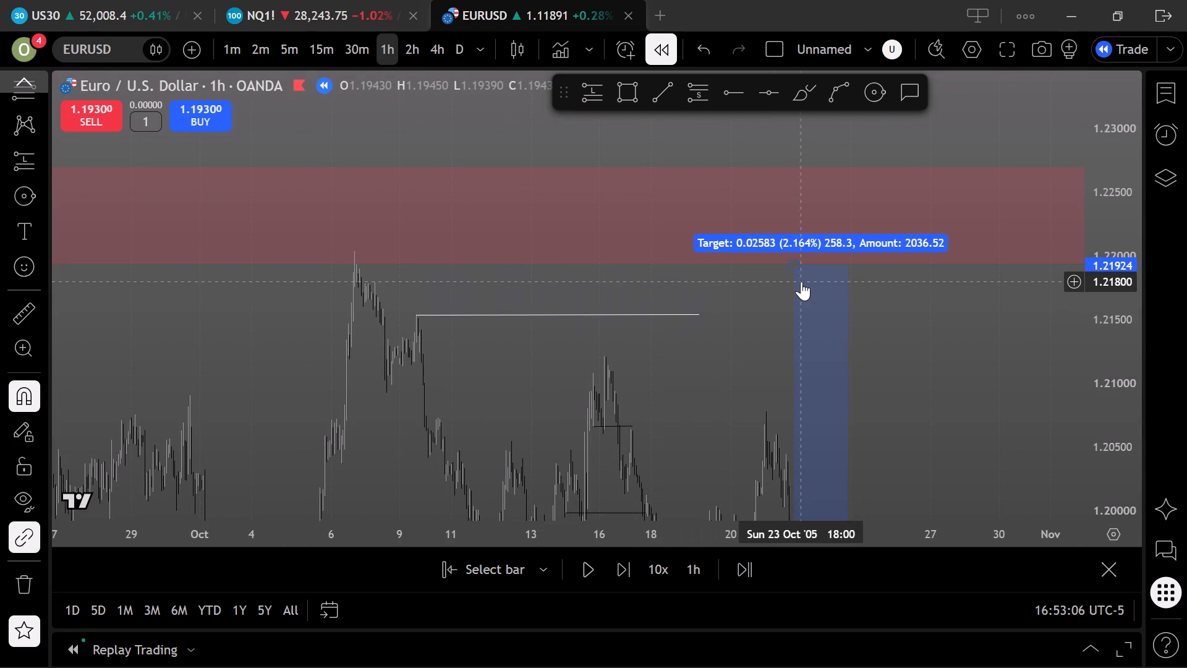
pyautogui.moveTo(798, 266); pyautogui.dragTo(802, 174)
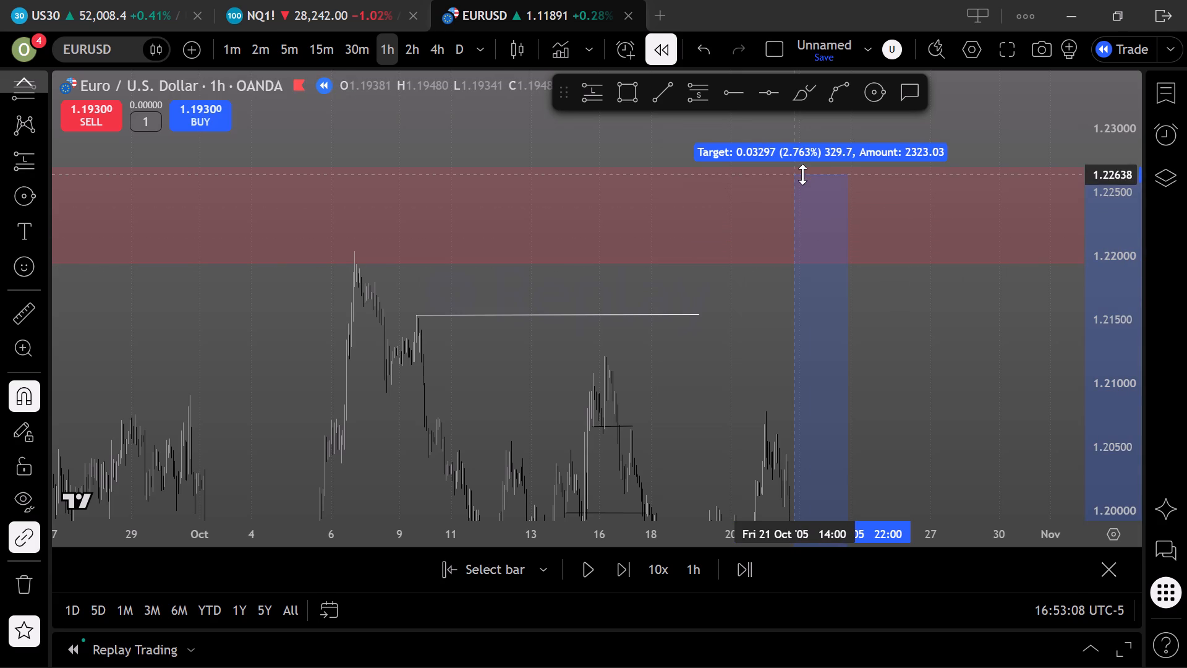
pyautogui.moveTo(802, 174); pyautogui.dragTo(798, 167)
pyautogui.click(517, 357)
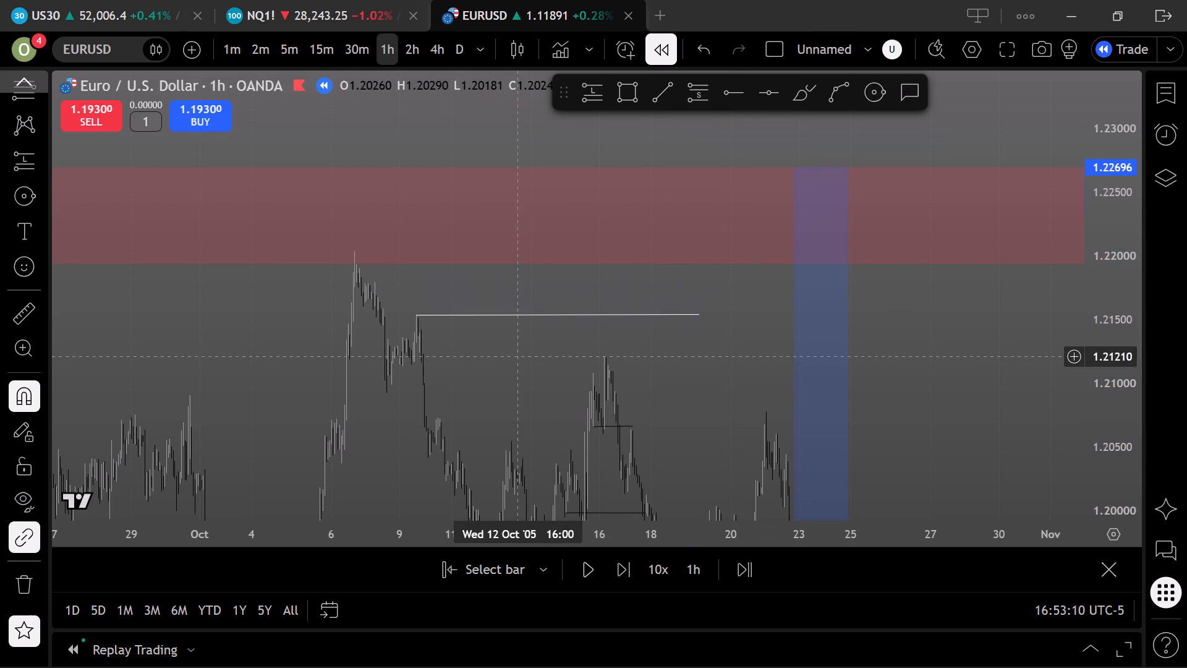
# Extend the trend line from the 10 October high to about 26 October 17:00, keeping it level at about 1.21530.
pyautogui.moveTo(698, 315); pyautogui.dragTo(768, 318)
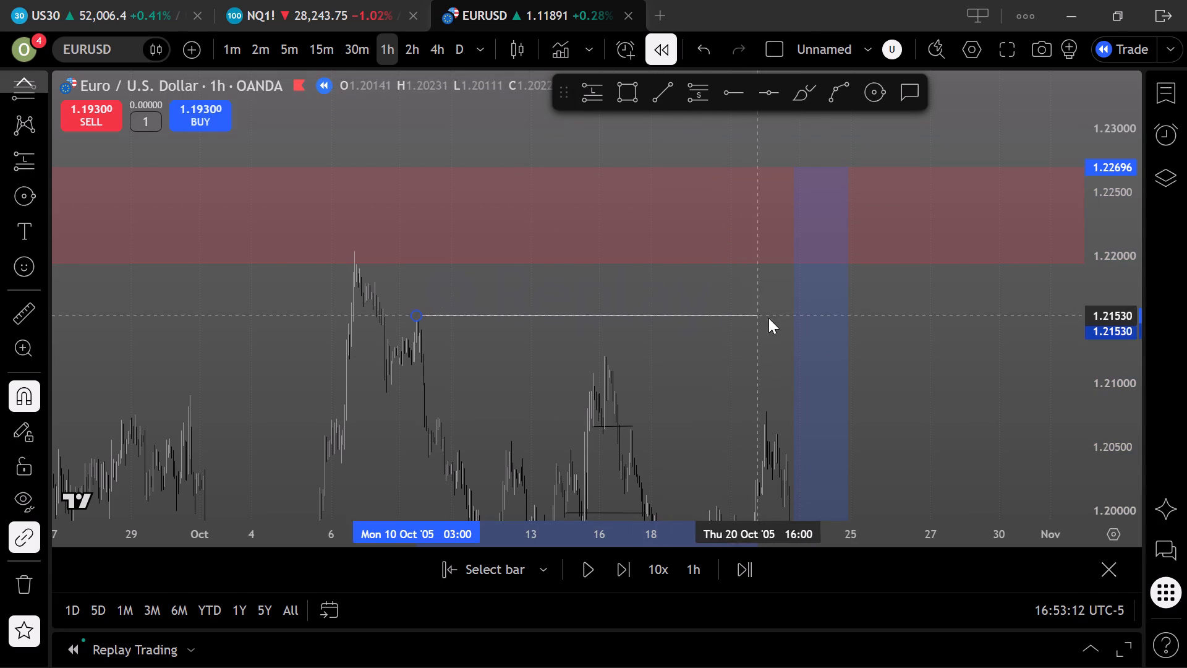
pyautogui.moveTo(768, 318); pyautogui.dragTo(842, 315)
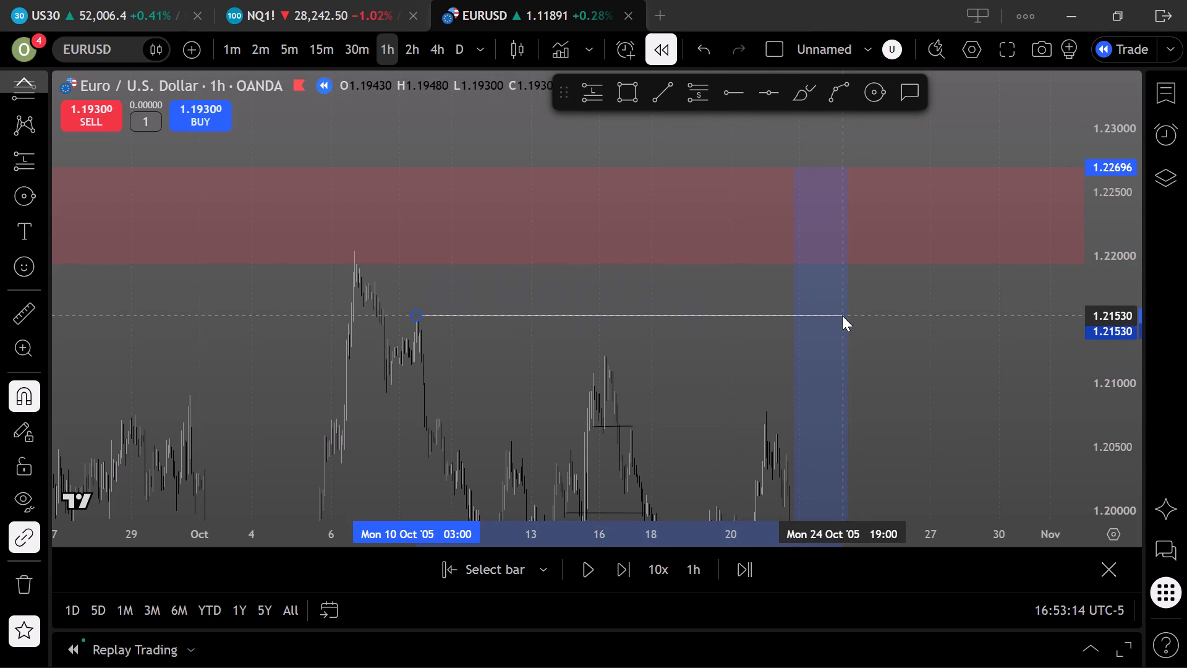
pyautogui.moveTo(842, 315); pyautogui.dragTo(911, 317)
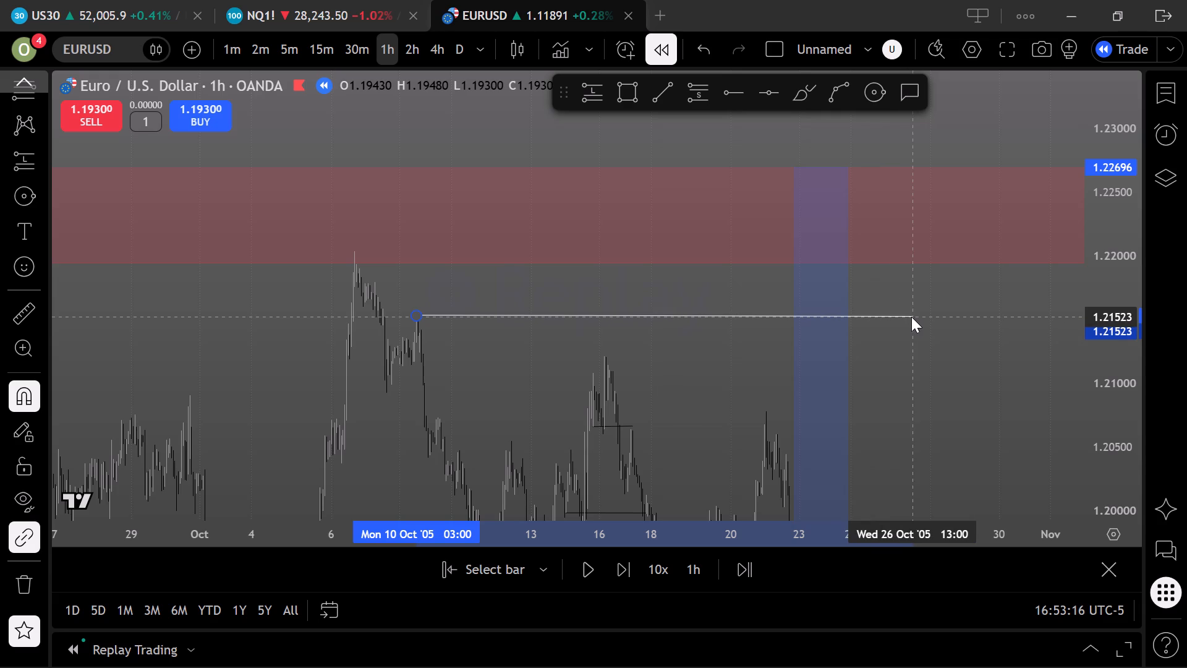
pyautogui.moveTo(911, 317); pyautogui.dragTo(917, 314)
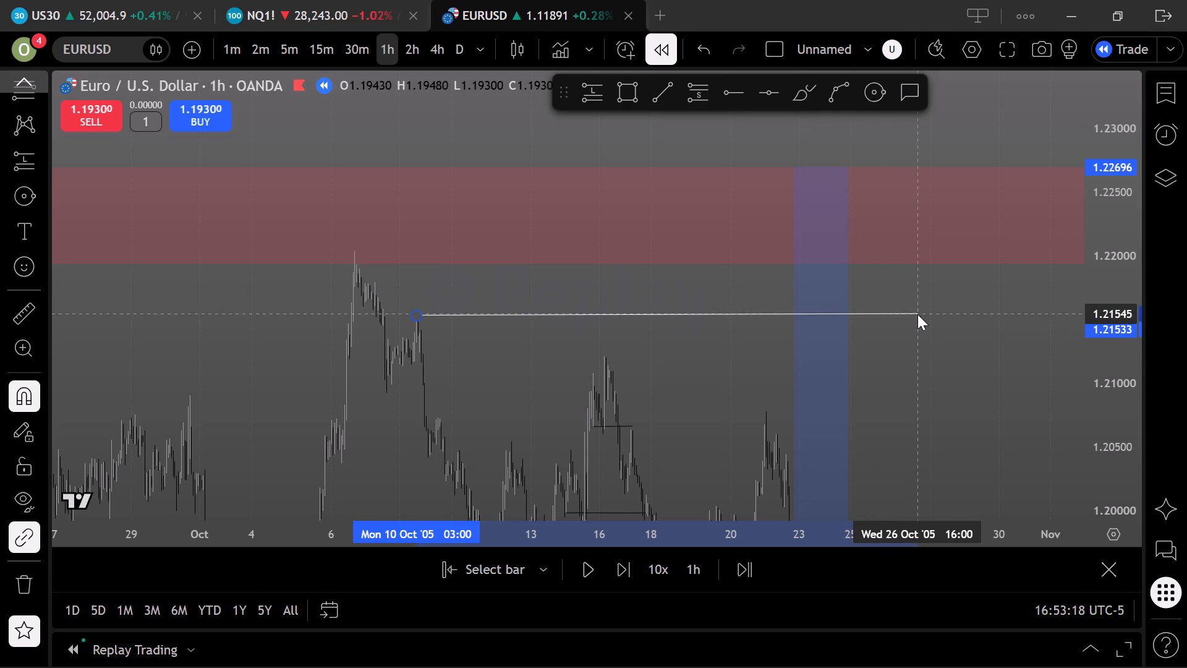
pyautogui.moveTo(917, 314); pyautogui.dragTo(919, 315)
pyautogui.click(695, 379)
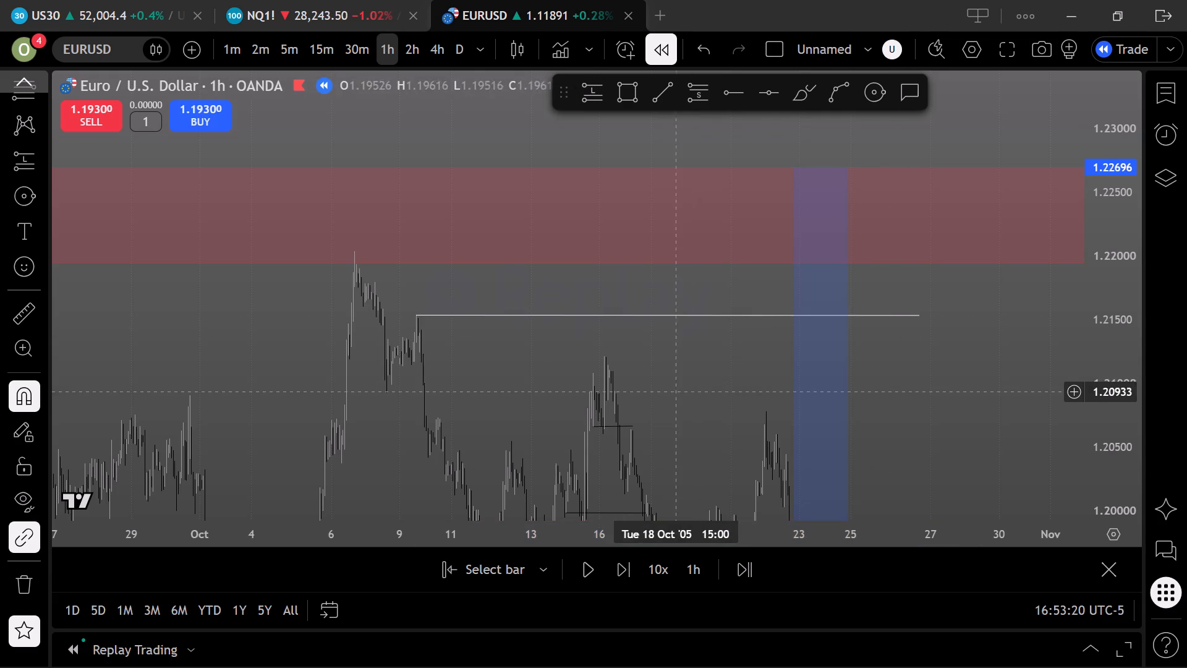
# Draw a level trend line from the 16 October 20:00 high at 1.21210 to 27 October 11:00.
pyautogui.scroll(3, 670, 387)
pyautogui.moveTo(550, 374); pyautogui.dragTo(672, 322)
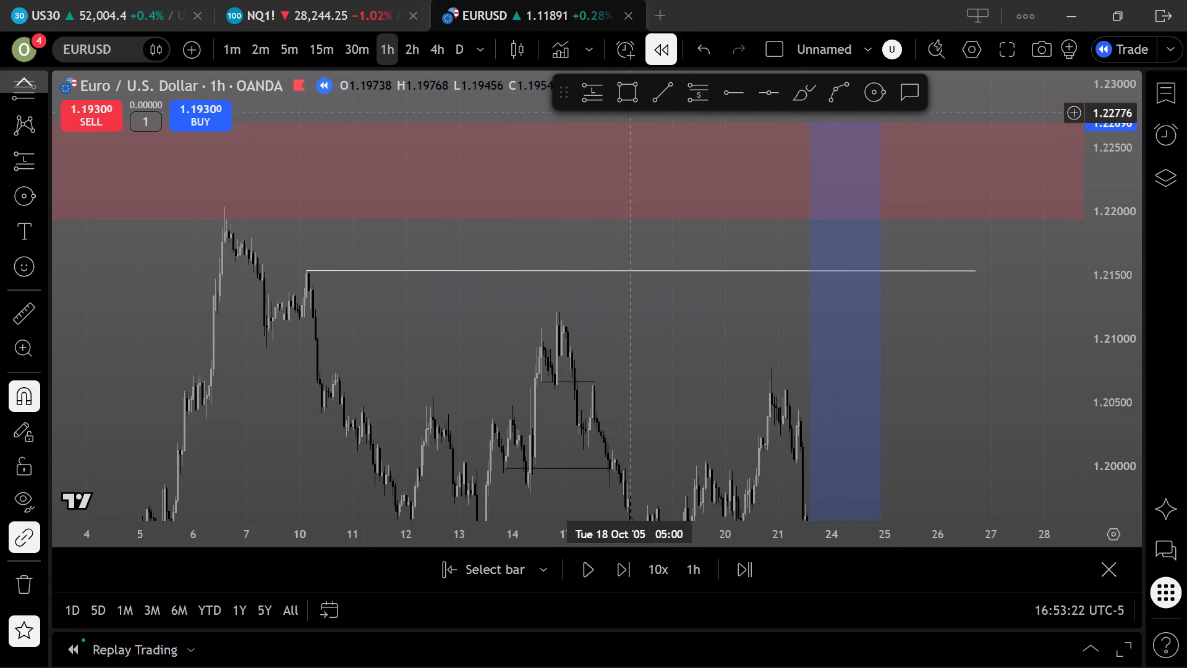
pyautogui.click(657, 91)
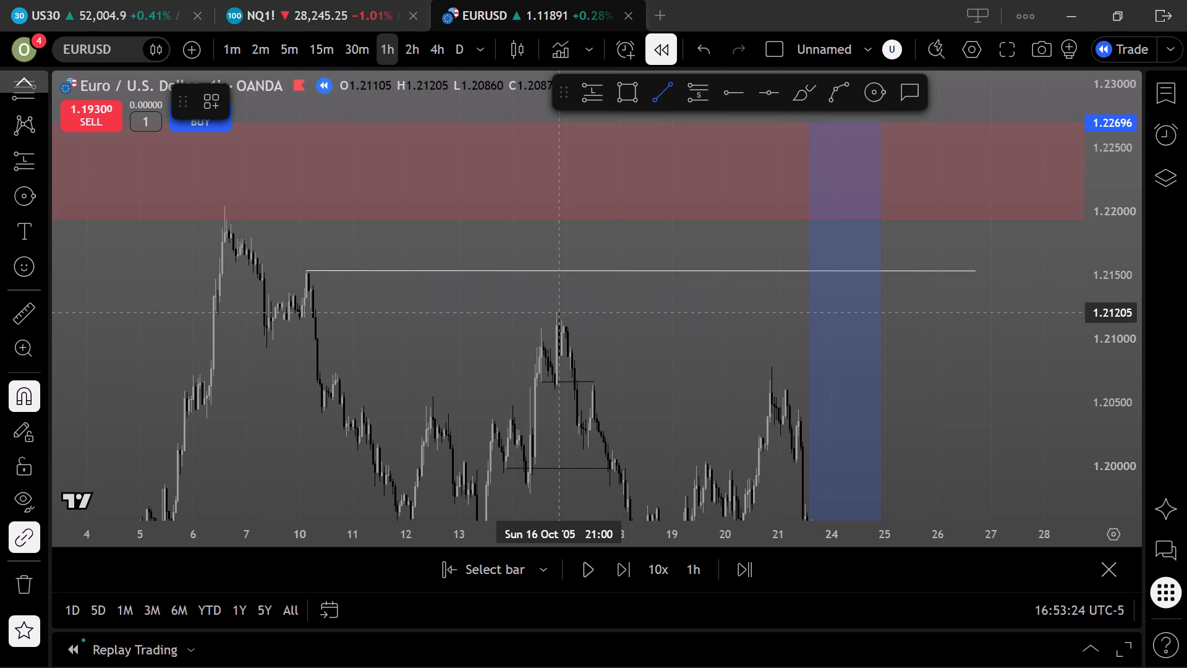
pyautogui.click(558, 295)
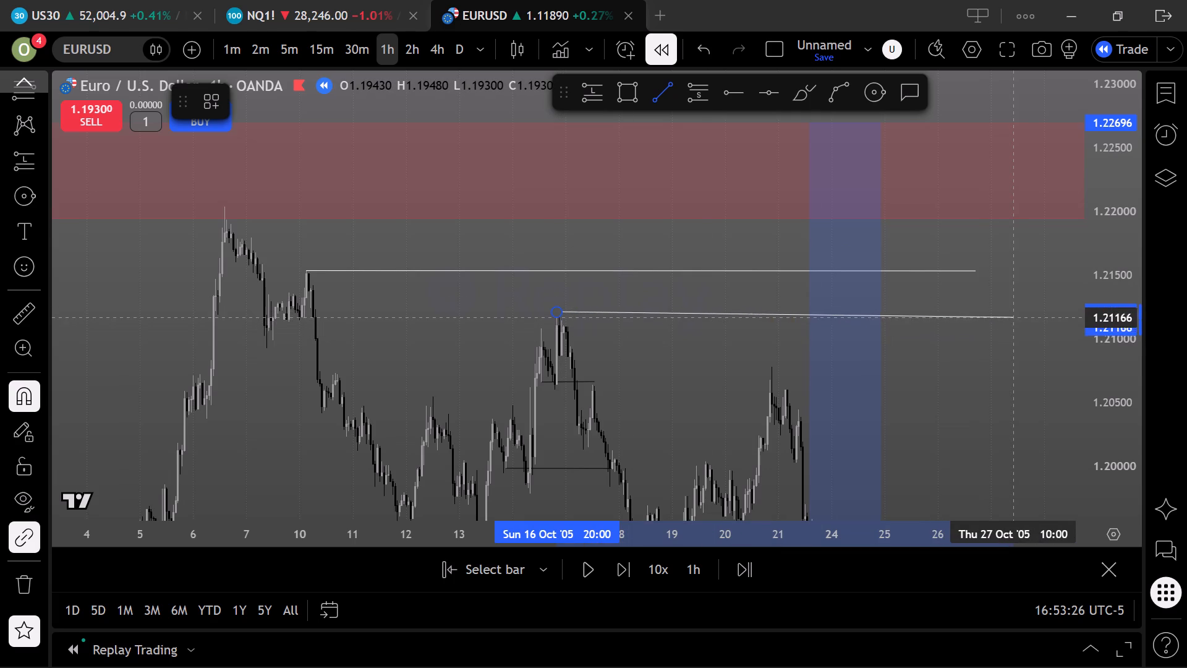
pyautogui.click(1015, 312)
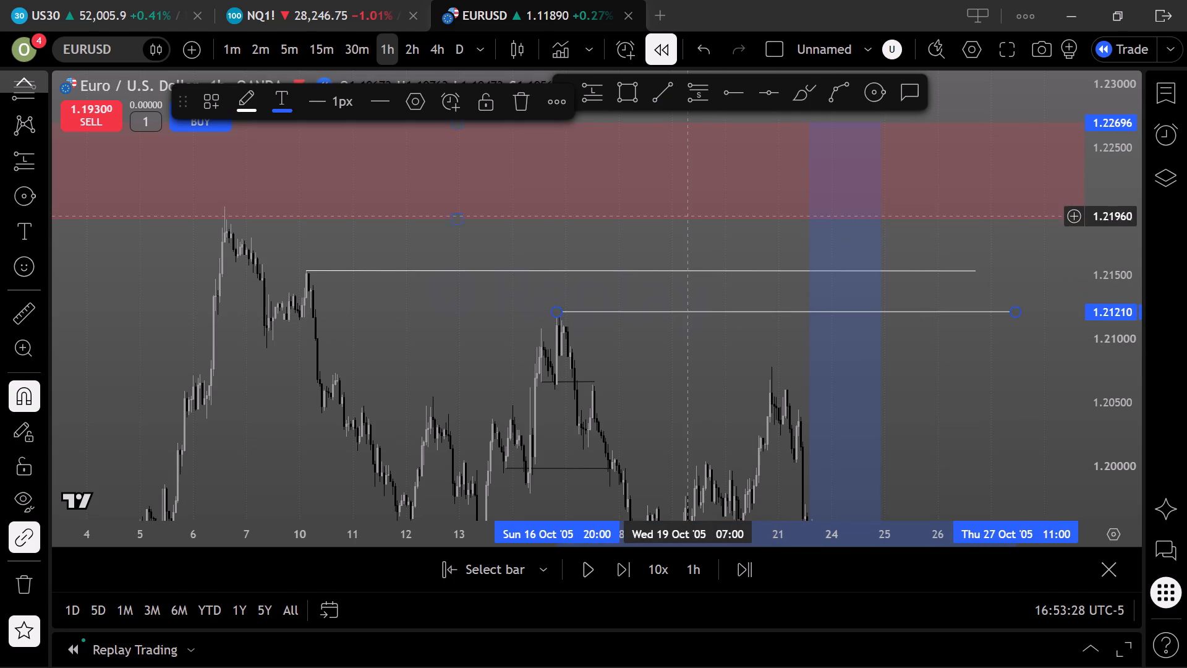
pyautogui.click(686, 239)
# Play the replay forward from 23 October and pause it at the start of 28 October.
pyautogui.moveTo(656, 375); pyautogui.dragTo(628, 298)
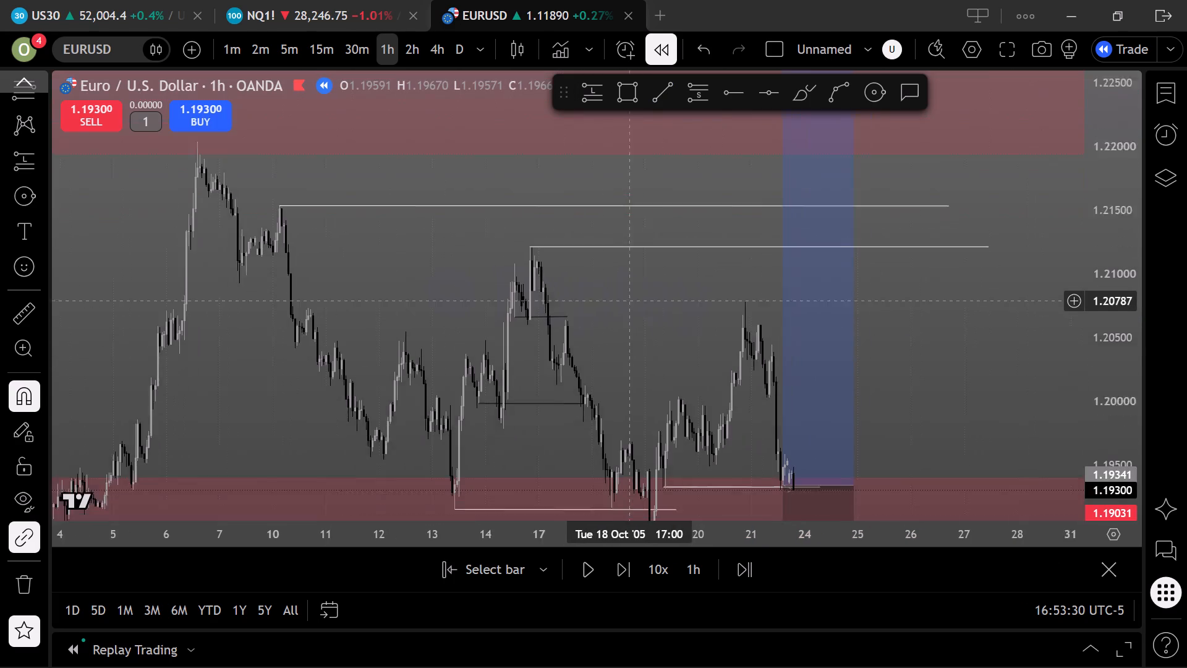
pyautogui.moveTo(628, 298); pyautogui.dragTo(600, 267)
pyautogui.click(514, 280)
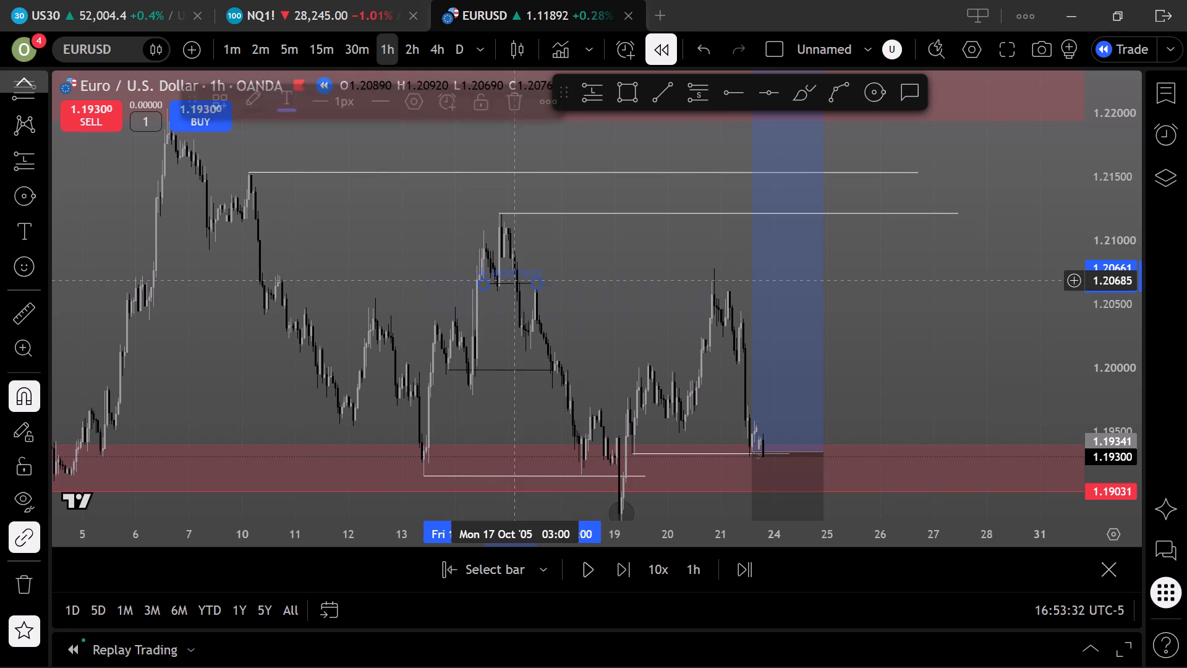
pyautogui.click(564, 266)
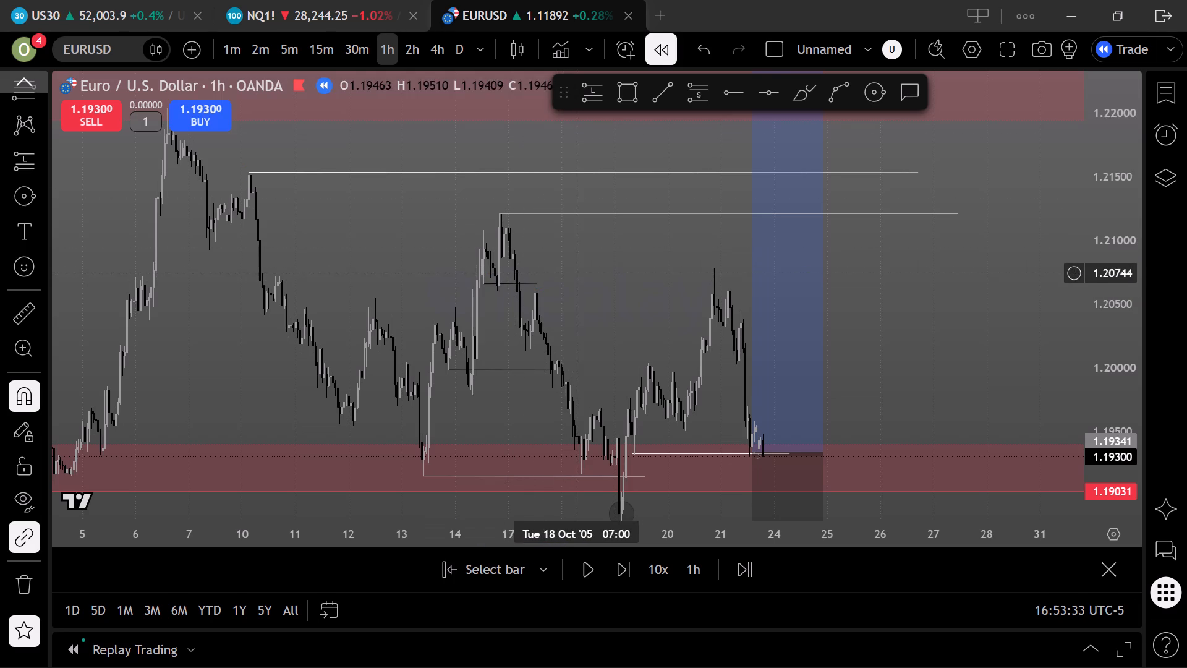
pyautogui.moveTo(591, 267); pyautogui.dragTo(411, 259)
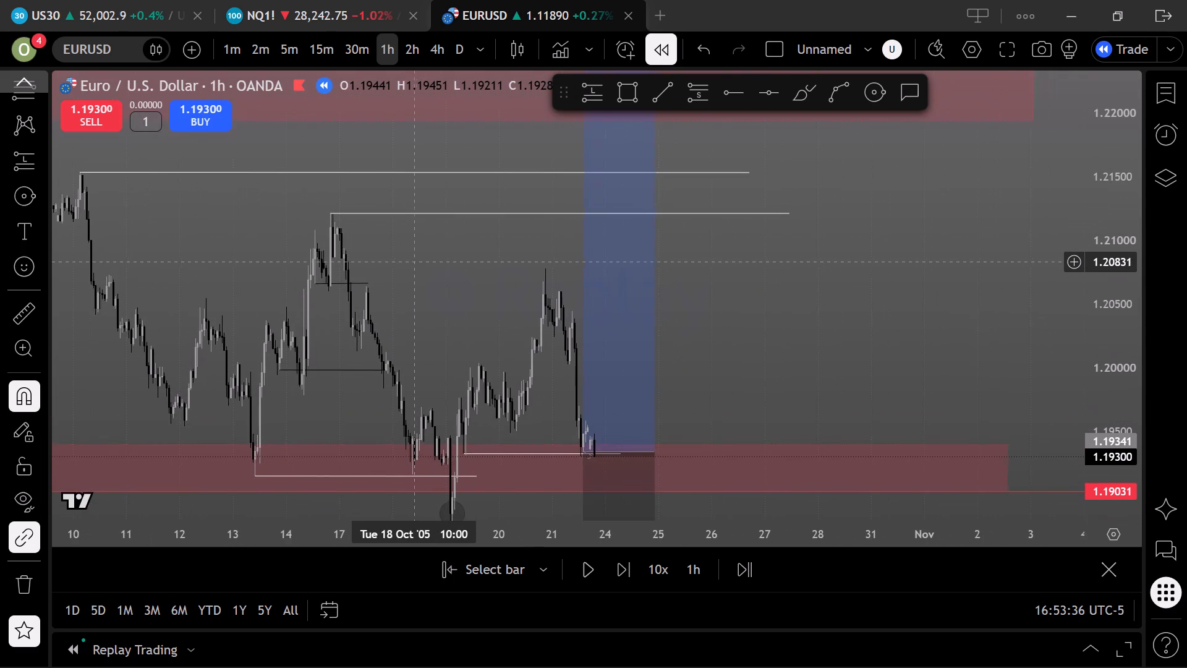
pyautogui.moveTo(411, 259); pyautogui.dragTo(406, 255)
pyautogui.click(584, 572)
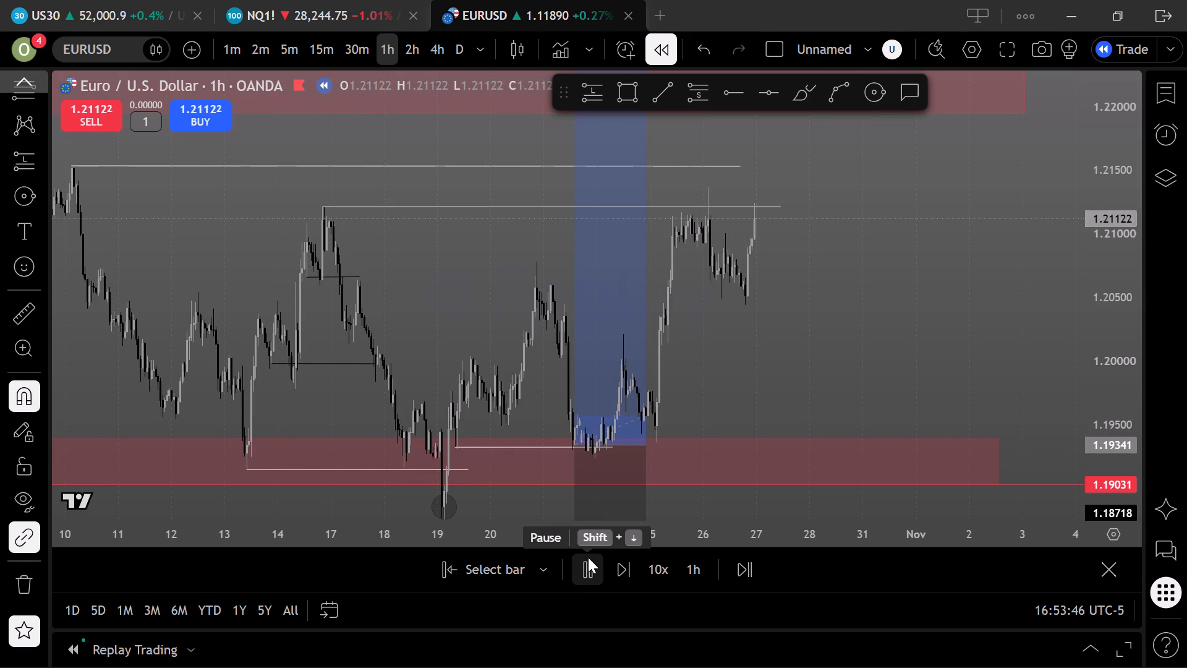
pyautogui.click(588, 557)
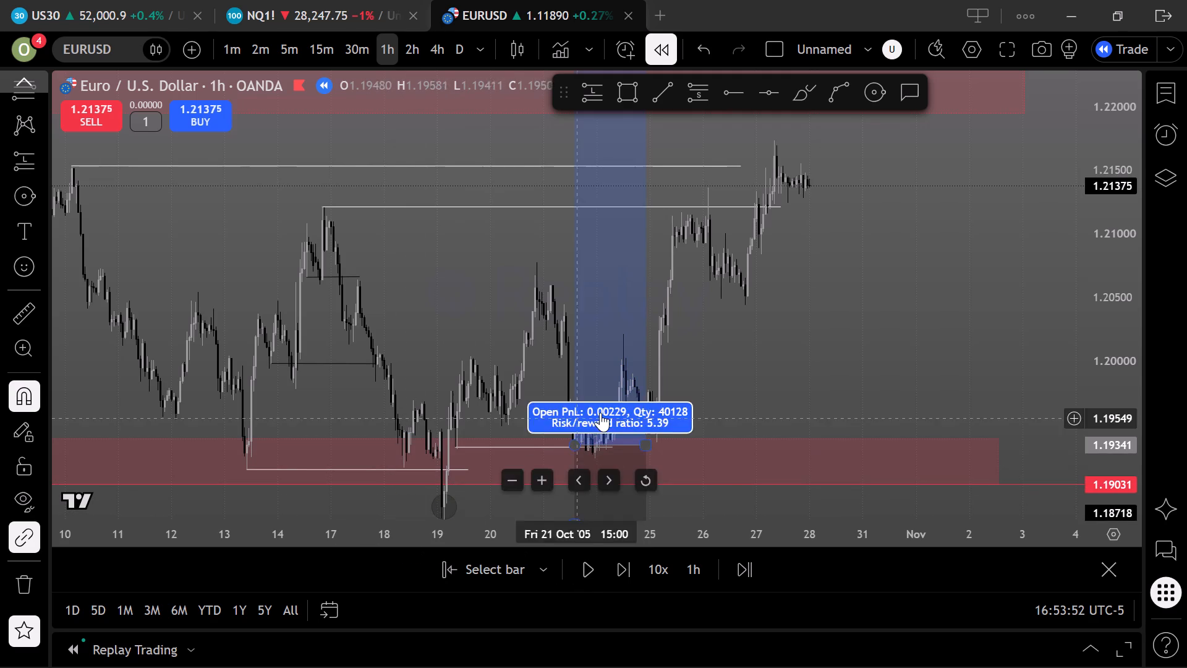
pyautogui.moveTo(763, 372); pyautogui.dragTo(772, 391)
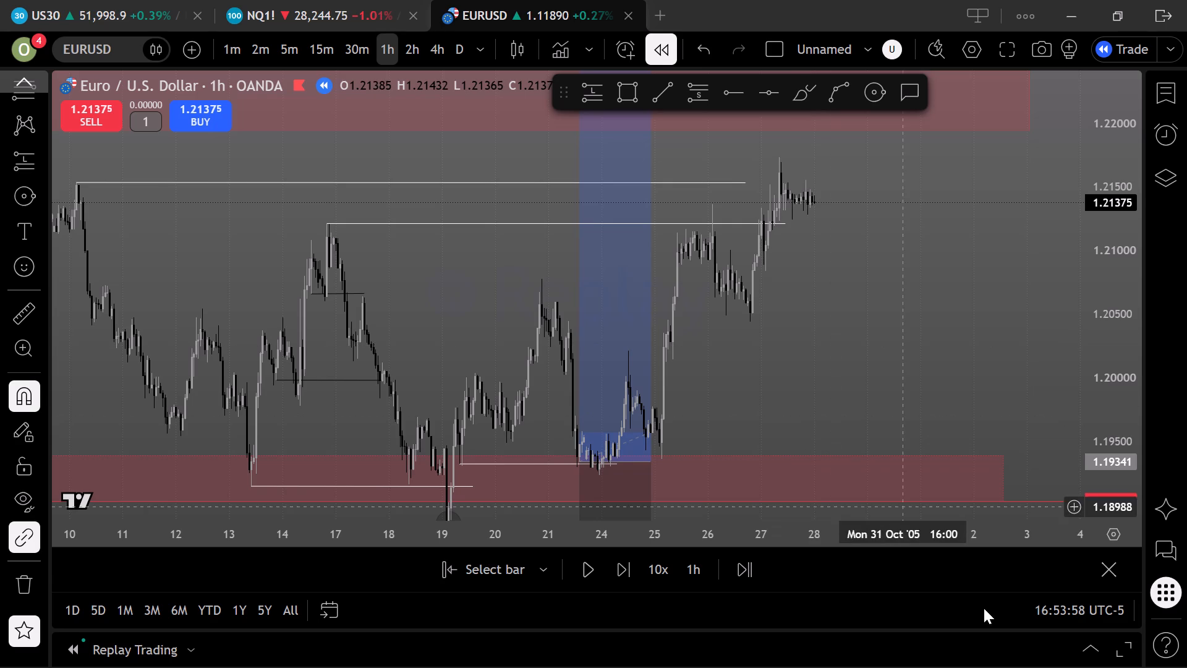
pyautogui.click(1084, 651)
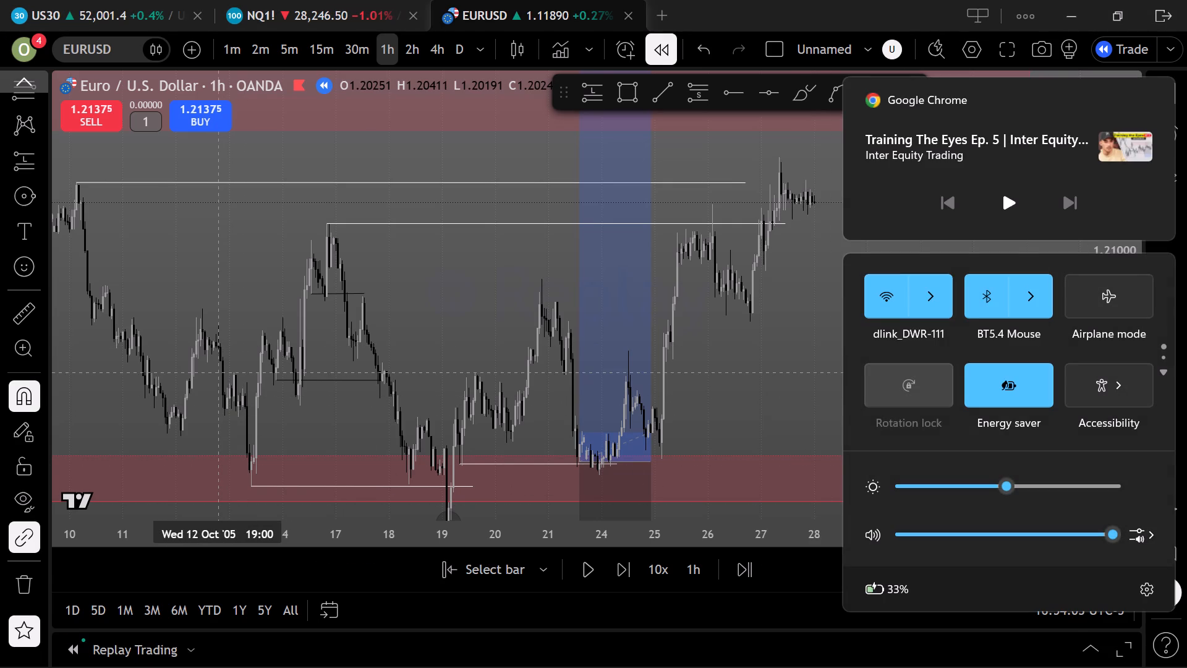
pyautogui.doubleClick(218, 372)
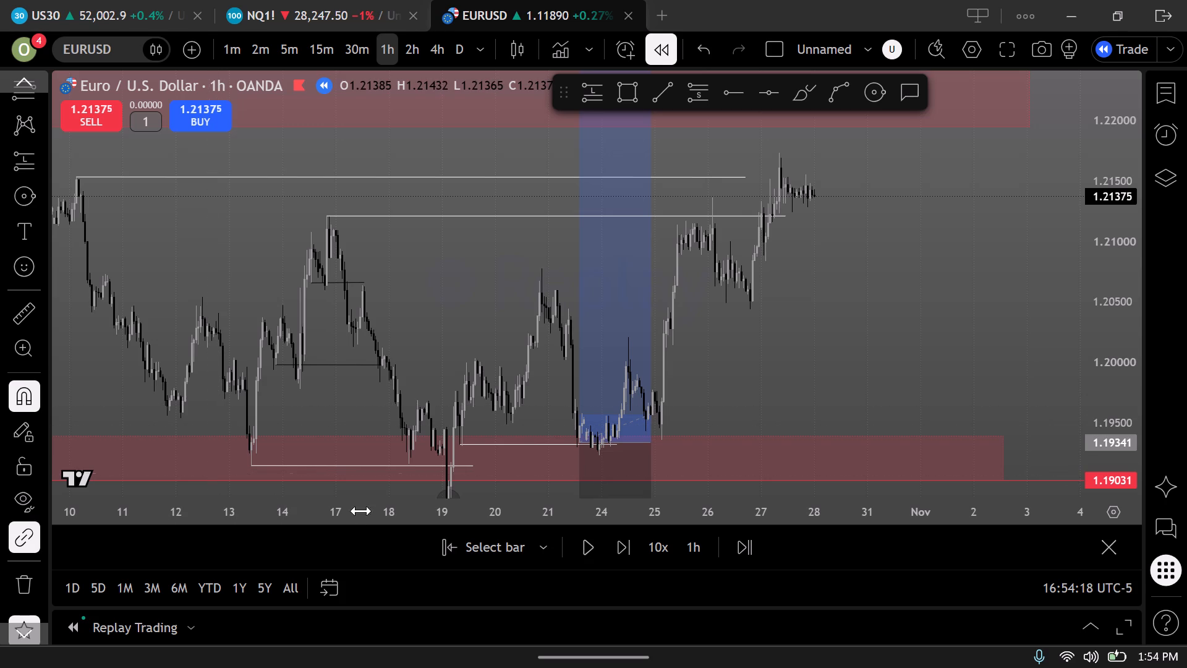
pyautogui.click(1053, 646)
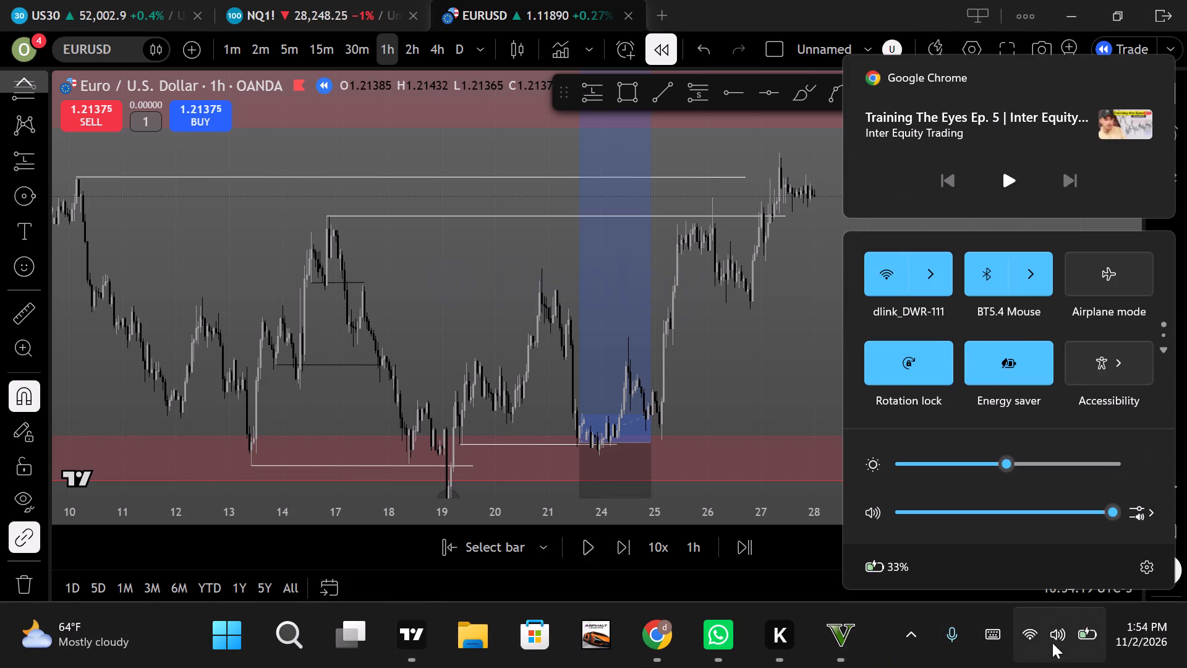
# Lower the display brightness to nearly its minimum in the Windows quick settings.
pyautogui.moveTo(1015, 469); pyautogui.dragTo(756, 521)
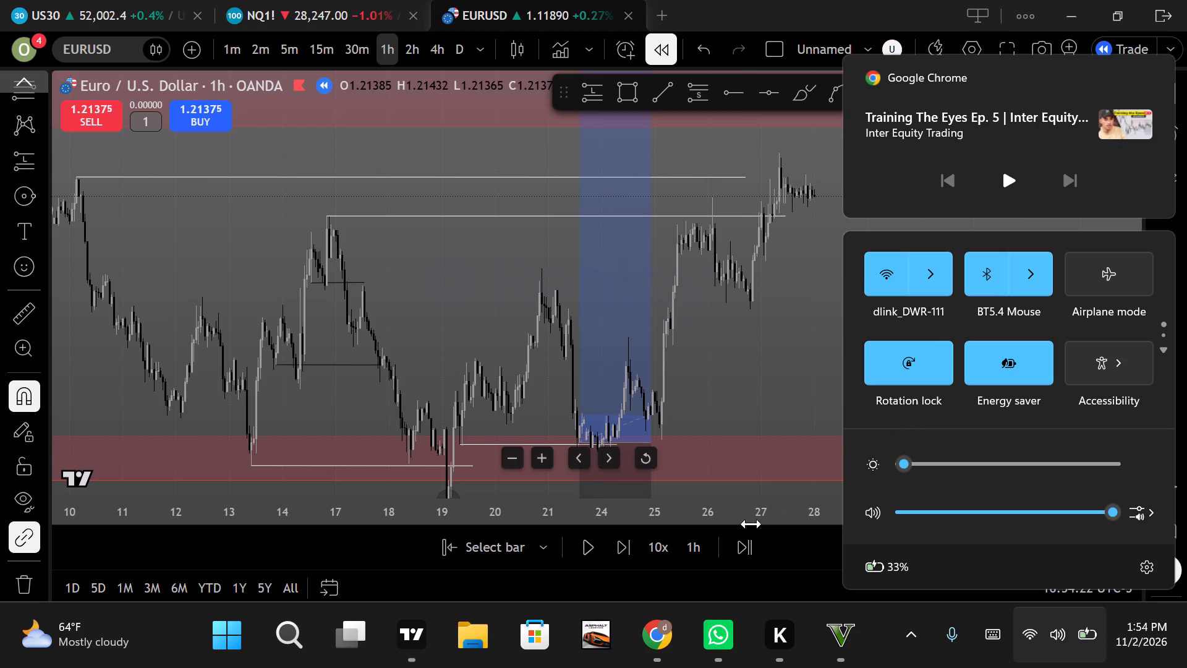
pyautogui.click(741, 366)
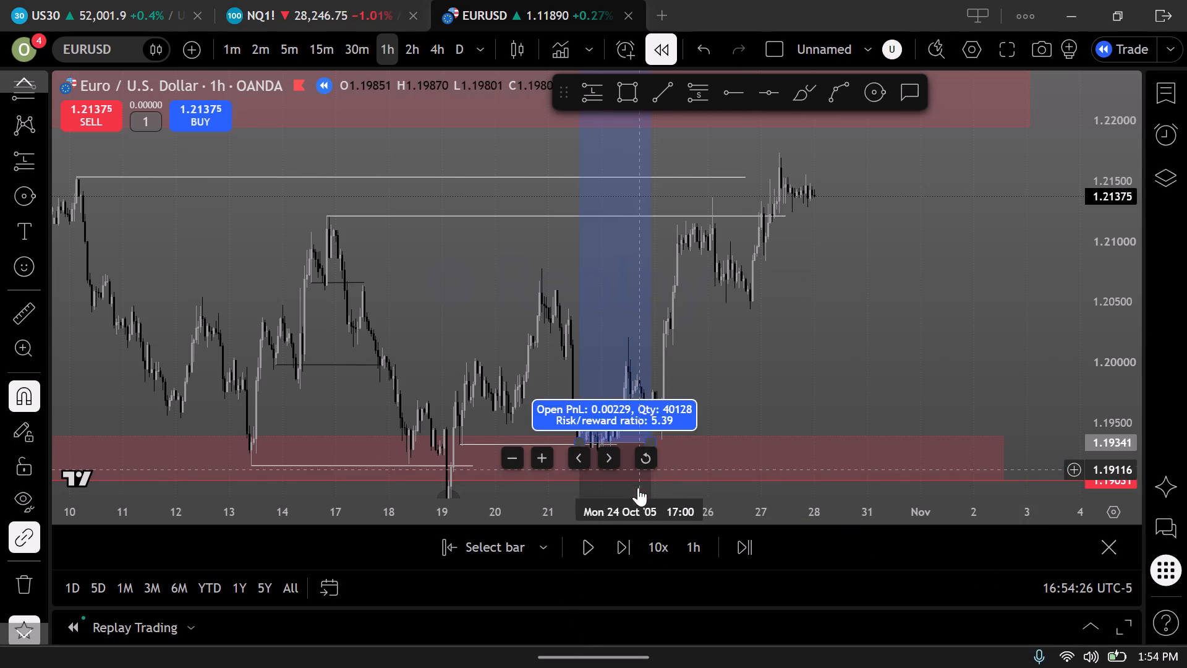
# Extend the long position's end in time to early 25 October, just before the sharp rally.
pyautogui.click(808, 344)
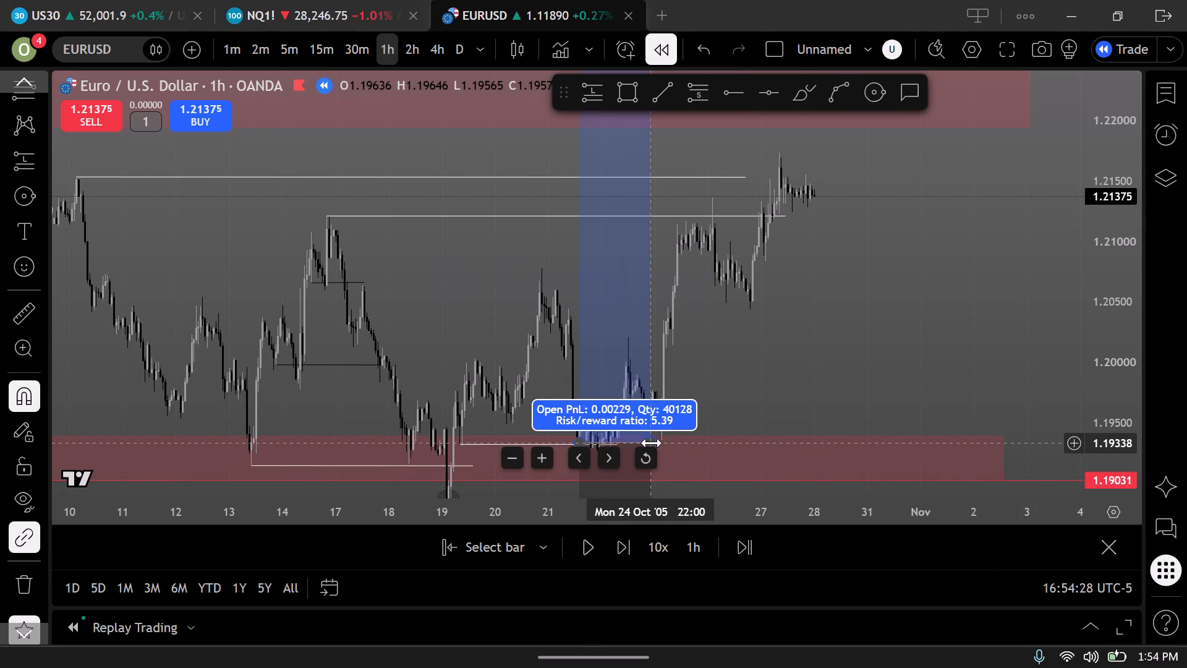
pyautogui.moveTo(652, 443); pyautogui.dragTo(821, 442)
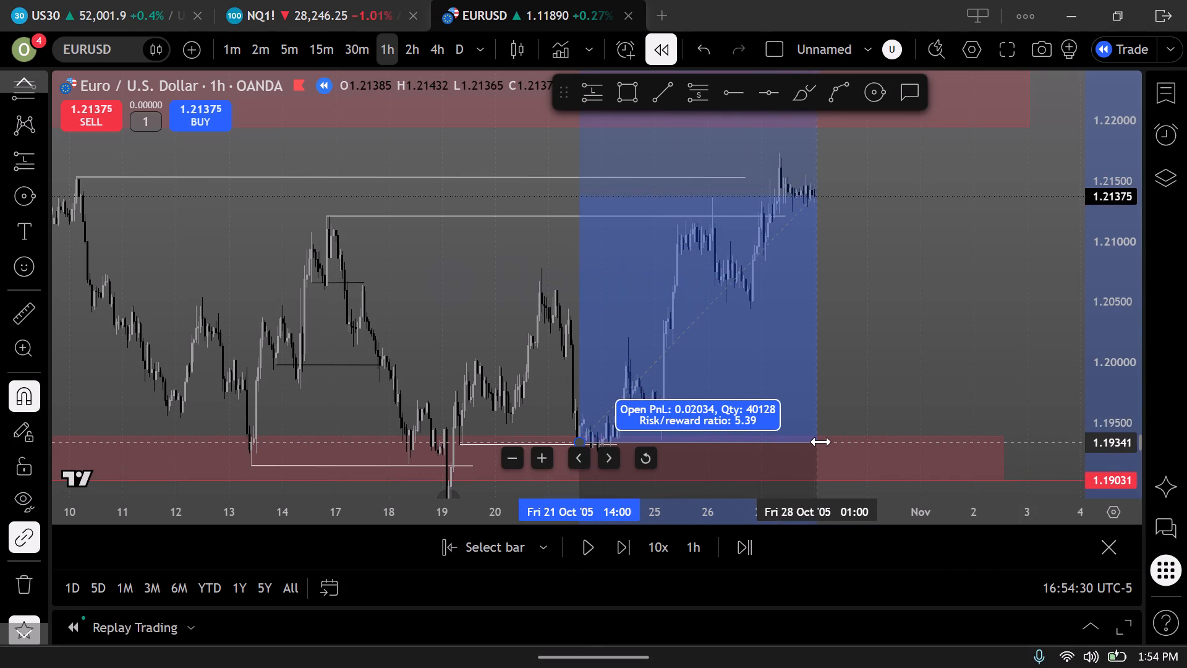
pyautogui.moveTo(821, 442); pyautogui.dragTo(660, 432)
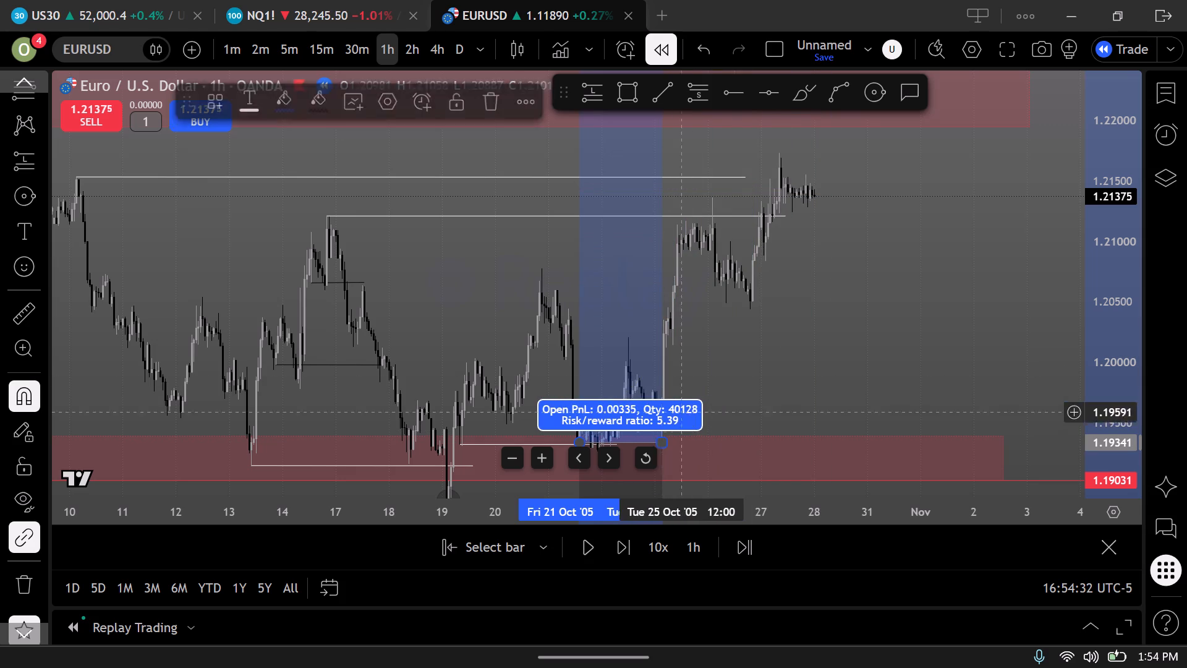
pyautogui.click(786, 332)
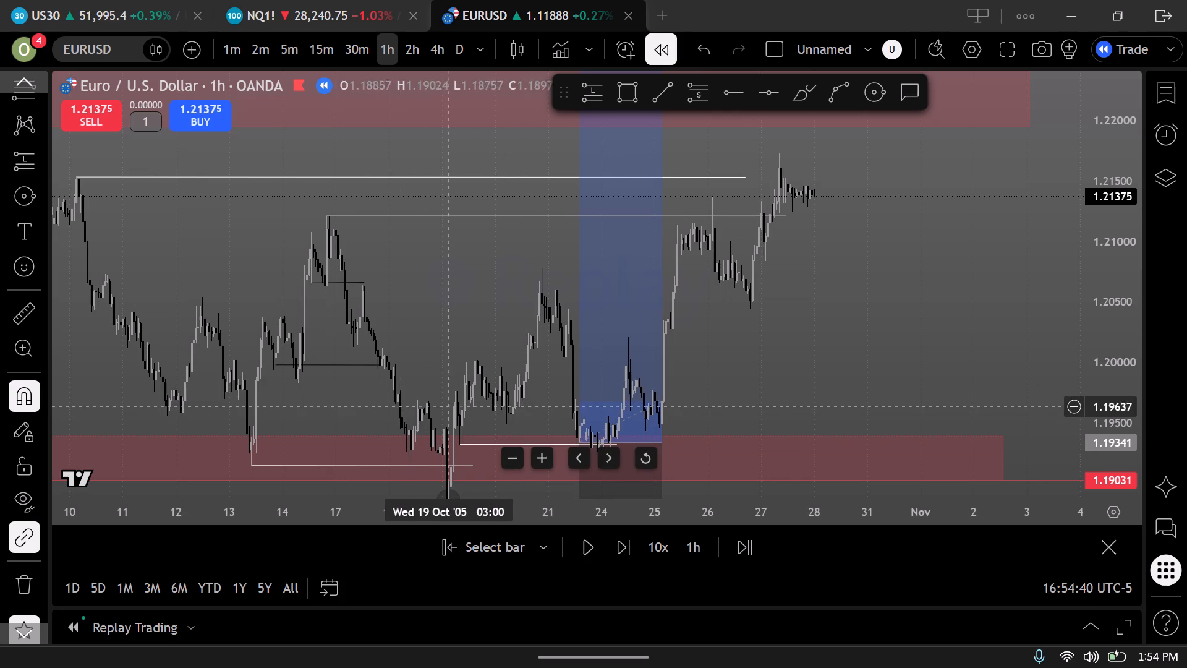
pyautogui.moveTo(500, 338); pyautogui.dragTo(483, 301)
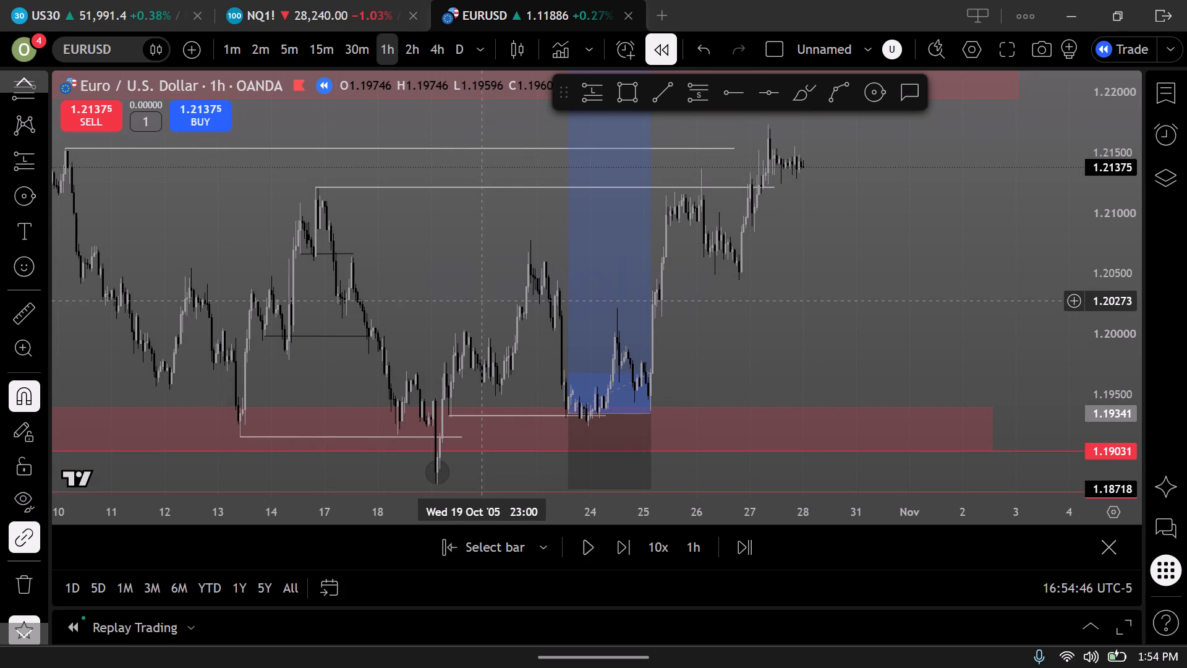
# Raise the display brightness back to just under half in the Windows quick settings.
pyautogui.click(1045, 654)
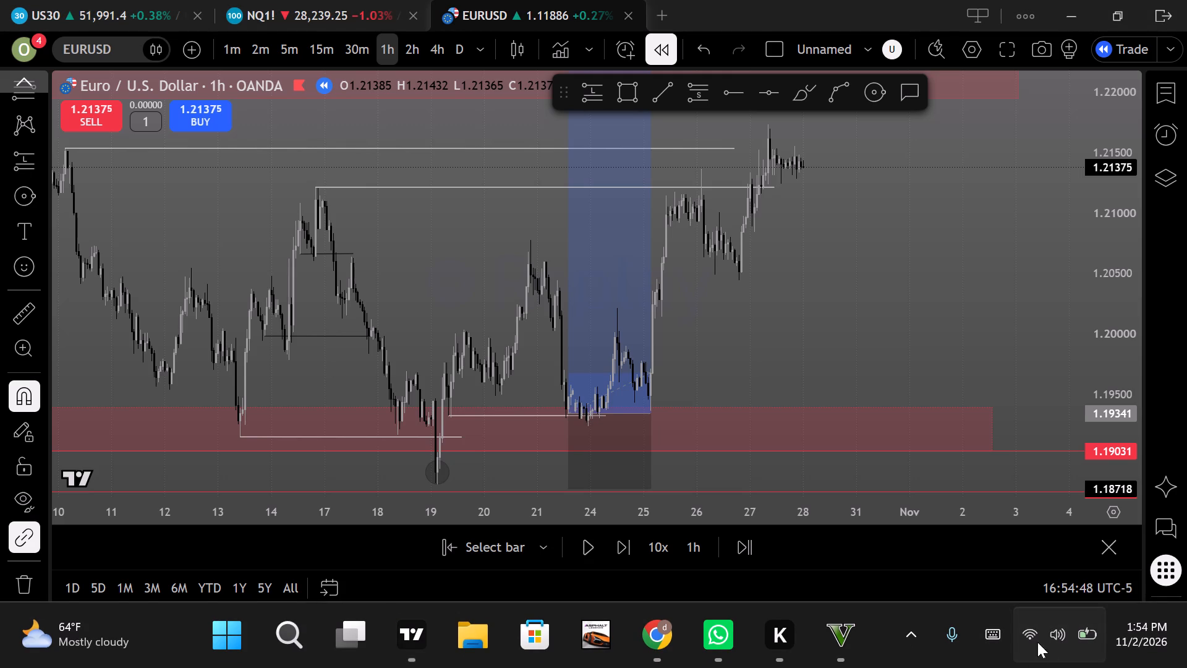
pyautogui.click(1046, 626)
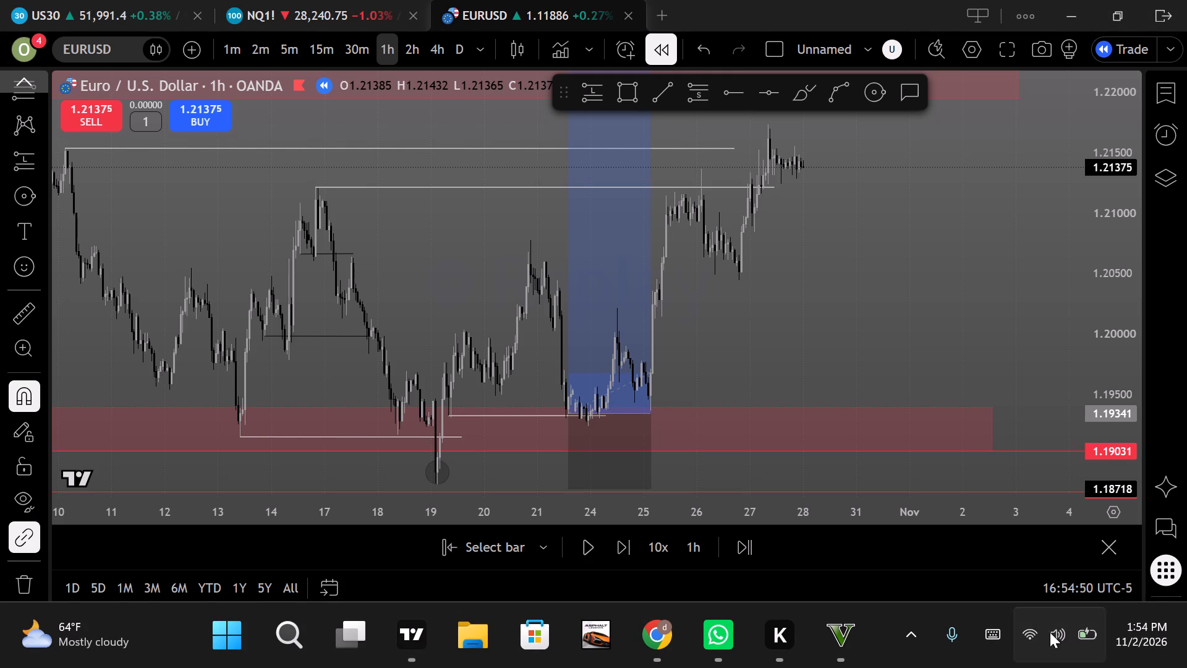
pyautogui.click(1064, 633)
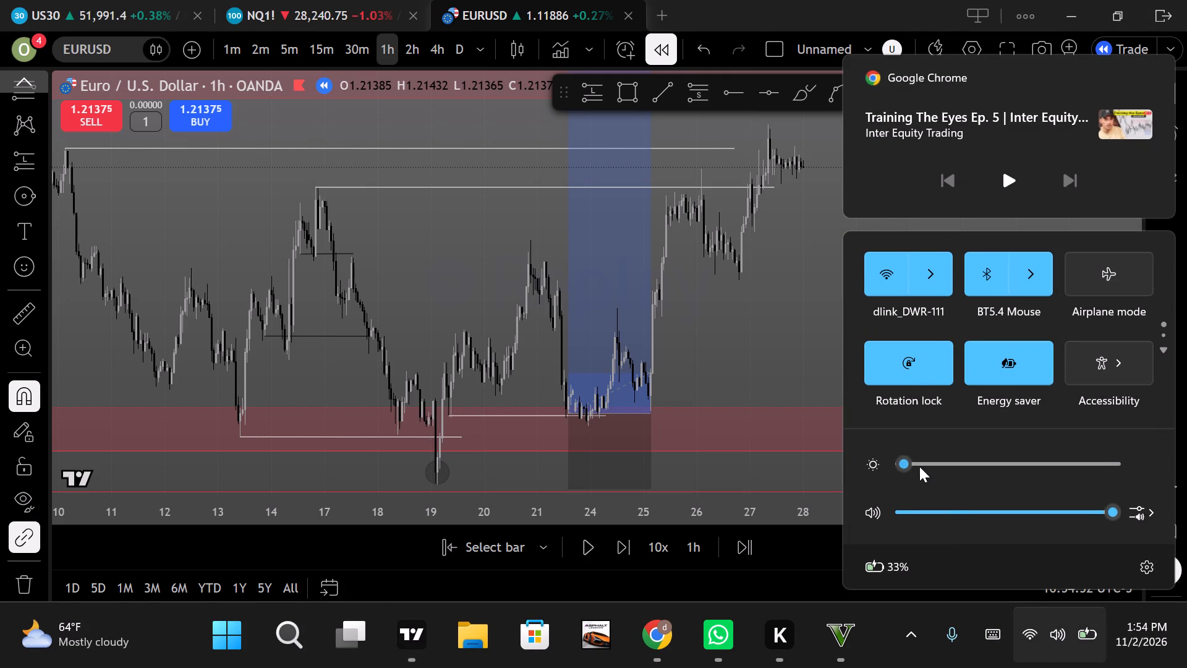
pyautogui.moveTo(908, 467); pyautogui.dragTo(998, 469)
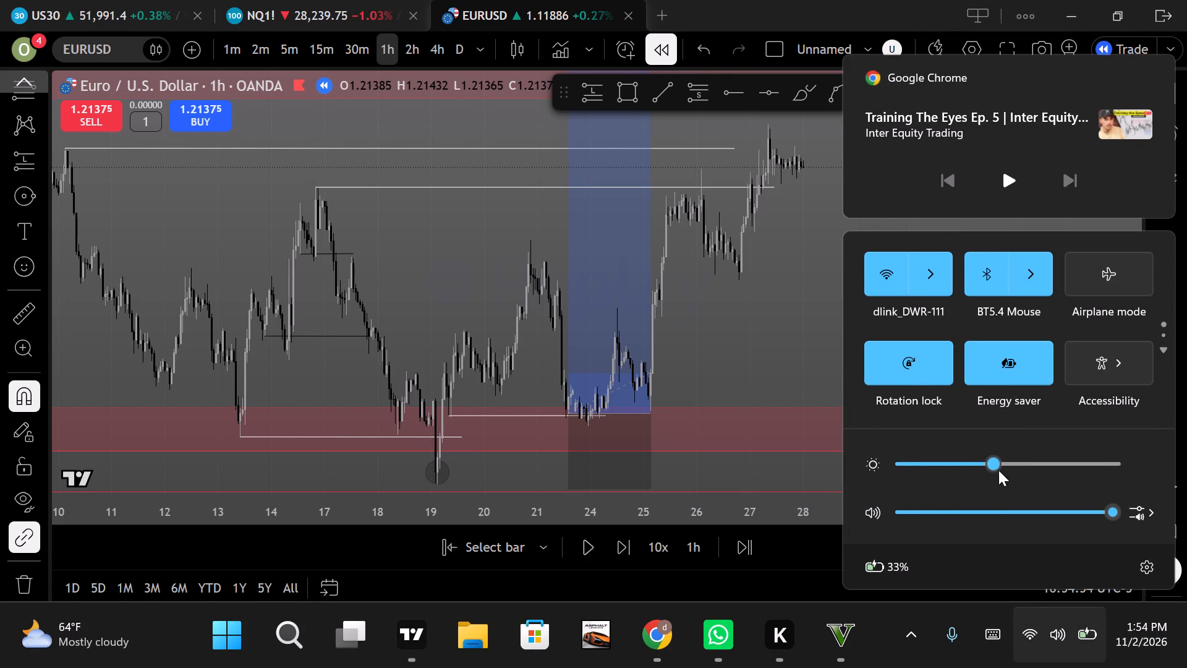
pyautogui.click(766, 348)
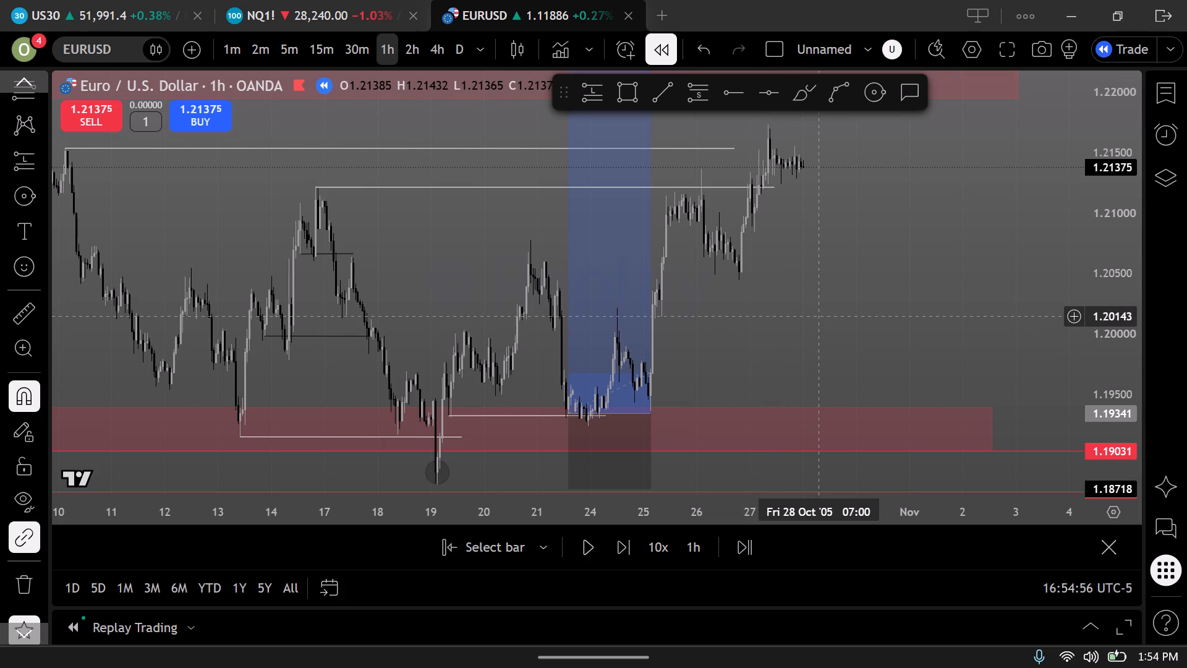
# Draw a near-horizontal trend line at about 1.2049 from the 26 October low to early 28 October.
pyautogui.moveTo(819, 317); pyautogui.dragTo(788, 351)
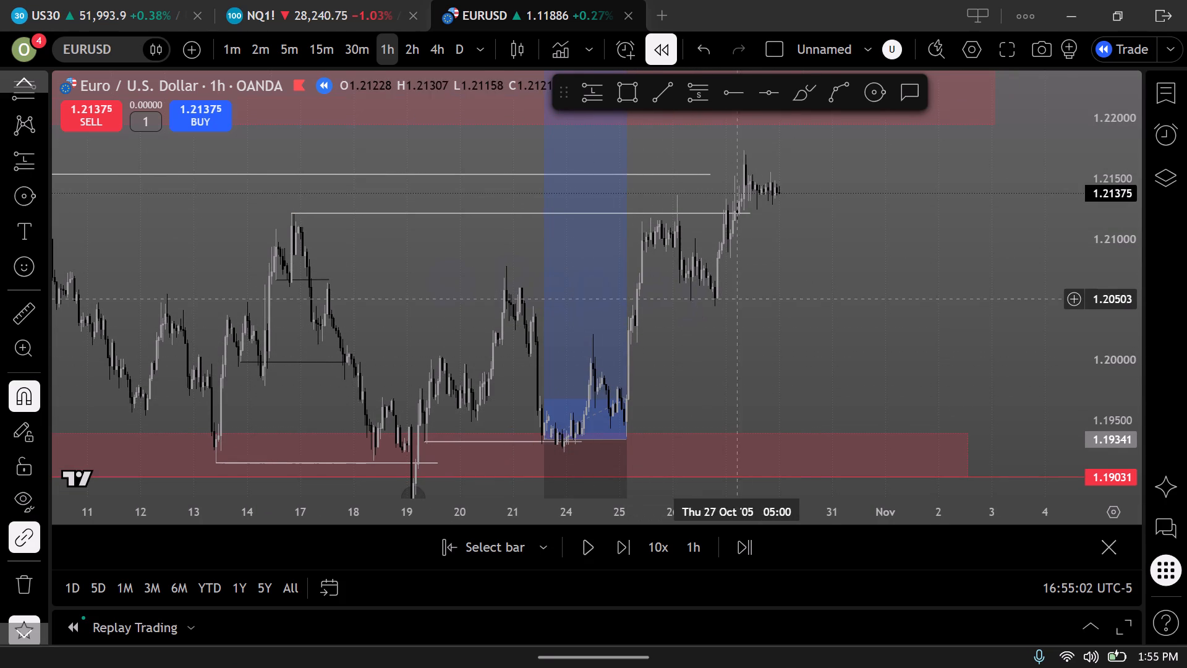
pyautogui.moveTo(764, 332); pyautogui.dragTo(692, 335)
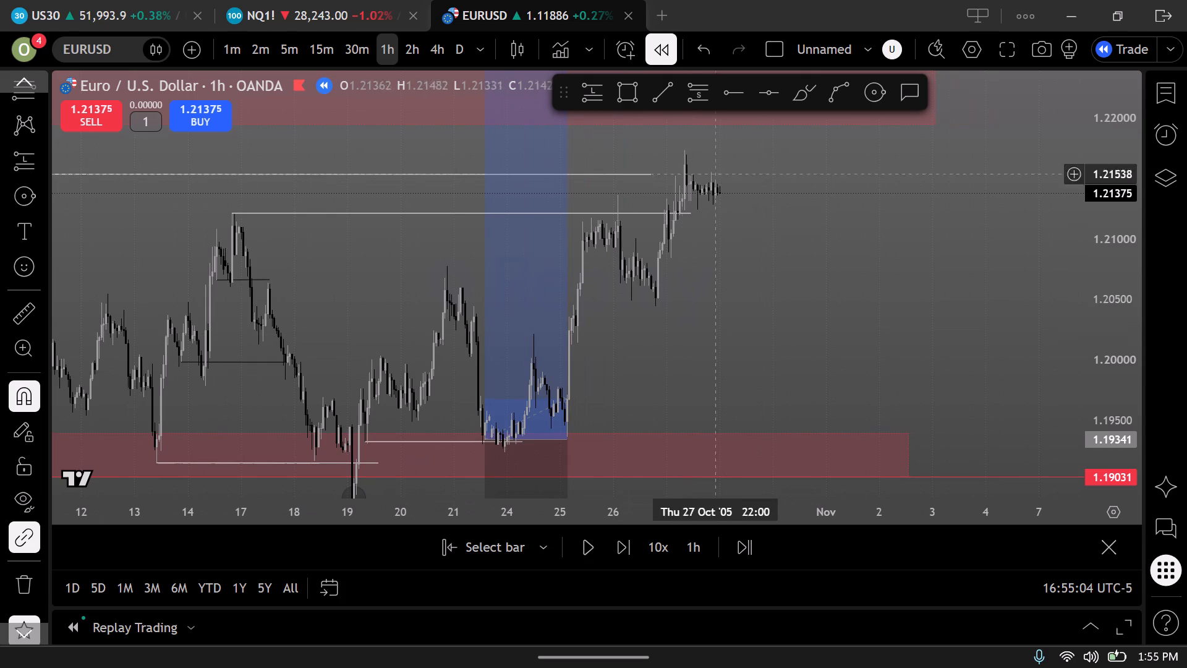
pyautogui.click(662, 96)
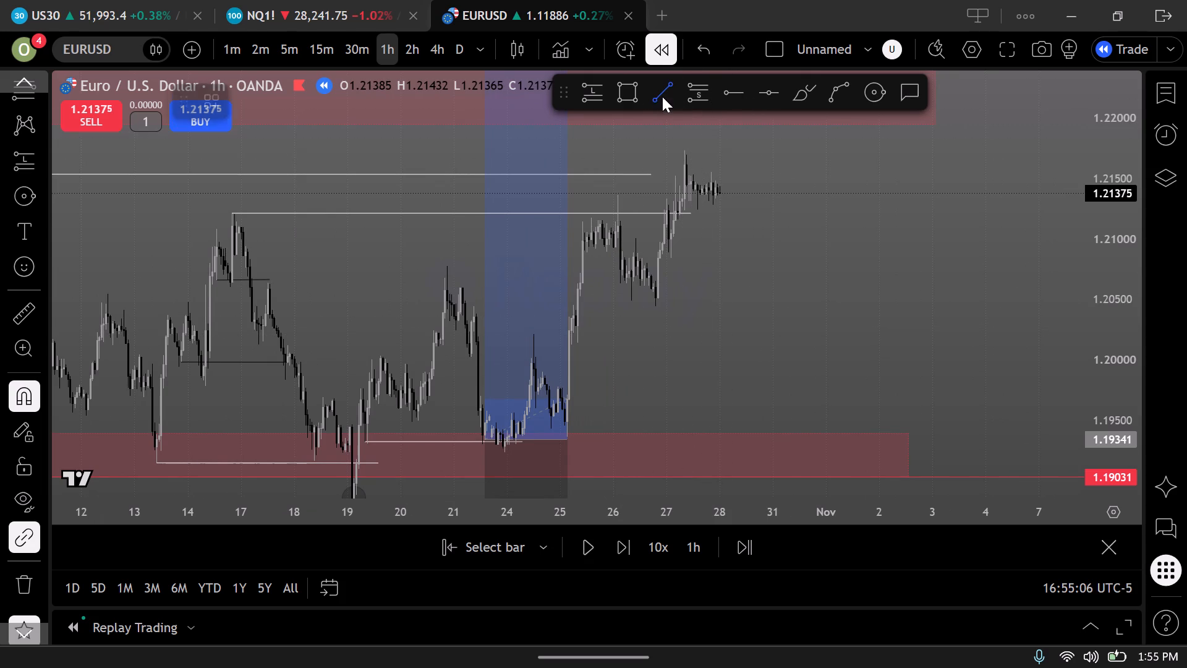
pyautogui.click(631, 316)
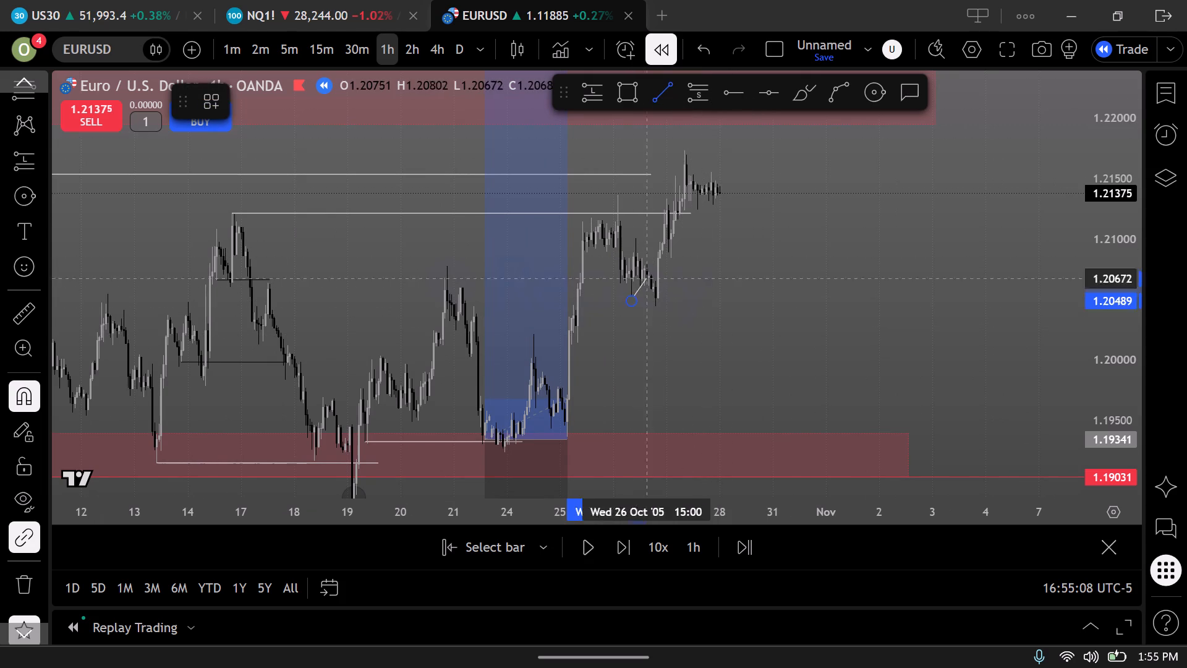
pyautogui.click(721, 302)
pyautogui.click(670, 349)
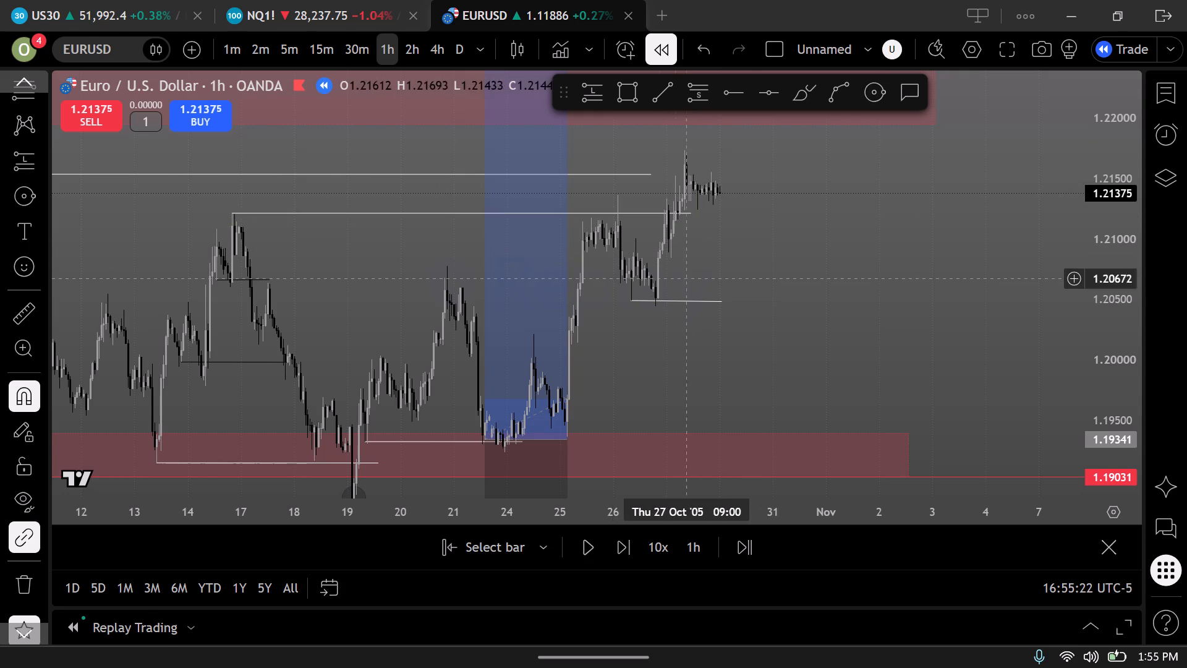
# Level the new trend line's end at 1.20488, extending it slightly to about 04:00 on 28 October.
pyautogui.scroll(-2, 781, 322)
pyautogui.moveTo(798, 337); pyautogui.dragTo(706, 396)
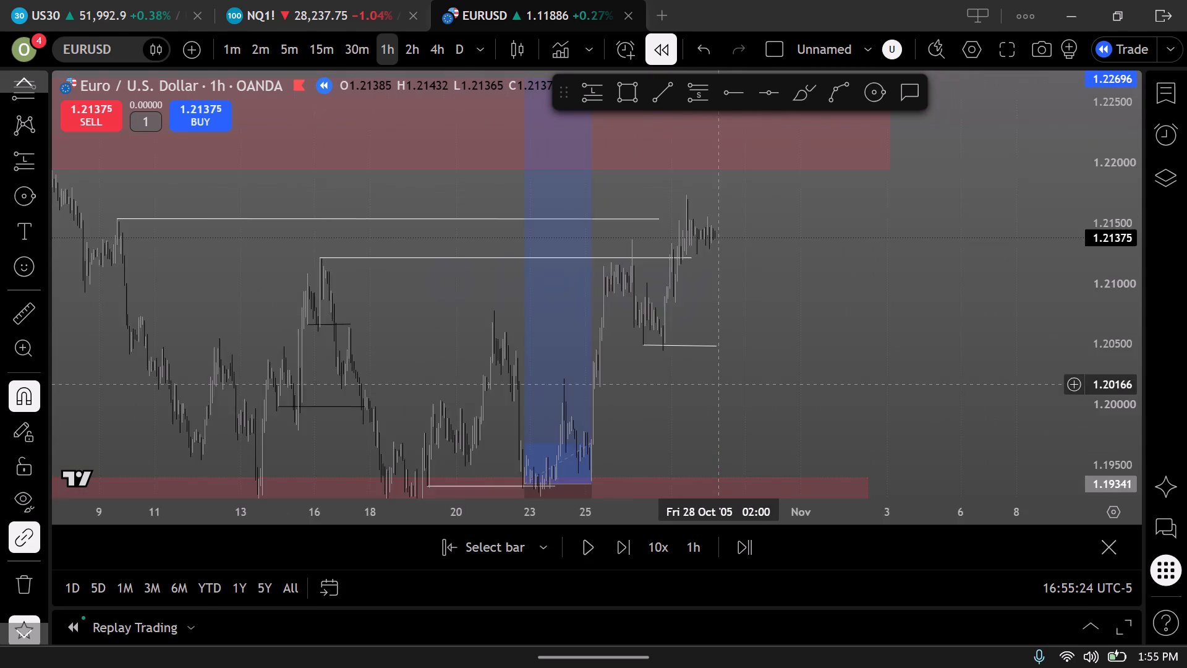
pyautogui.moveTo(706, 396); pyautogui.dragTo(638, 331)
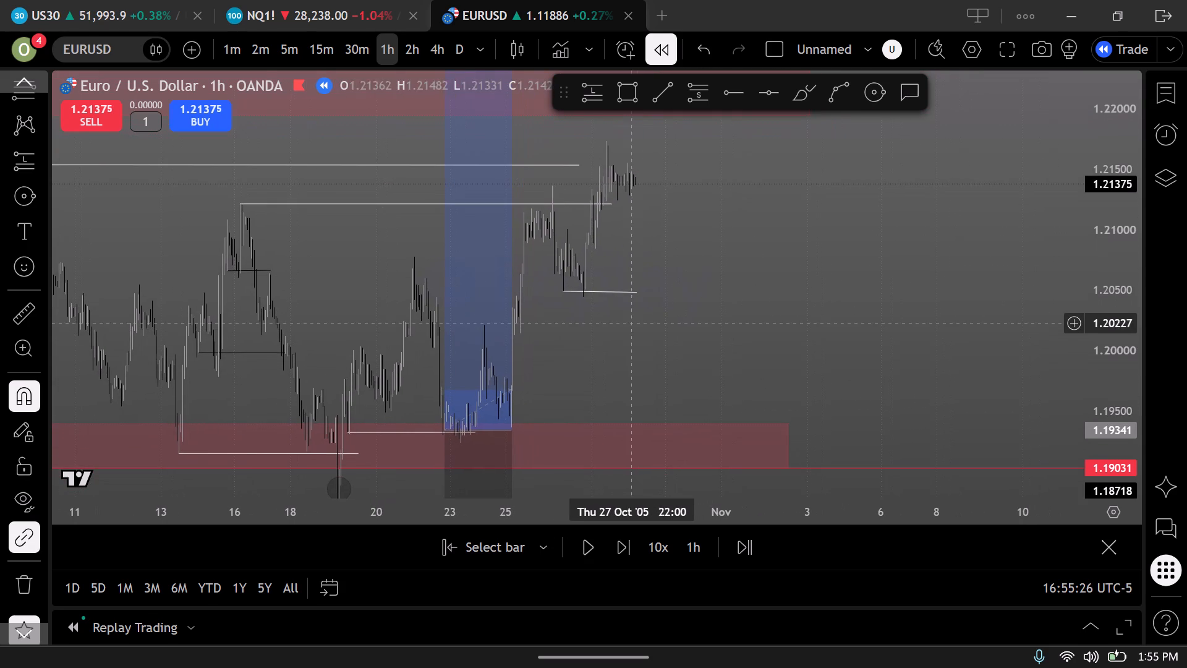
pyautogui.click(638, 293)
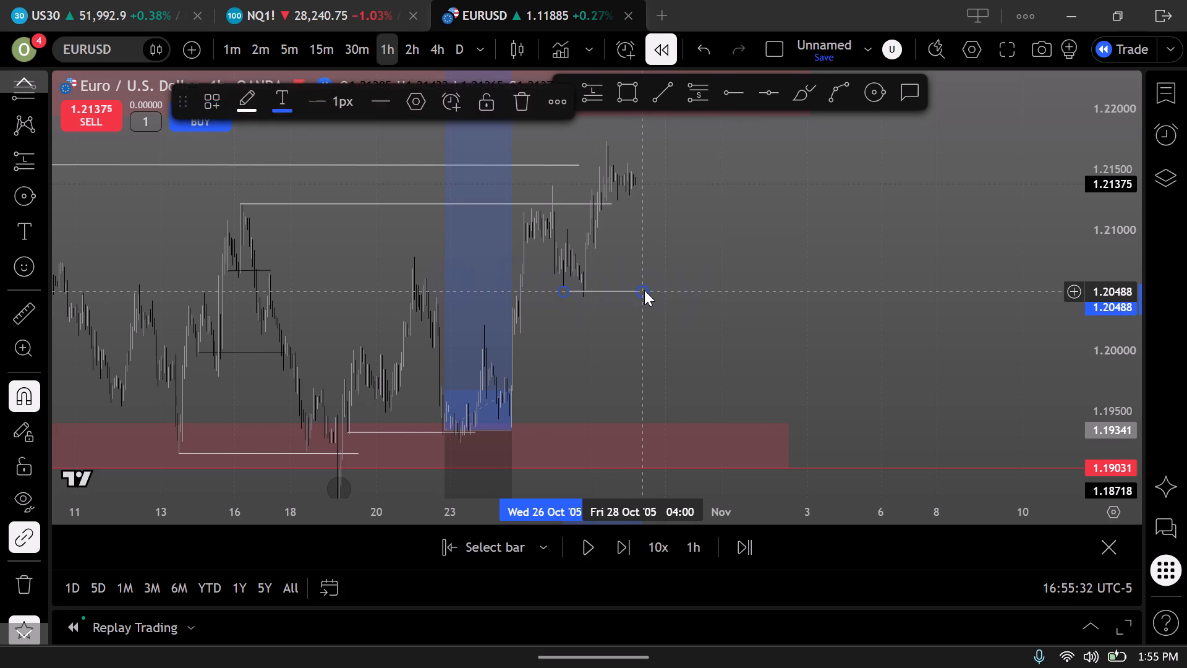
pyautogui.click(685, 257)
# Inspect the long position's stop level below the lower red zone against the recent price action.
pyautogui.scroll(-2, 690, 260)
pyautogui.scroll(5, 702, 335)
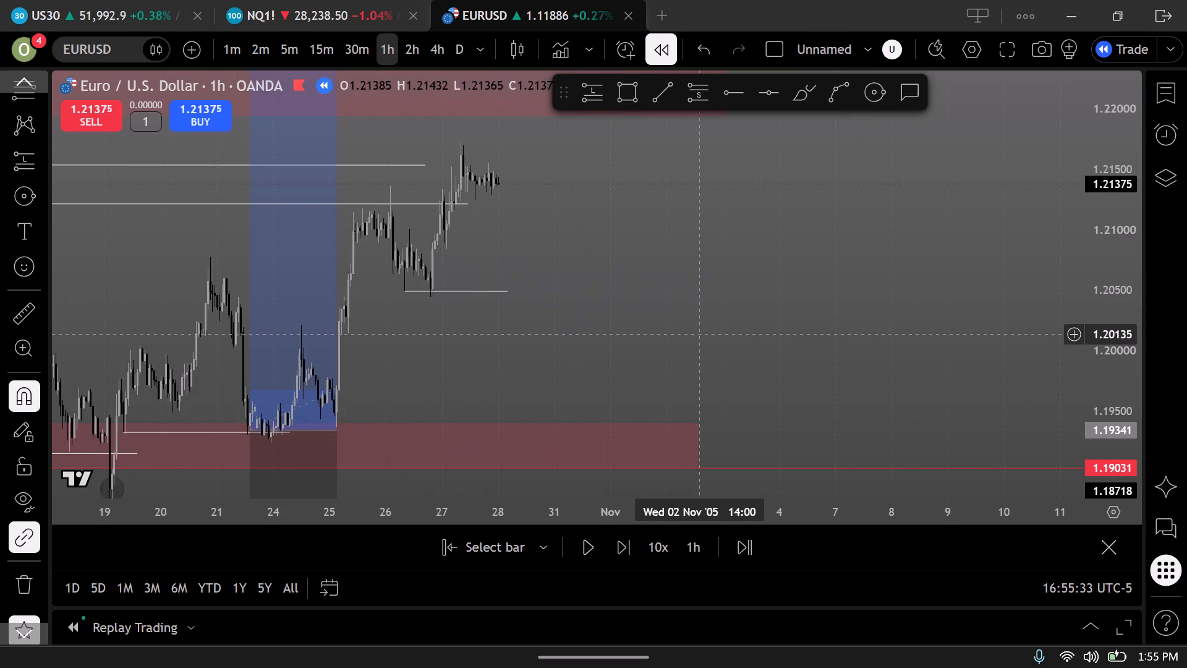
pyautogui.moveTo(618, 333); pyautogui.dragTo(957, 272)
pyautogui.scroll(1, 929, 301)
pyautogui.moveTo(840, 296); pyautogui.dragTo(858, 319)
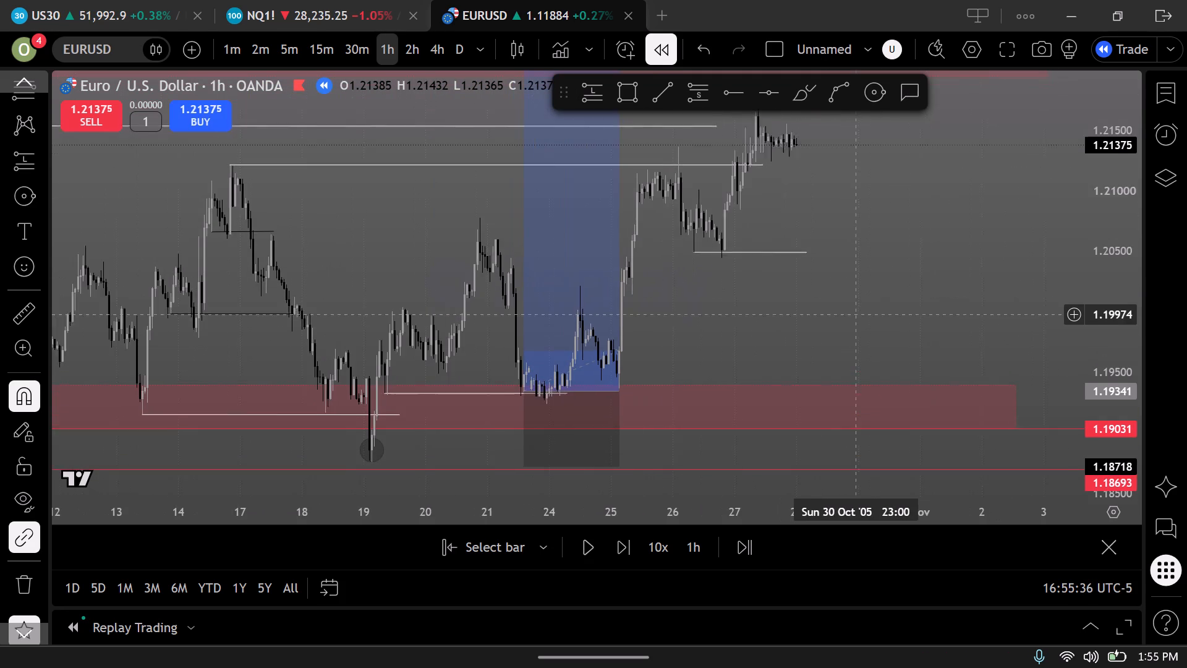
pyautogui.moveTo(858, 319); pyautogui.dragTo(864, 333)
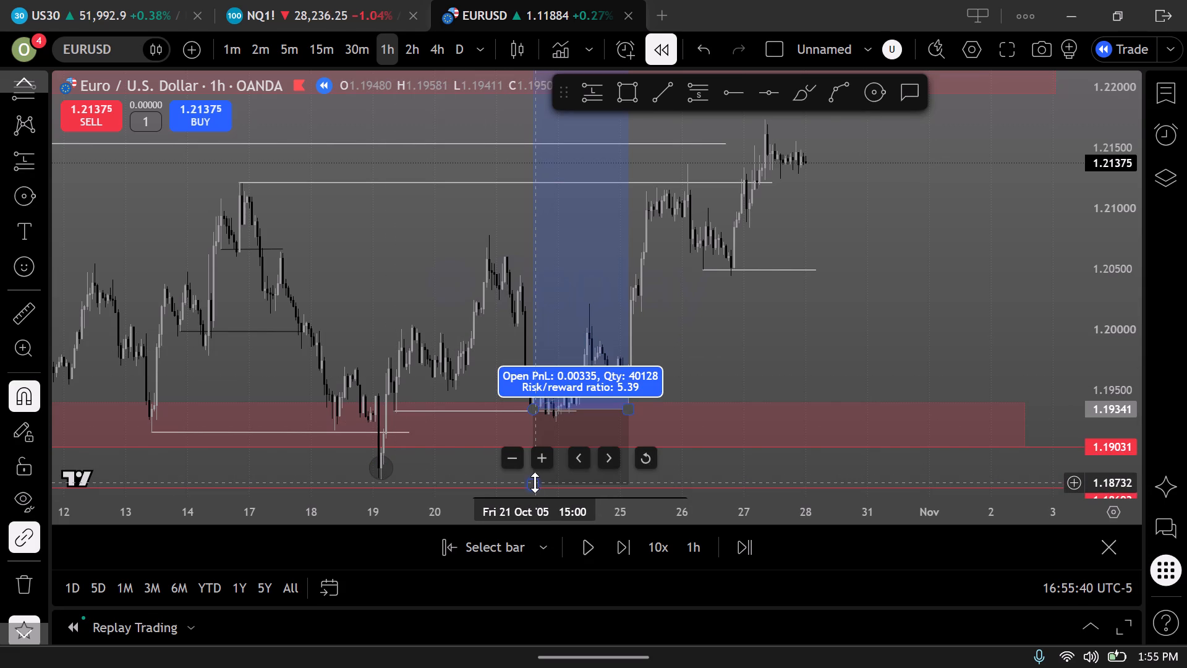
pyautogui.click(535, 482)
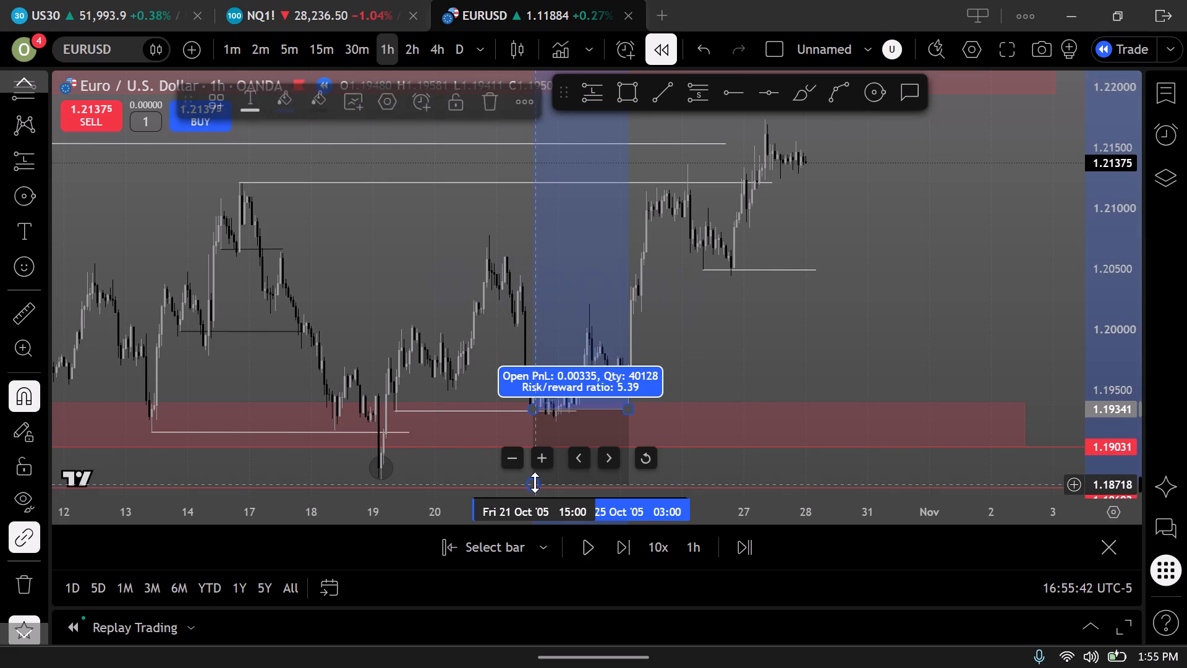
pyautogui.click(708, 349)
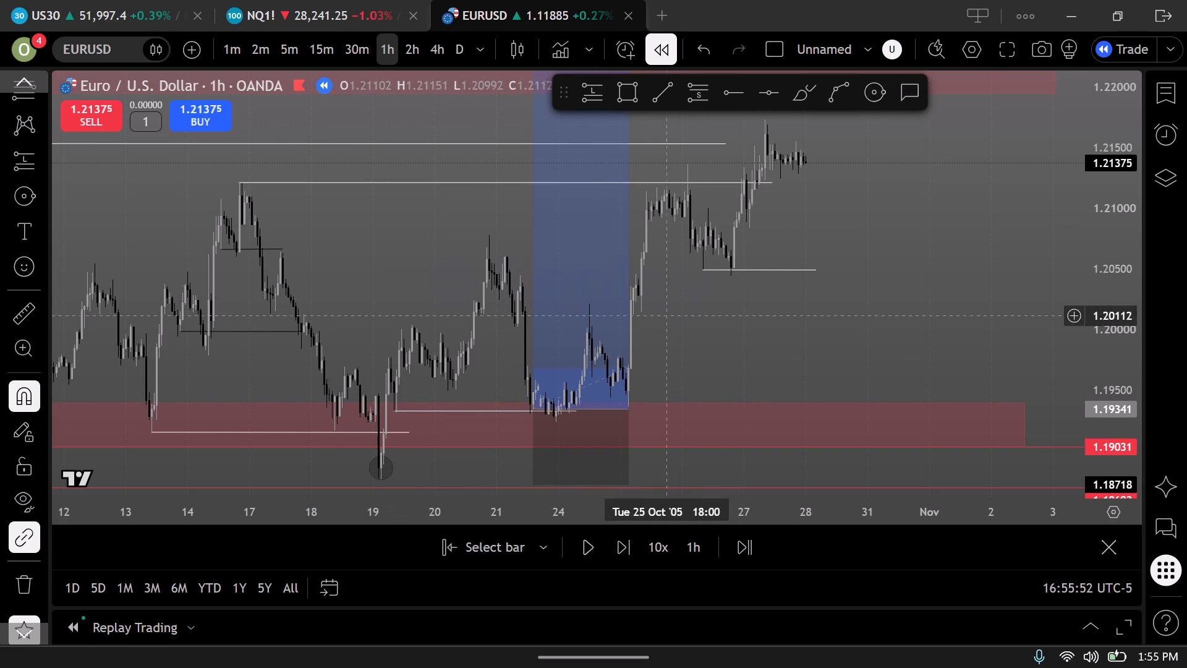
# Examine the October price structure between the two red zones against the marked highs, lows and long position.
pyautogui.moveTo(850, 194); pyautogui.dragTo(833, 226)
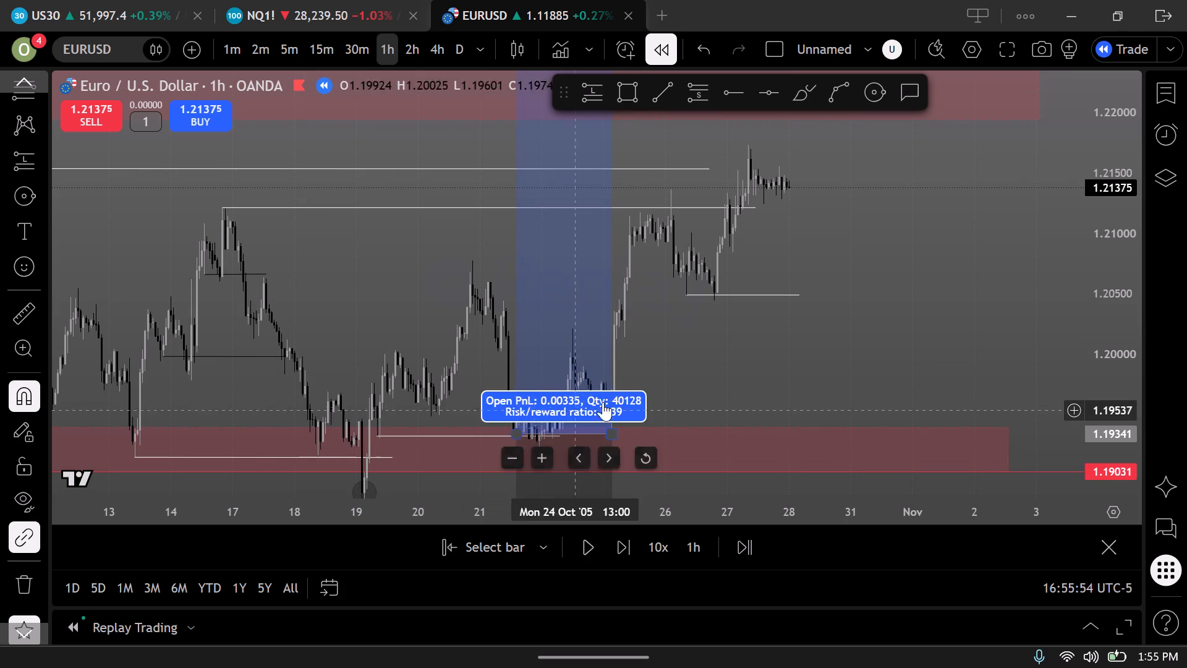
pyautogui.moveTo(873, 229); pyautogui.dragTo(760, 275)
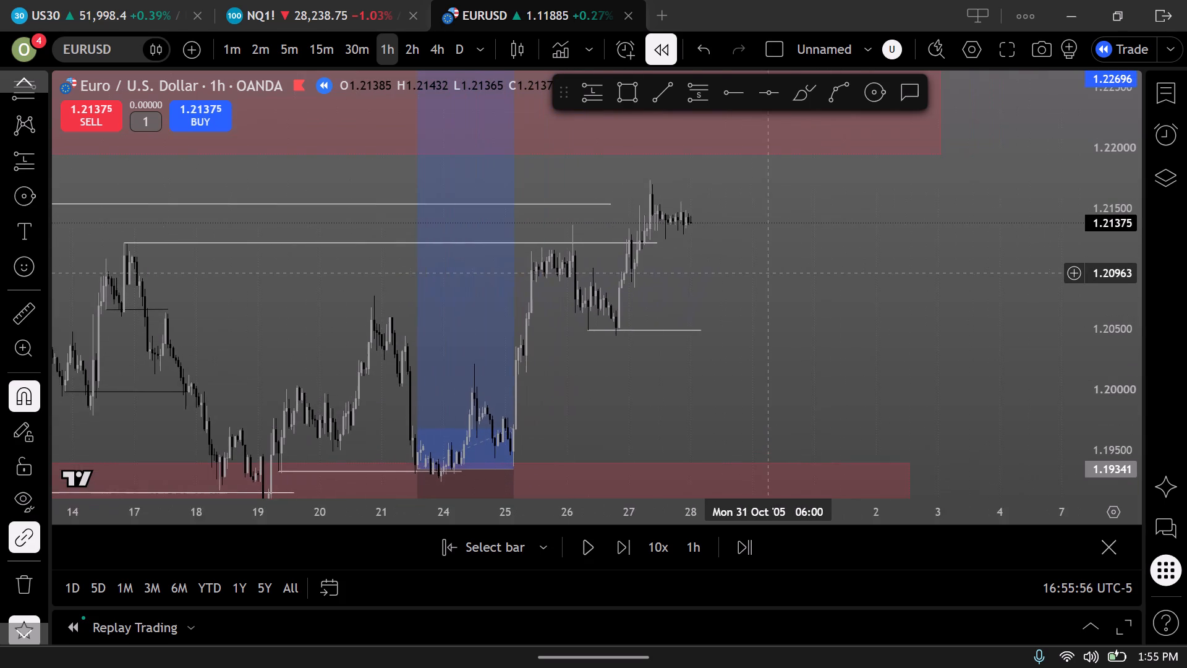
pyautogui.moveTo(760, 275); pyautogui.dragTo(741, 265)
pyautogui.scroll(-2, 738, 262)
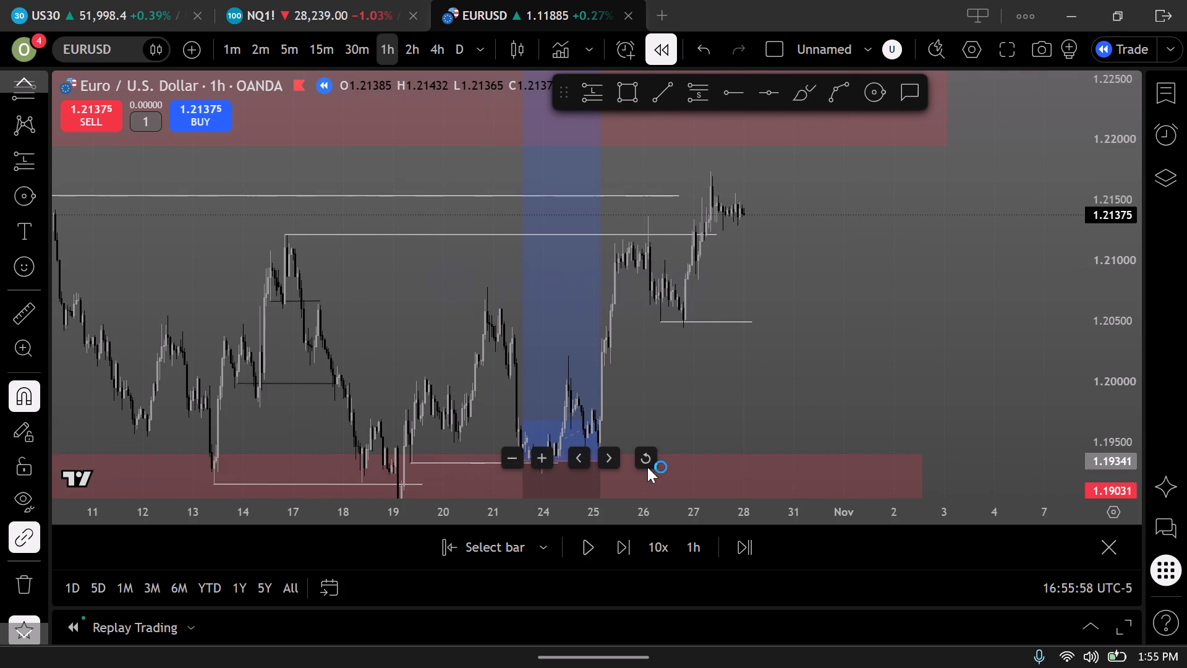
pyautogui.click(647, 466)
pyautogui.scroll(-10, 744, 380)
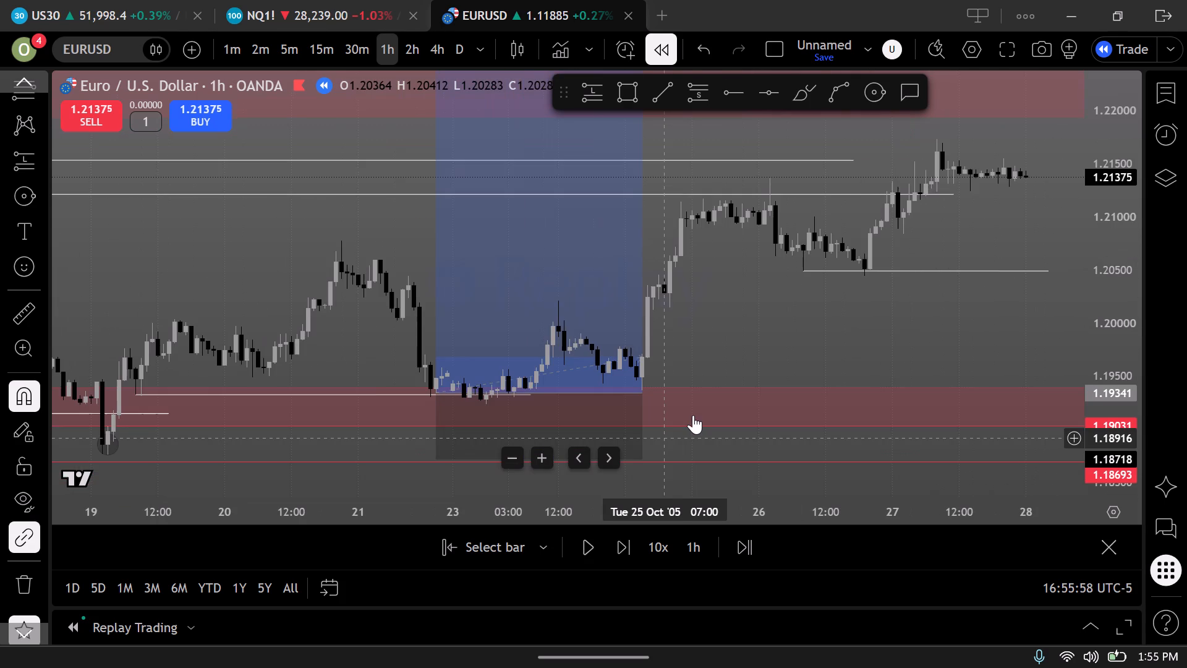
pyautogui.click(660, 317)
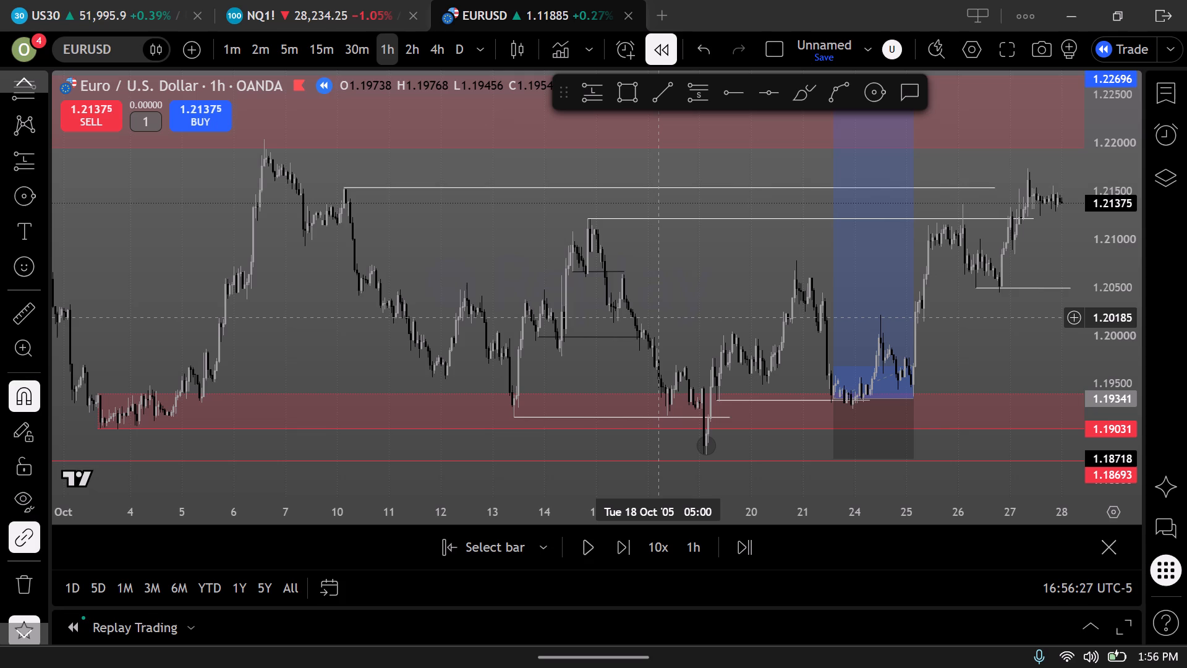
pyautogui.moveTo(747, 272); pyautogui.dragTo(461, 278)
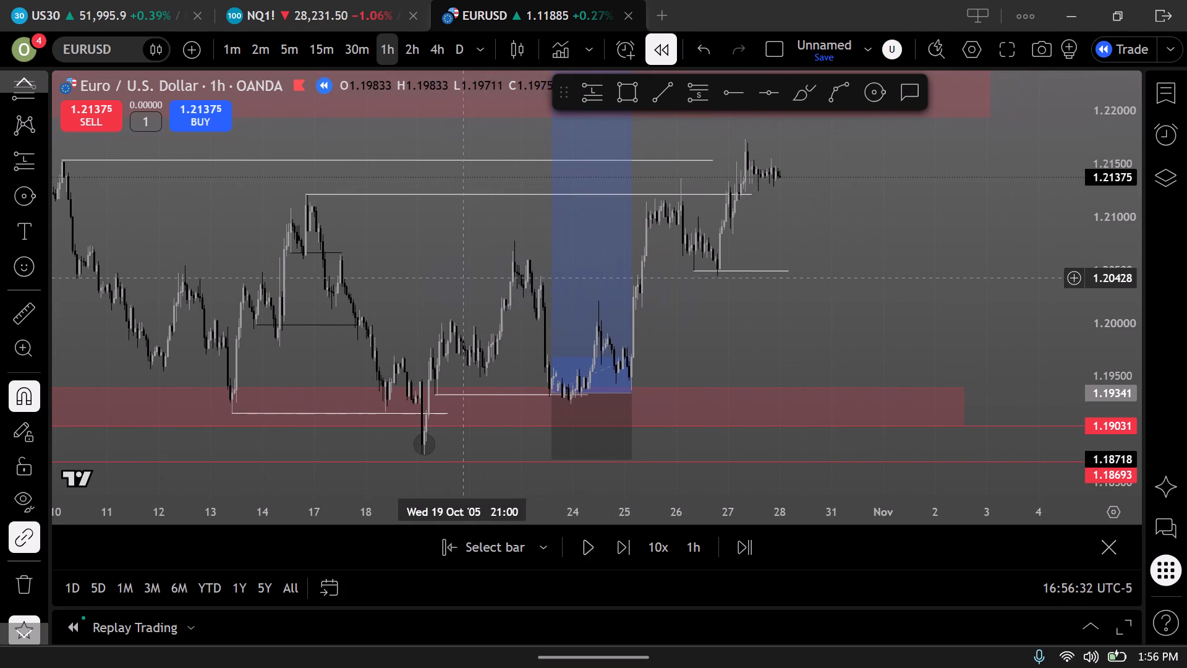
pyautogui.scroll(2, 639, 304)
pyautogui.moveTo(622, 315); pyautogui.dragTo(622, 332)
pyautogui.click(622, 332)
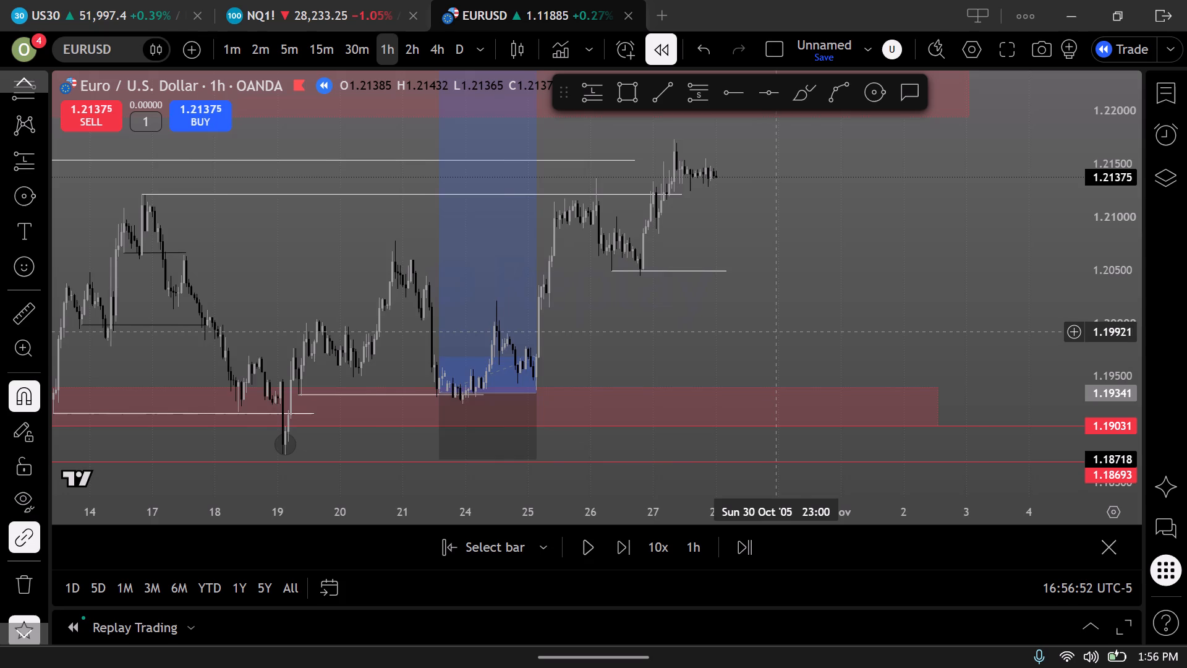
pyautogui.scroll(-1, 777, 333)
pyautogui.moveTo(773, 330); pyautogui.dragTo(677, 353)
pyautogui.scroll(-2, 663, 383)
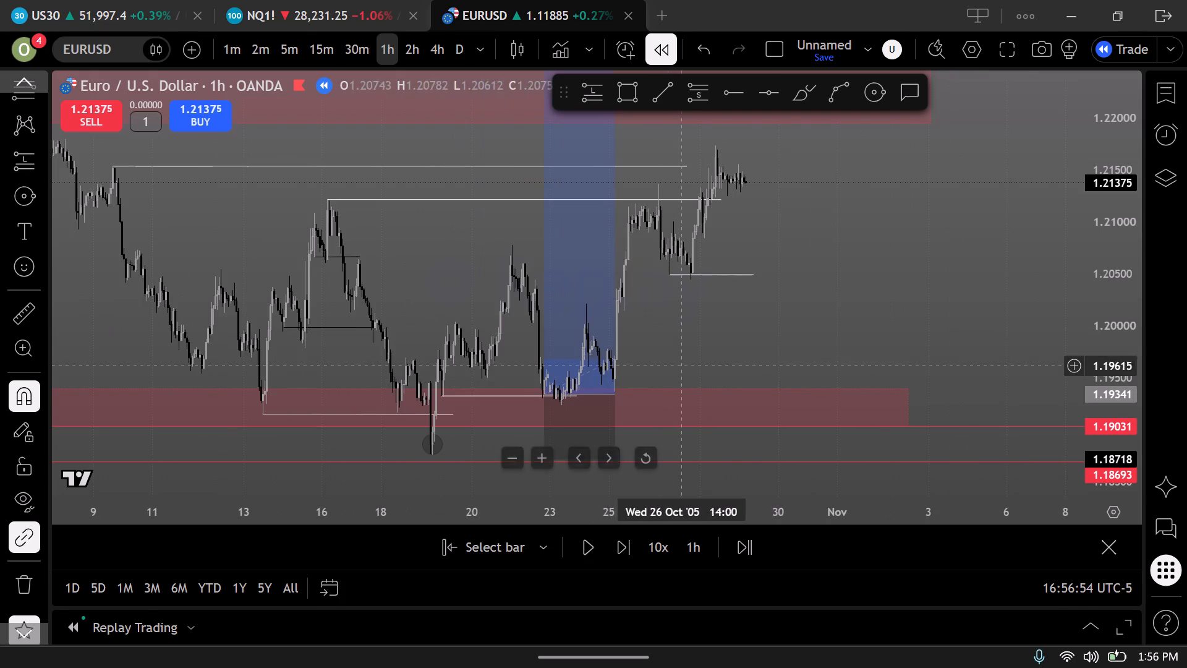
pyautogui.moveTo(758, 340); pyautogui.dragTo(738, 383)
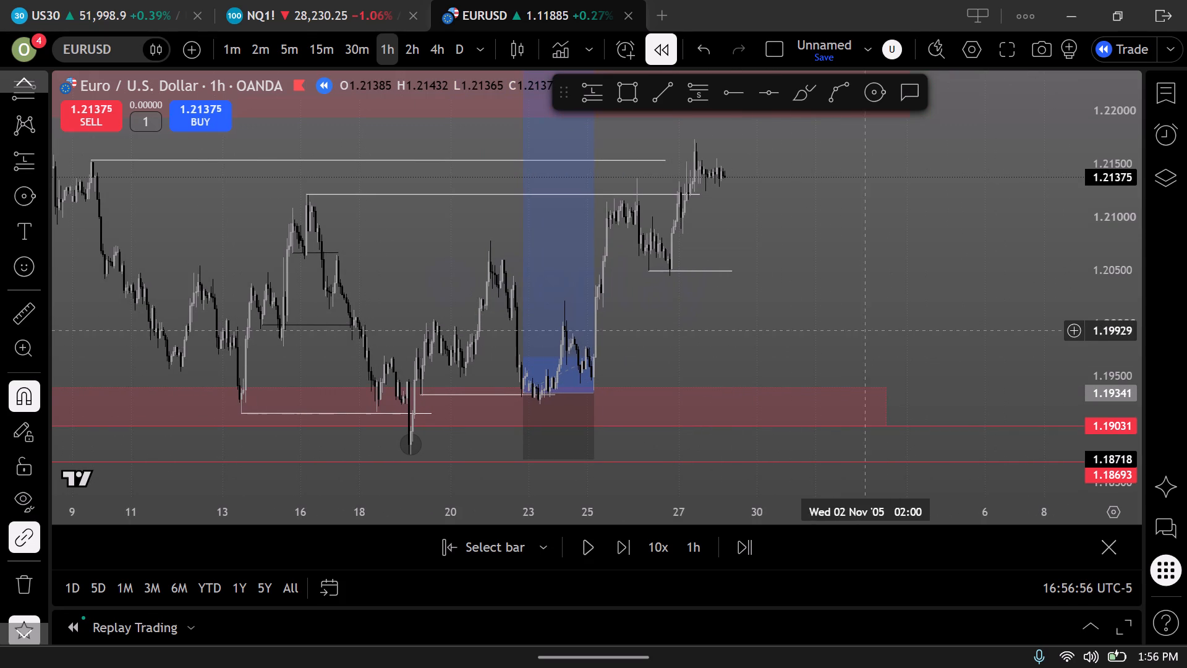
pyautogui.scroll(-2, 1120, 268)
pyautogui.moveTo(1015, 270); pyautogui.dragTo(1009, 277)
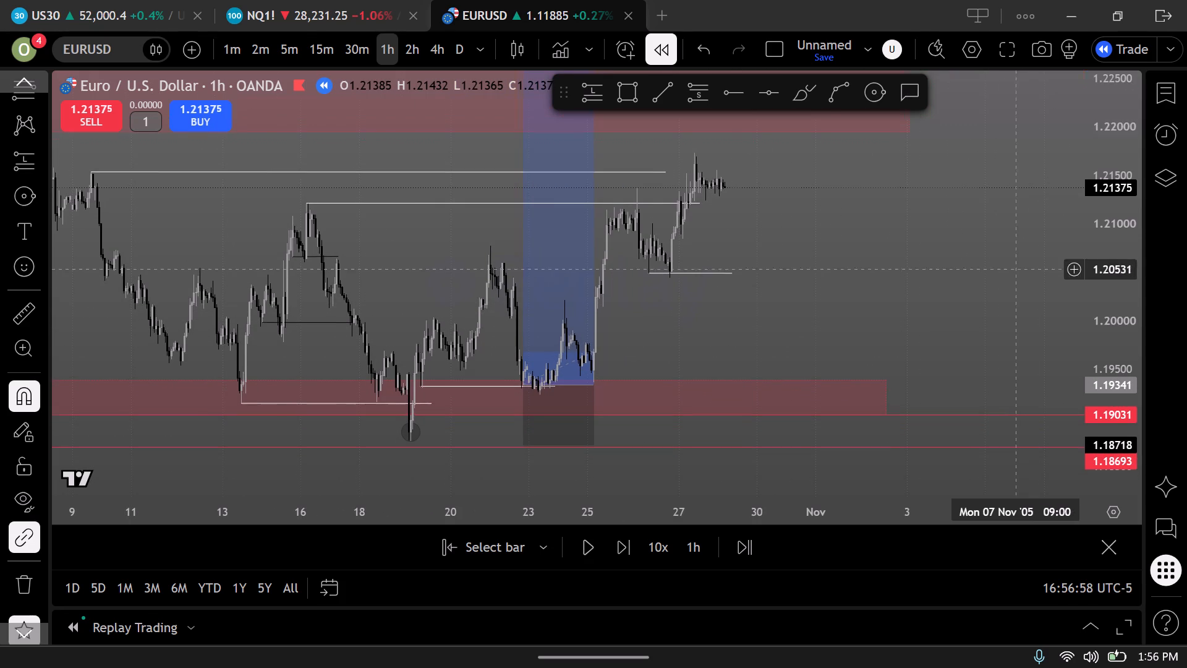
pyautogui.moveTo(1009, 277); pyautogui.dragTo(966, 310)
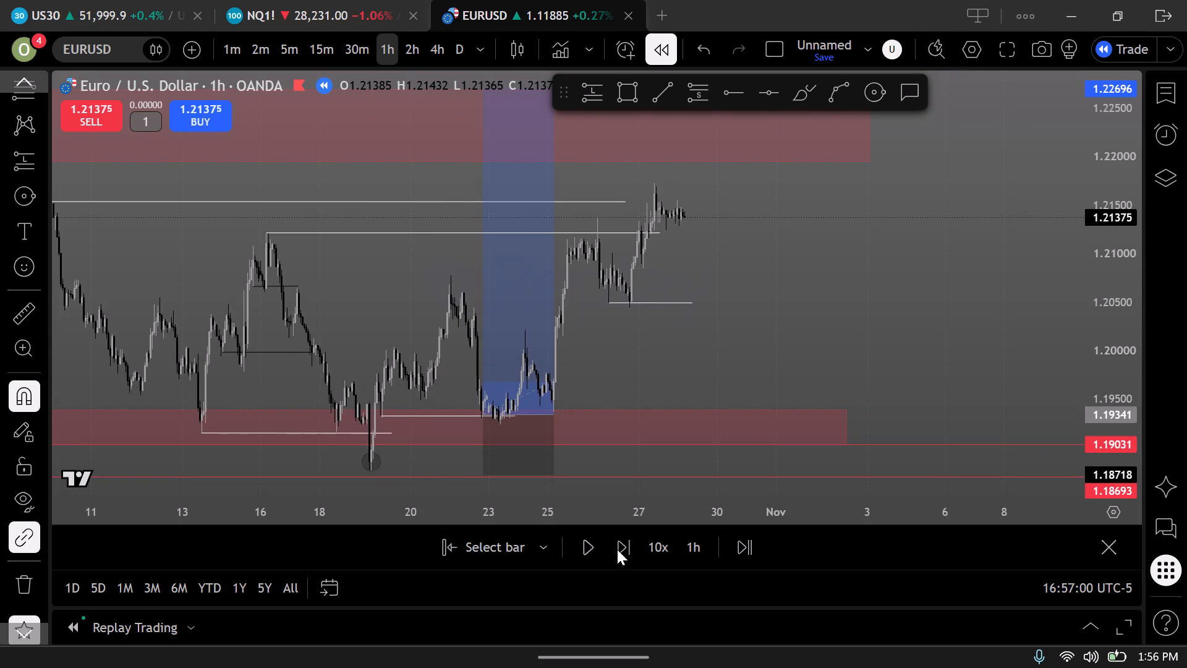